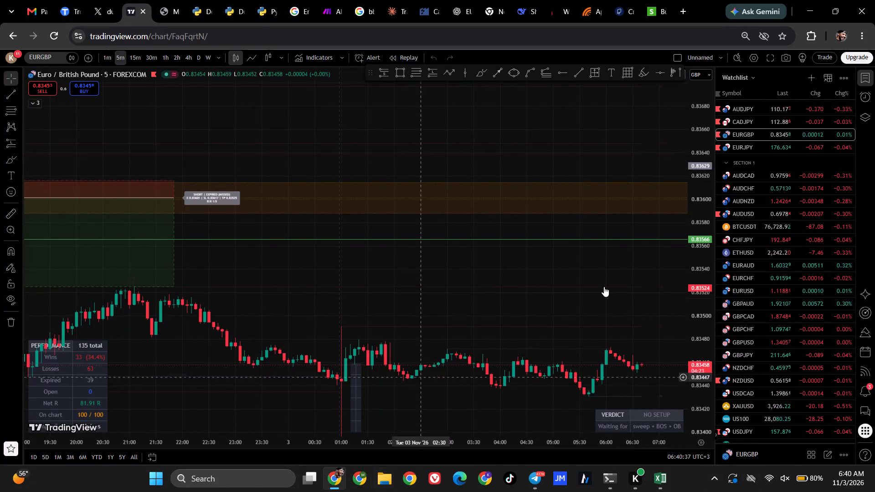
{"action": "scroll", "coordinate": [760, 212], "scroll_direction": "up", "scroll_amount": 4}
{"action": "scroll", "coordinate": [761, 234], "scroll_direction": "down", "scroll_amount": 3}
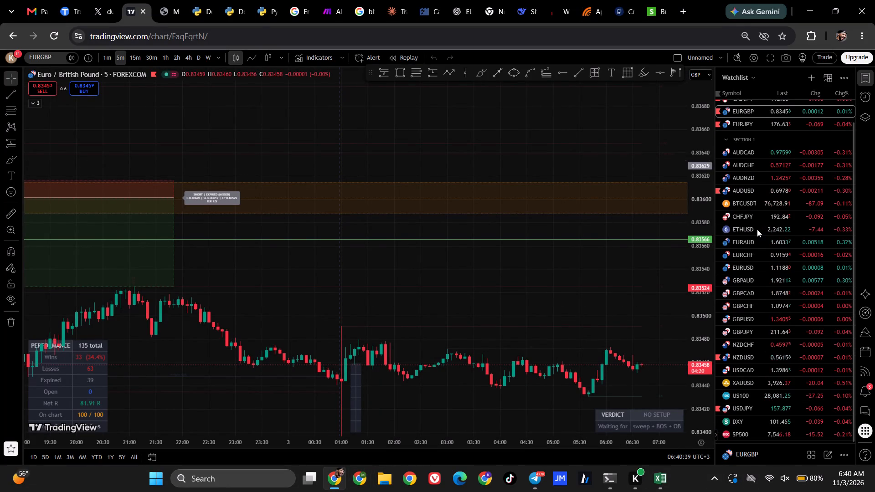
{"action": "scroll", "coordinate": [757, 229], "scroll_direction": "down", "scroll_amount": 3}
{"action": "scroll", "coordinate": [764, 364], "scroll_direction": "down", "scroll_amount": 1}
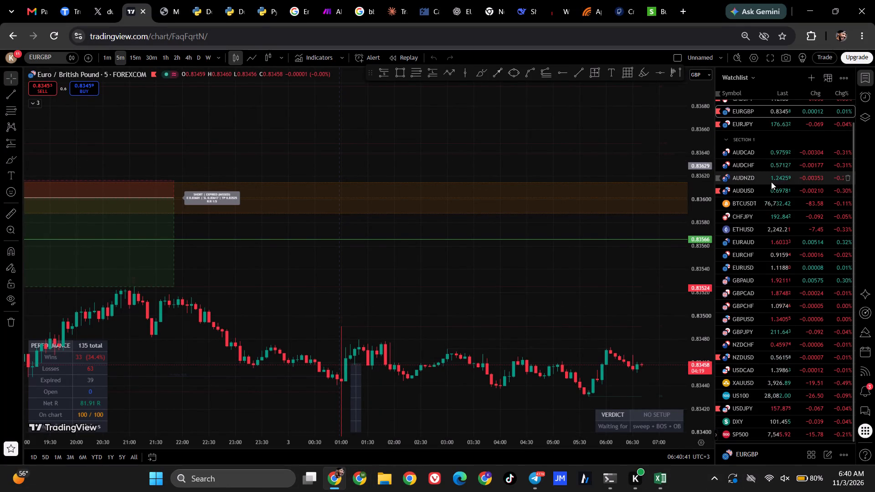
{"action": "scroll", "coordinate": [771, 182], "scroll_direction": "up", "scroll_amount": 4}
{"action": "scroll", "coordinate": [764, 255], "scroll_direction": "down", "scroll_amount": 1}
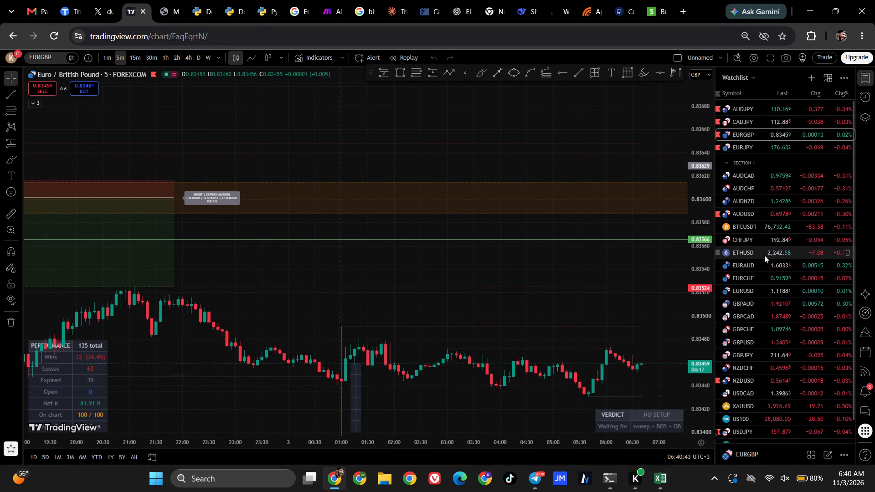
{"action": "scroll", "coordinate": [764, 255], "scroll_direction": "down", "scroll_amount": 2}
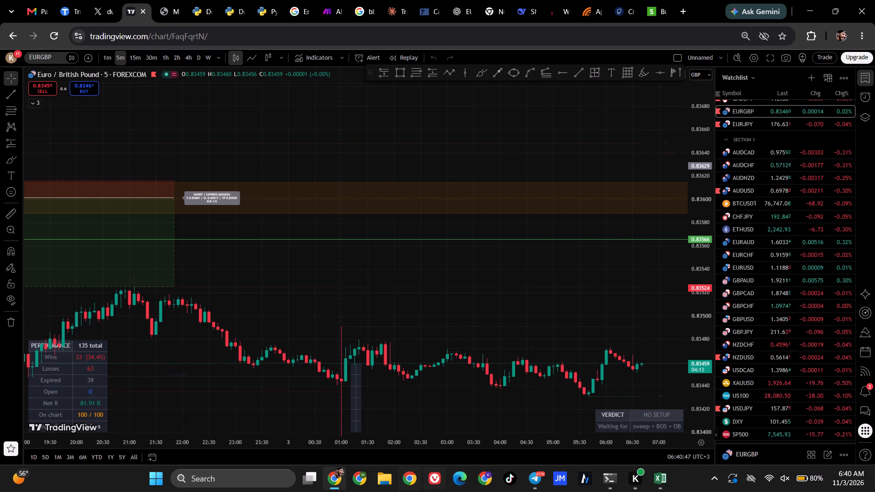
Switch to the other Chrome profile and reopen the TradingView XAUUSD chart from its recent tabs.
{"action": "left_click", "coordinate": [365, 483]}
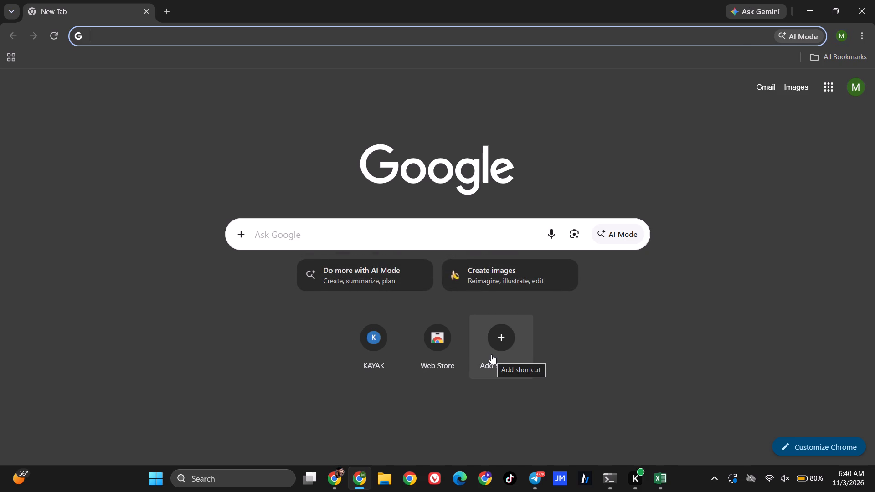
{"action": "left_click", "coordinate": [864, 32]}
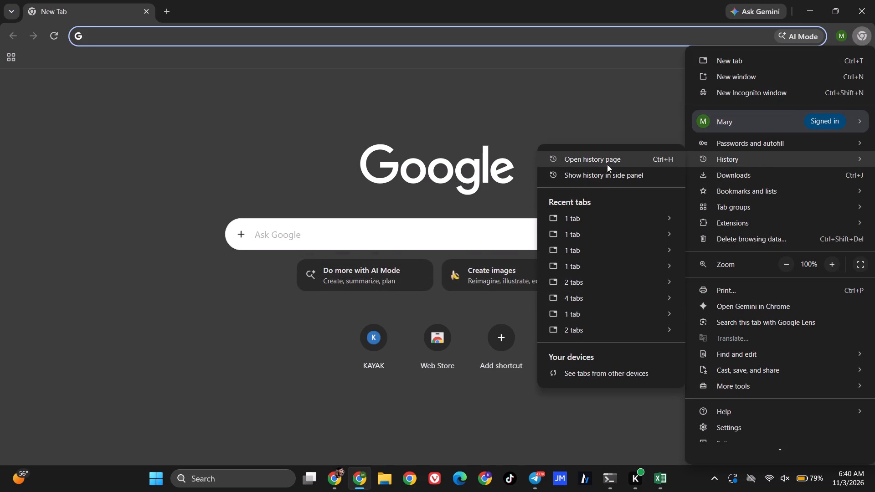
{"action": "left_click", "coordinate": [484, 219]}
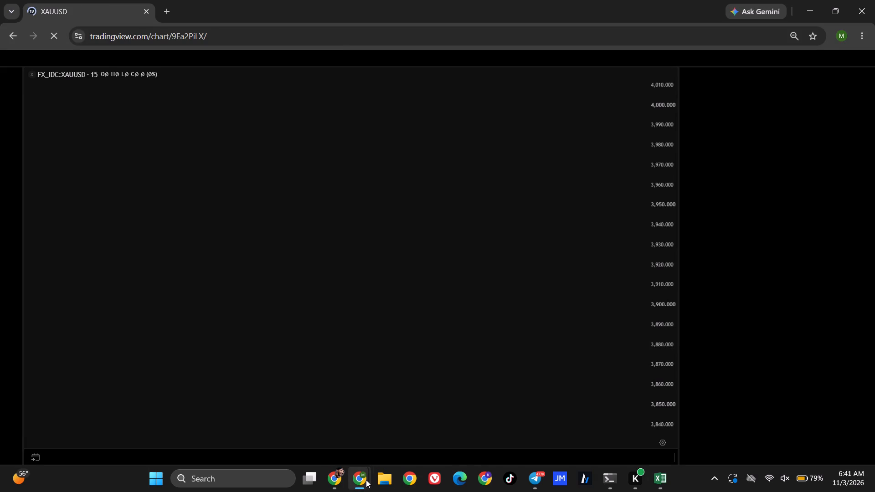
{"action": "left_click", "coordinate": [346, 384]}
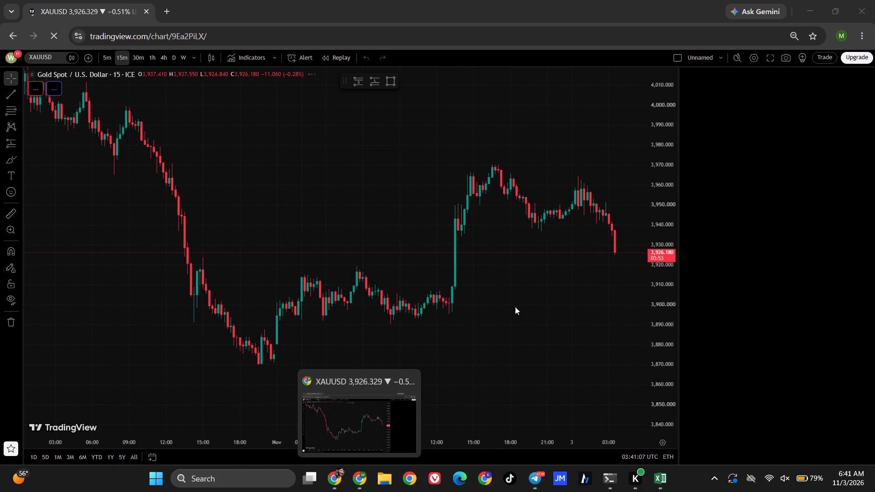
Examine the XAUUSD 15-minute chart, including its entry, stop-loss and take-profit levels and the latest candles.
{"action": "scroll", "coordinate": [515, 307], "scroll_direction": "up", "scroll_amount": 7}
{"action": "left_click_drag", "start_coordinate": [556, 306], "coordinate": [555, 306]}
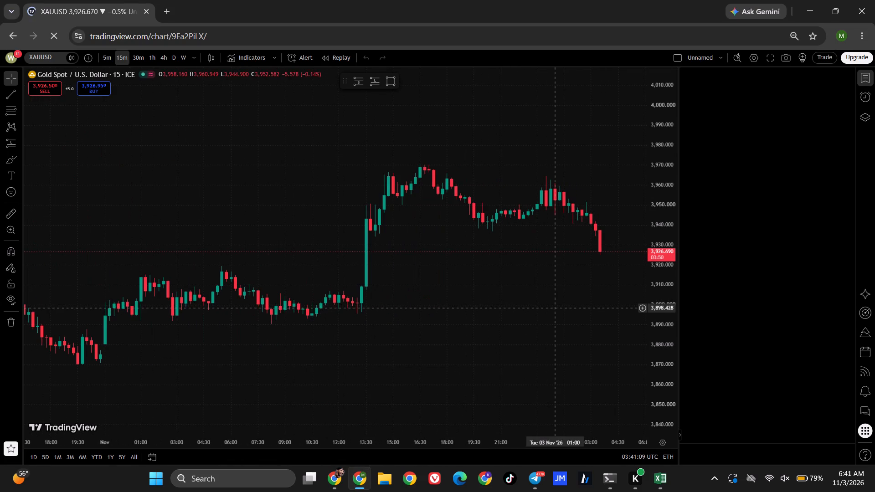
{"action": "left_click_drag", "start_coordinate": [555, 306], "coordinate": [510, 301]}
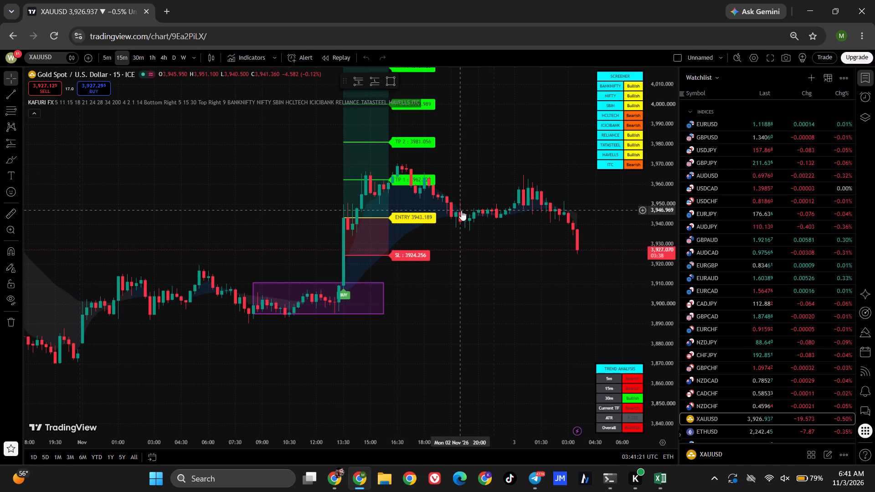
{"action": "scroll", "coordinate": [499, 307], "scroll_direction": "down", "scroll_amount": 3}
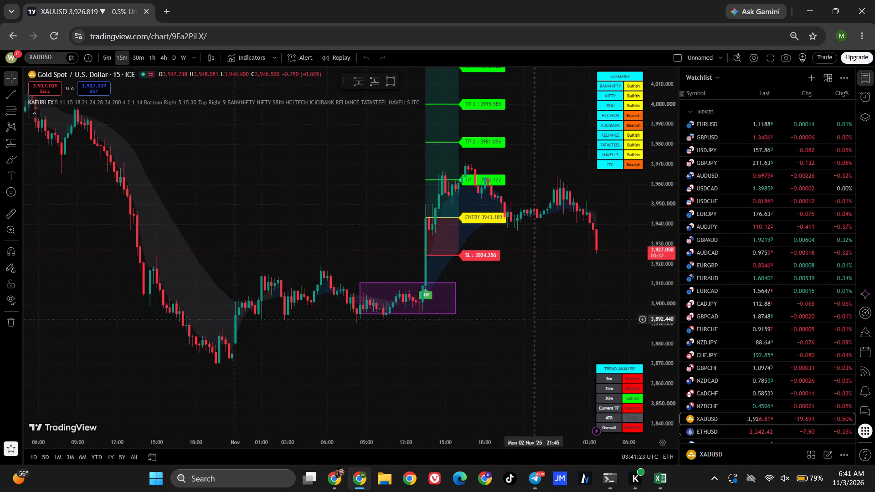
{"action": "left_click_drag", "start_coordinate": [558, 328], "coordinate": [483, 378]}
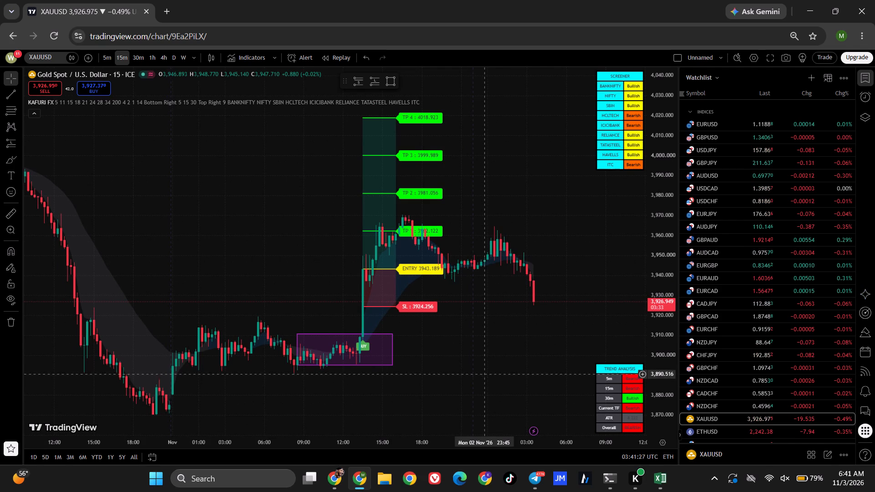
Switch back to the first Chrome profile's EURGBP 5-minute chart and examine its recent price movement.
{"action": "left_click", "coordinate": [336, 477]}
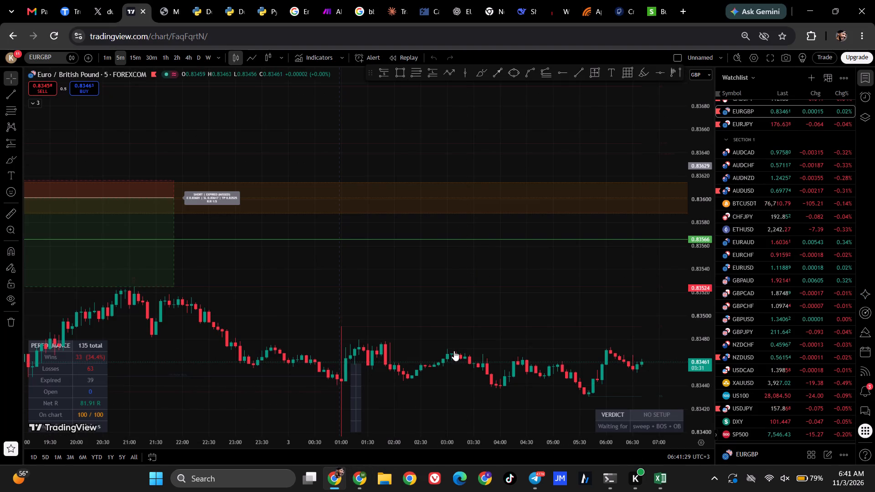
{"action": "scroll", "coordinate": [484, 331], "scroll_direction": "down", "scroll_amount": 4}
{"action": "left_click_drag", "start_coordinate": [569, 339], "coordinate": [490, 324]}
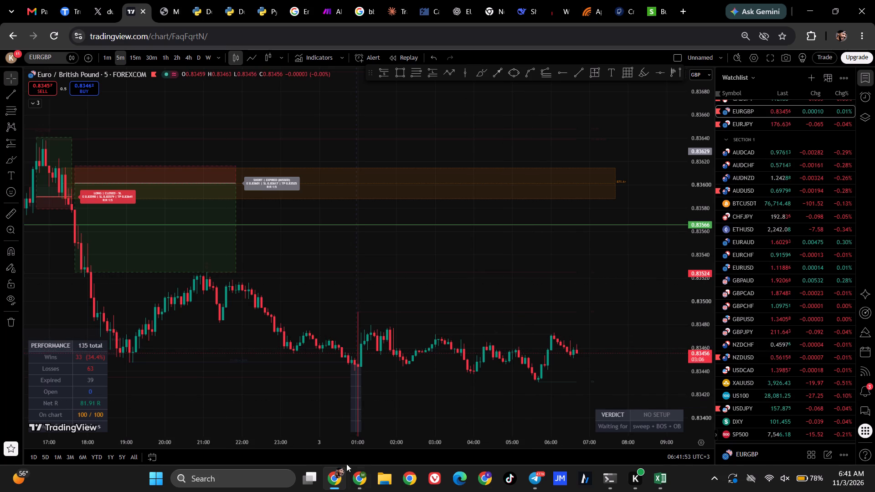
Return to the second profile's TradingView window, load EURAUD from the watchlist, and examine price against its entry and take-profit levels.
{"action": "left_click", "coordinate": [356, 479]}
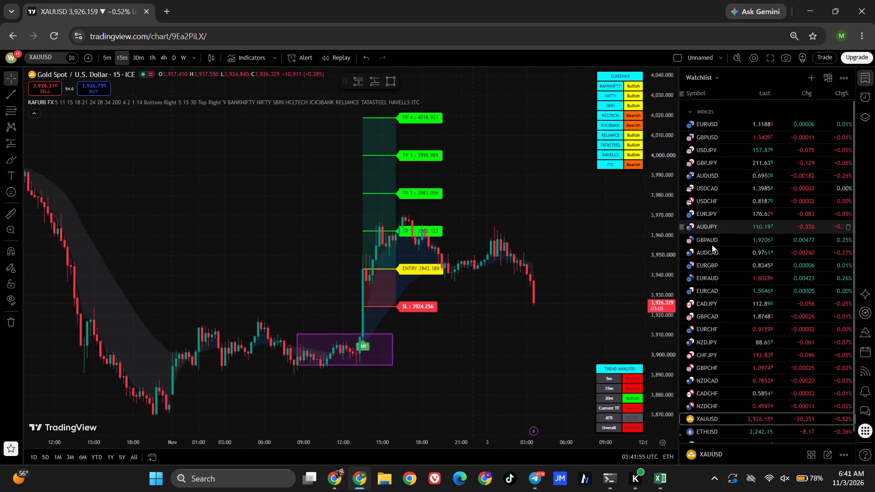
{"action": "left_click", "coordinate": [714, 273]}
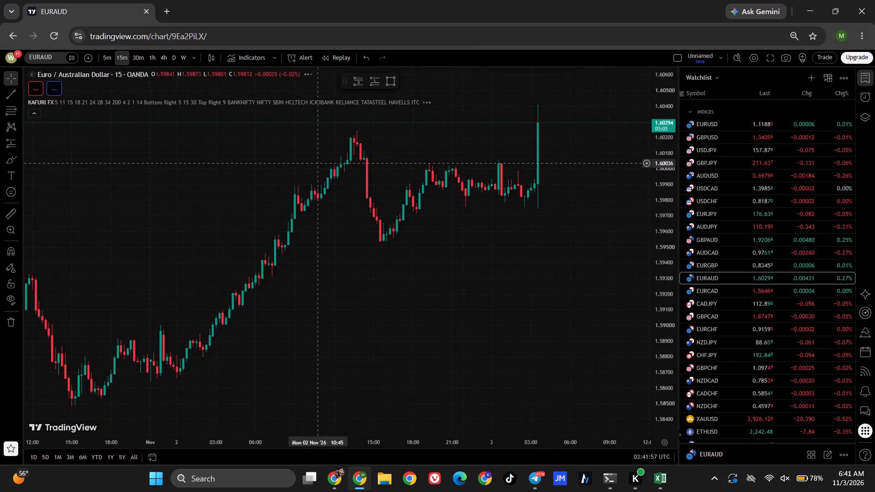
{"action": "scroll", "coordinate": [524, 280], "scroll_direction": "up", "scroll_amount": 4}
{"action": "left_click_drag", "start_coordinate": [538, 264], "coordinate": [478, 409]}
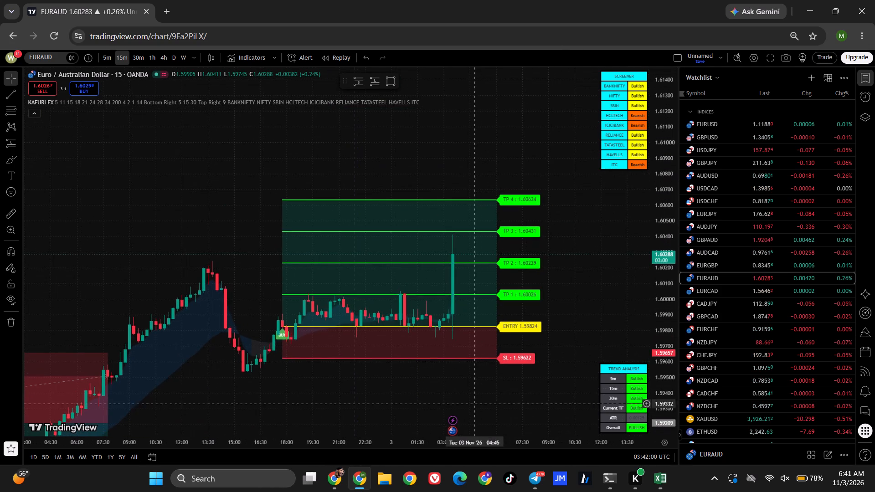
{"action": "left_click_drag", "start_coordinate": [661, 400], "coordinate": [629, 274]}
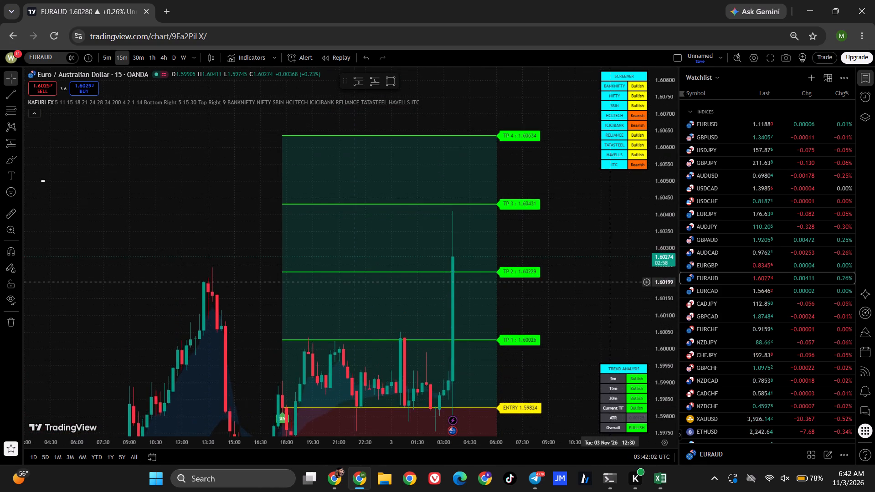
{"action": "scroll", "coordinate": [608, 284], "scroll_direction": "up", "scroll_amount": 3}
{"action": "left_click_drag", "start_coordinate": [607, 284], "coordinate": [582, 300]}
{"action": "scroll", "coordinate": [501, 272], "scroll_direction": "down", "scroll_amount": 2}
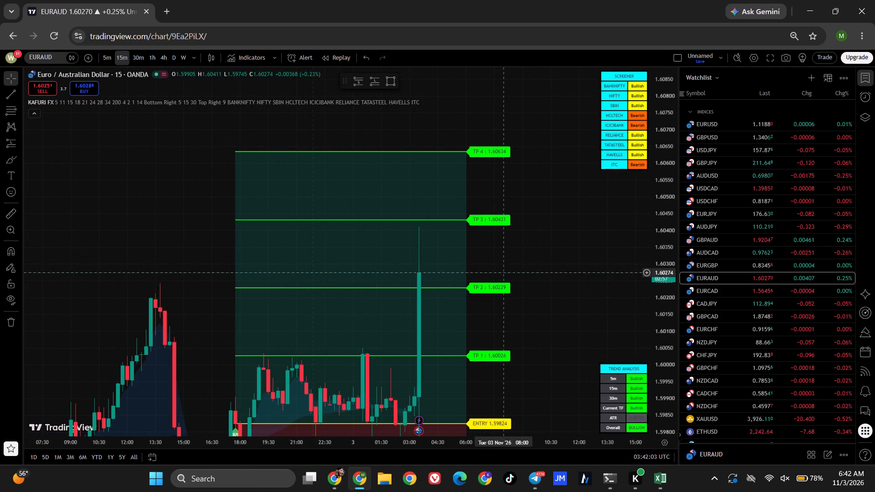
{"action": "left_click_drag", "start_coordinate": [580, 301], "coordinate": [554, 286]}
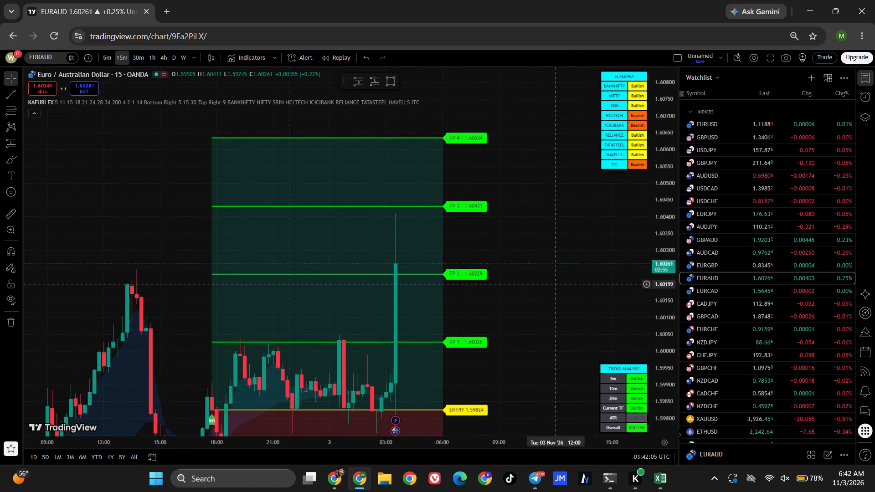
Switch to the blank Excel workbook and select cell B2.
{"action": "left_click", "coordinate": [650, 482]}
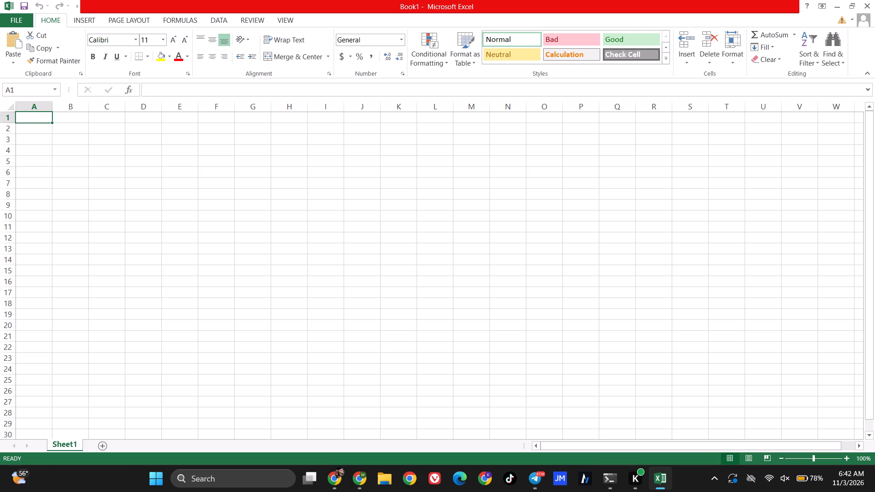
{"action": "left_click", "coordinate": [67, 131]}
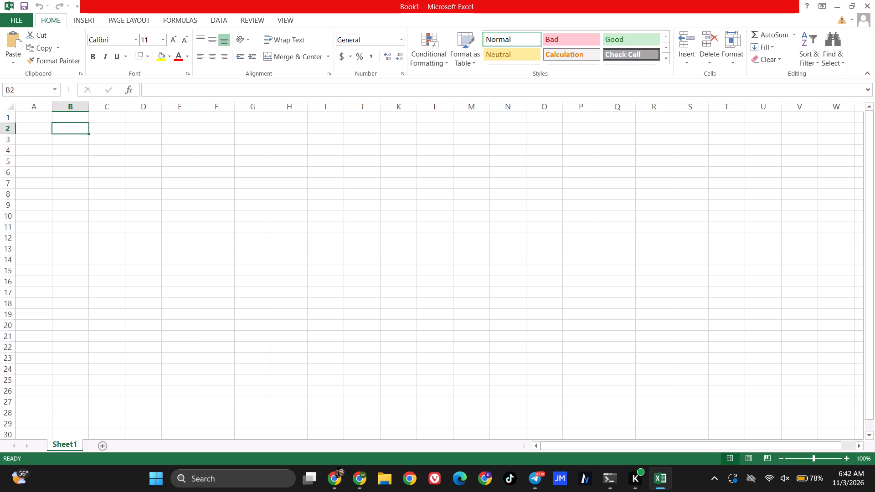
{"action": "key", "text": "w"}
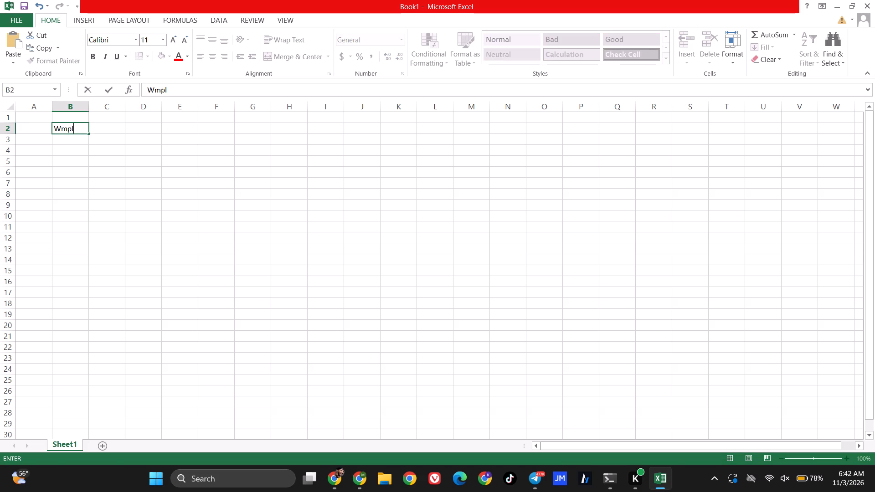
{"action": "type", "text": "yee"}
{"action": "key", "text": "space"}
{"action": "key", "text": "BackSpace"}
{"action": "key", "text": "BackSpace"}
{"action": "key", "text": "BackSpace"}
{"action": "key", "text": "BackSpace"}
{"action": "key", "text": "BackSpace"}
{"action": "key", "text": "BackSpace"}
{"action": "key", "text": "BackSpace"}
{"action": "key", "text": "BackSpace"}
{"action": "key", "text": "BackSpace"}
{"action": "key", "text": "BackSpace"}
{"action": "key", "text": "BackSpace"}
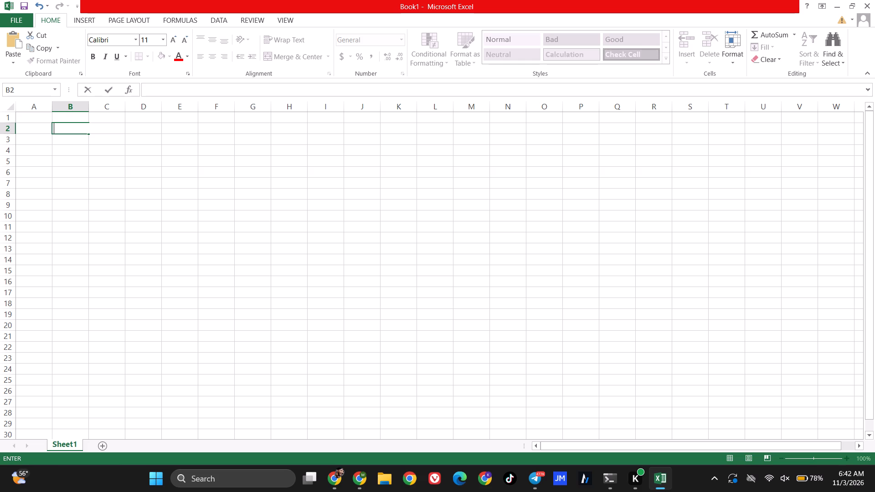
Enter the title "Employee Data" in cell B2.
{"action": "key", "text": "e"}
{"action": "key", "text": "space"}
{"action": "key", "text": "BackSpace"}
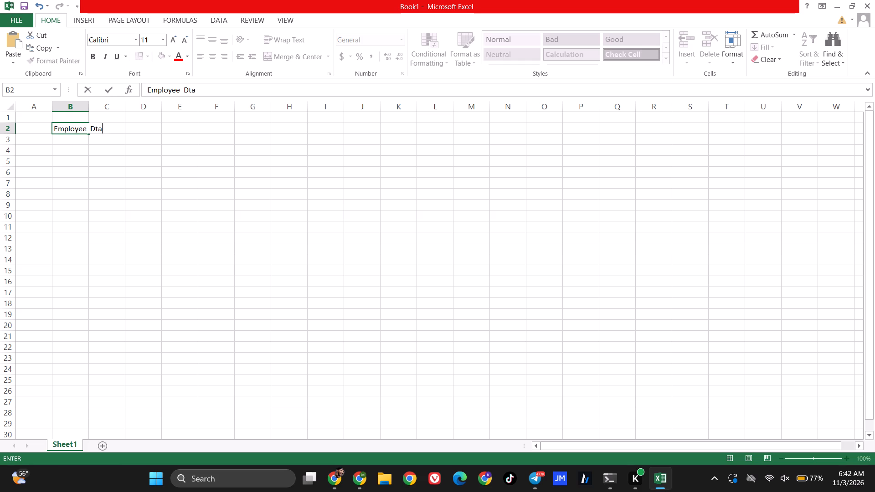
{"action": "key", "text": "BackSpace"}
{"action": "key", "text": "BackSpace"}
{"action": "type", "text": "ata"}
{"action": "key", "text": "Down"}
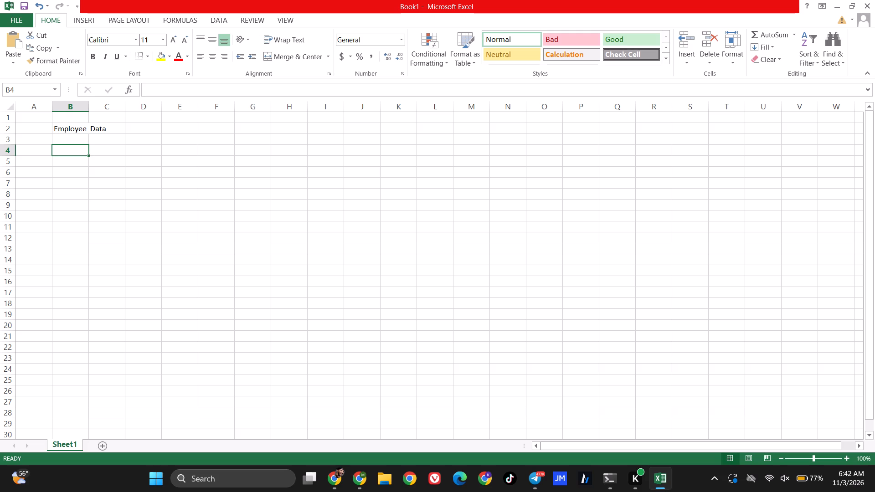
Enter the field labels "Employee Name" in cell B4 and "Employee Code" in cell B6.
{"action": "key", "text": "e"}
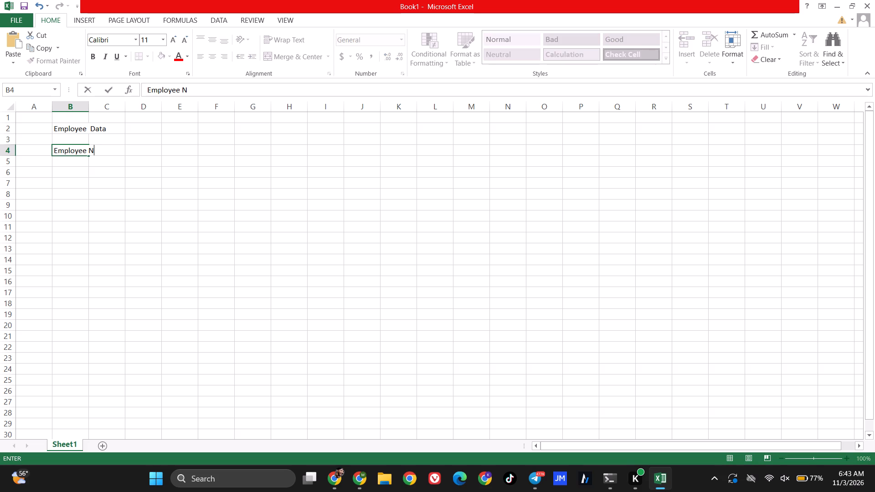
{"action": "key", "text": "Down"}
{"action": "key", "text": "Down"}
{"action": "key", "text": "e"}
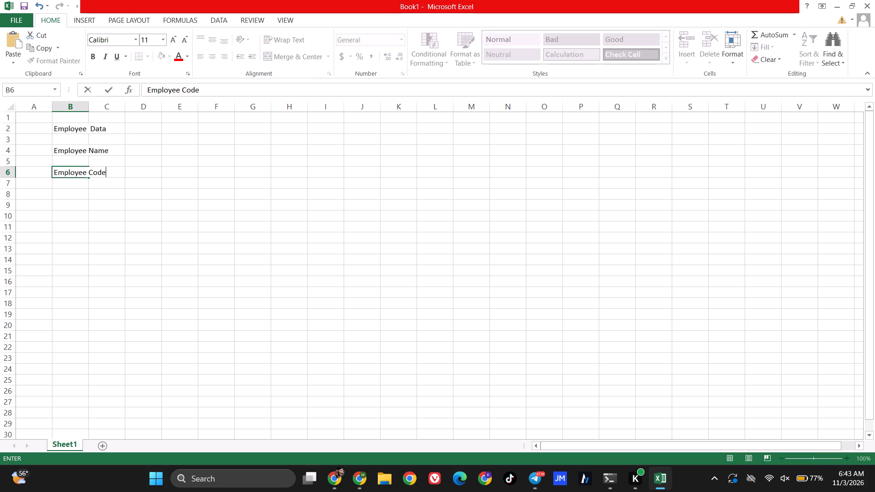
{"action": "key", "text": "Down"}
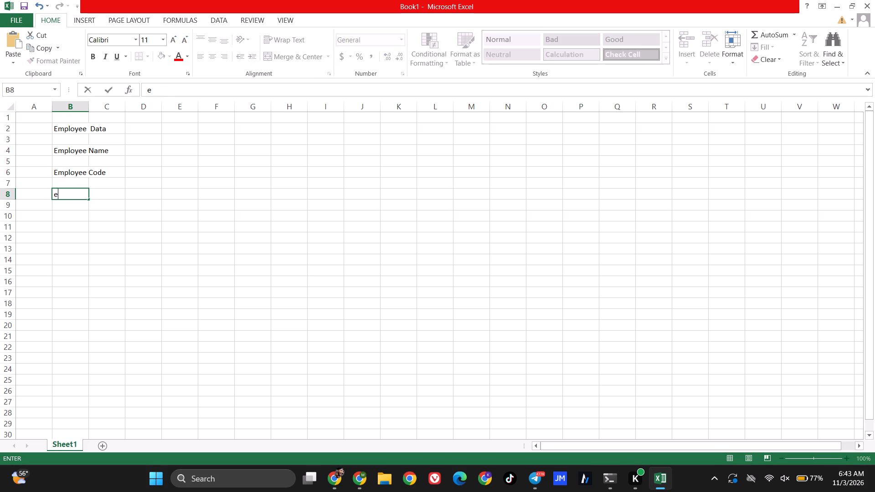
Enter the field label "Email ID" in cell B8.
{"action": "key", "text": "BackSpace"}
{"action": "key", "text": "BackSpace"}
{"action": "key", "text": "e"}
{"action": "key", "text": "d"}
{"action": "key", "text": "BackSpace"}
{"action": "key", "text": "BackSpace"}
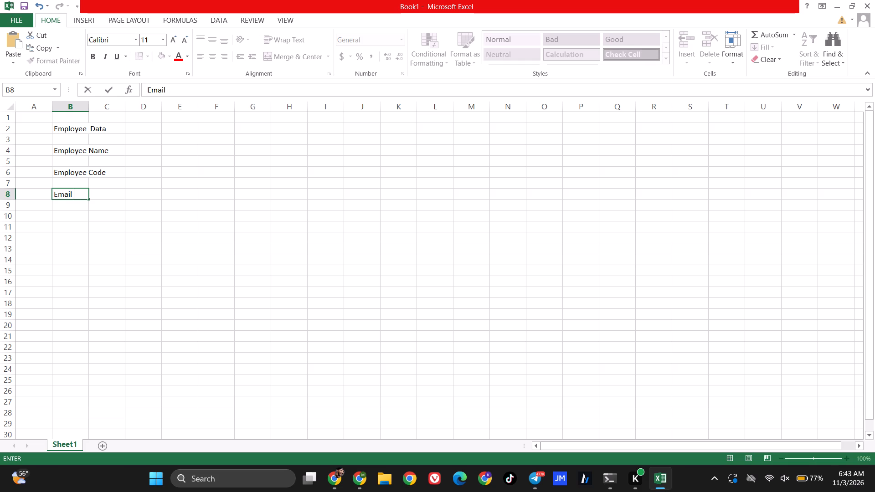
{"action": "type", "text": "ID"}
{"action": "key", "text": "Down"}
{"action": "key", "text": "Down"}
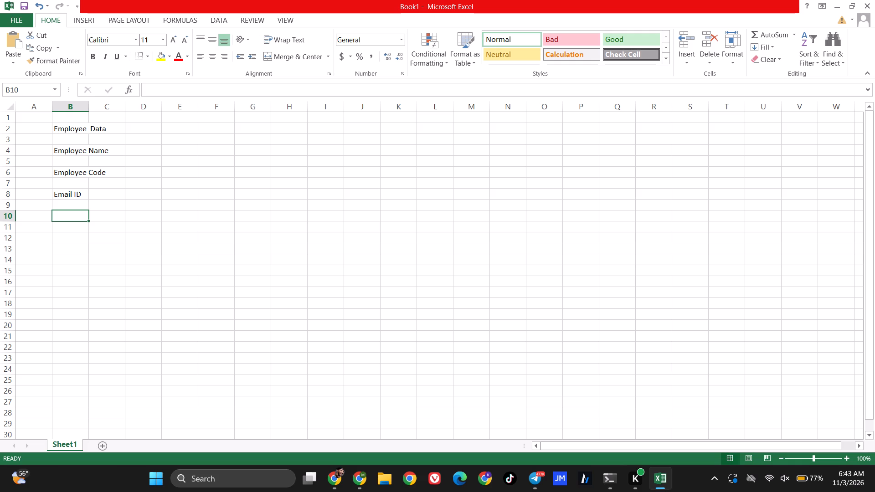
Enter the field label "Date of Birth" in cell B10.
{"action": "key", "text": "d"}
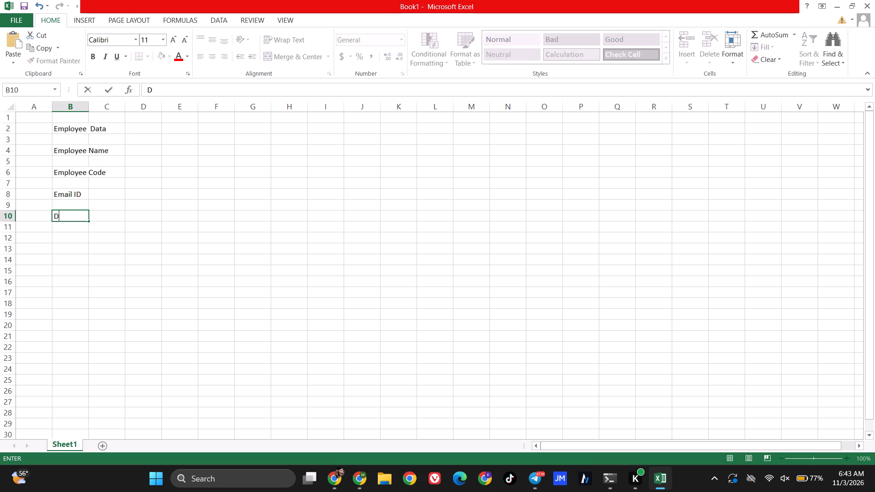
{"action": "key", "text": "BackSpace"}
{"action": "key", "text": "BackSpace"}
{"action": "key", "text": "BackSpace"}
{"action": "key", "text": "BackSpace"}
{"action": "type", "text": "rth"}
{"action": "key", "text": "Down"}
{"action": "key", "text": "Down"}
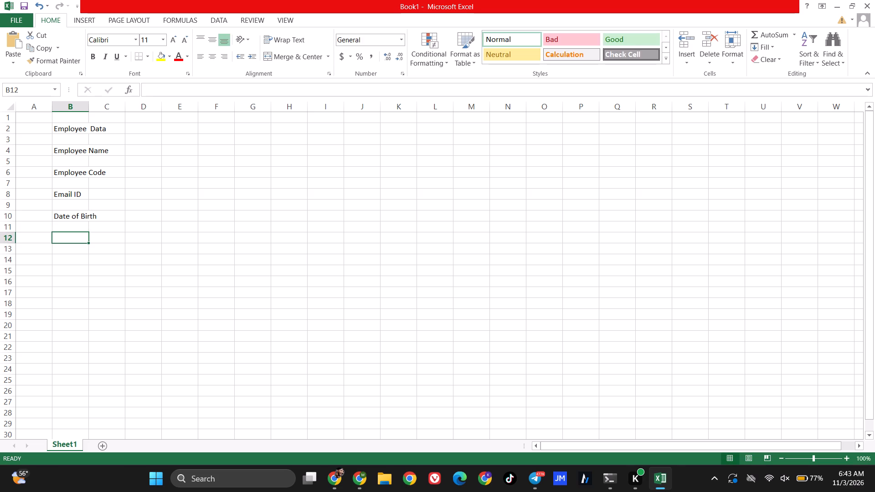
Enter the field labels "Department" in cell B12 and "Location" in cell B14.
{"action": "type", "text": "partment"}
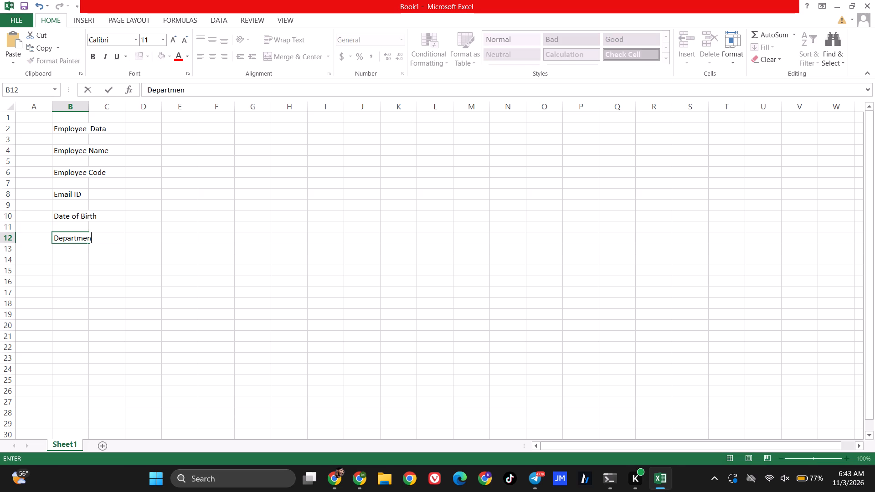
{"action": "key", "text": "Down"}
{"action": "key", "text": "Down"}
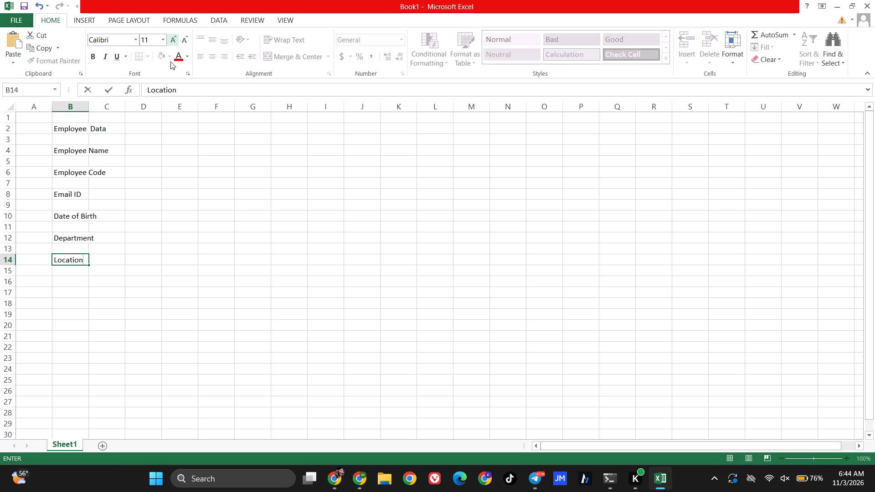
{"action": "left_click", "coordinate": [137, 138]}
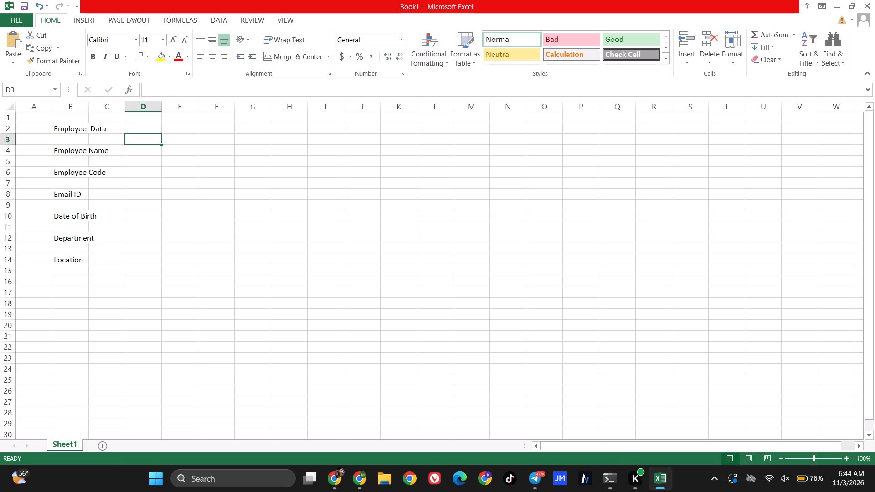
Enter the pay labels "Basic salary" in cell E4 and "HRA" in cell E6.
{"action": "left_click", "coordinate": [181, 141]}
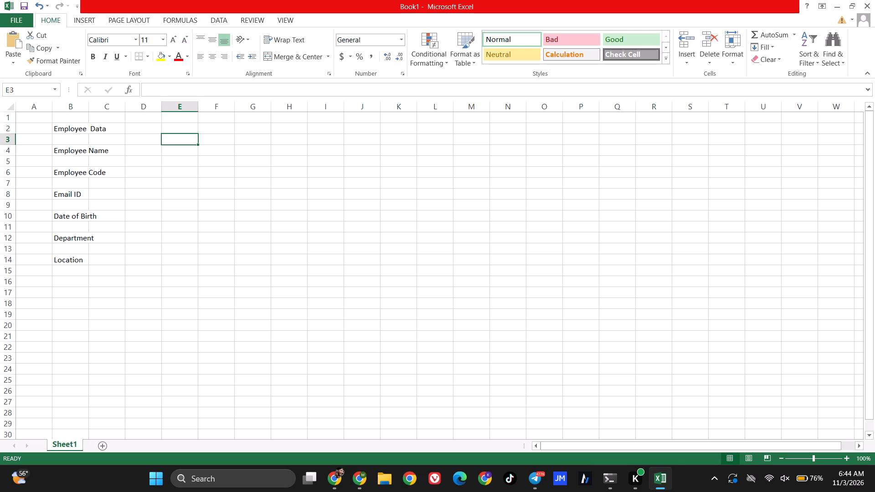
{"action": "double_click", "coordinate": [181, 153]}
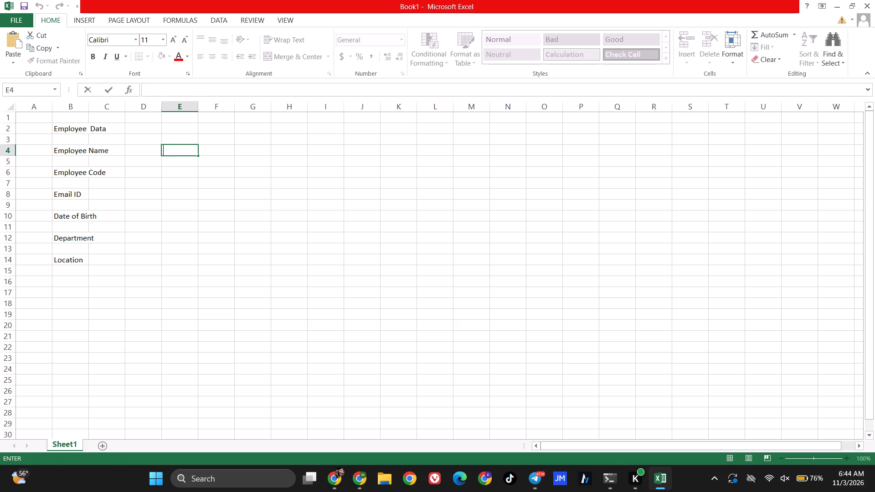
{"action": "type", "text": "asic sala"}
{"action": "type", "text": "ry"}
{"action": "key", "text": "Down"}
{"action": "key", "text": "Down"}
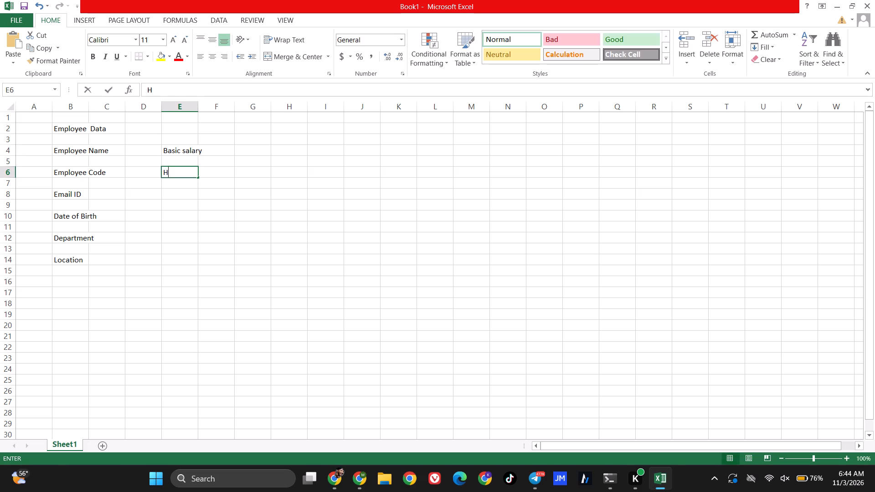
{"action": "type", "text": "RA"}
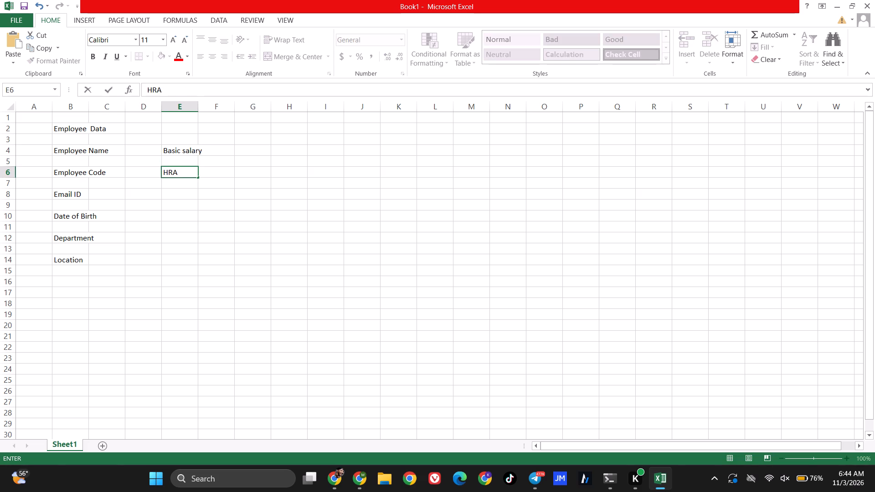
{"action": "key", "text": "Down"}
{"action": "key", "text": "Down"}
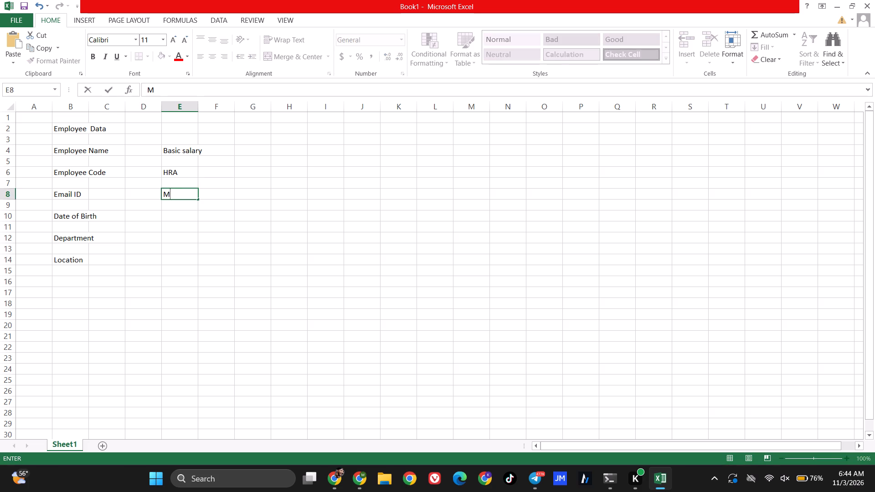
Enter the pay labels "Medical" in cell E8 and "Caonveyance" in cell E10.
{"action": "type", "text": "edical"}
{"action": "key", "text": "Down"}
{"action": "key", "text": "Down"}
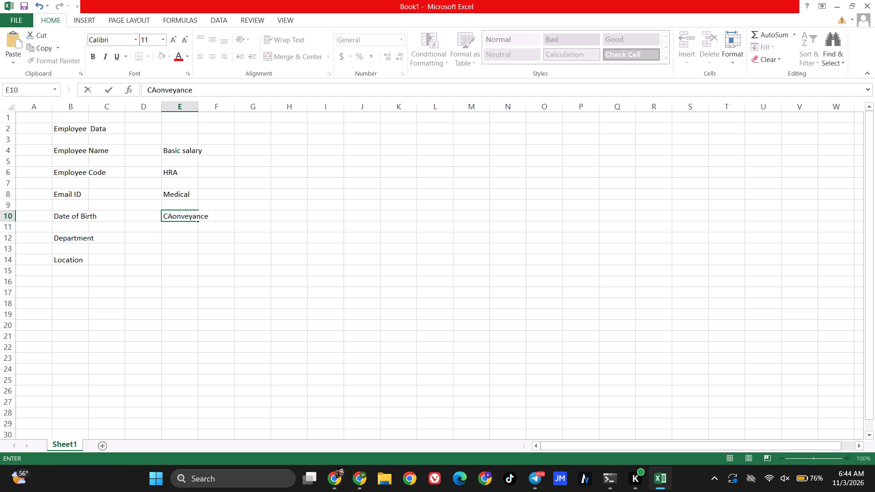
{"action": "key", "text": "Down"}
{"action": "key", "text": "Down"}
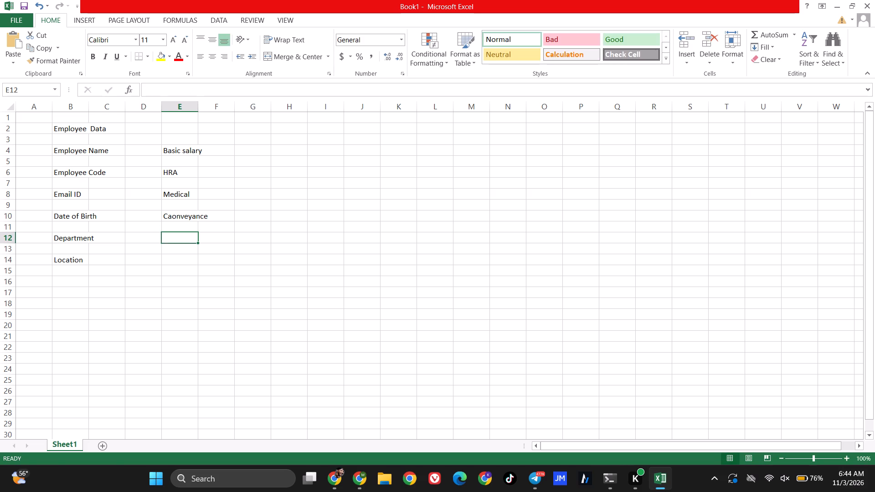
Enter the pay labels "Deduction" in cell E12 and "Net Pay" in cell E14.
{"action": "key", "text": "d"}
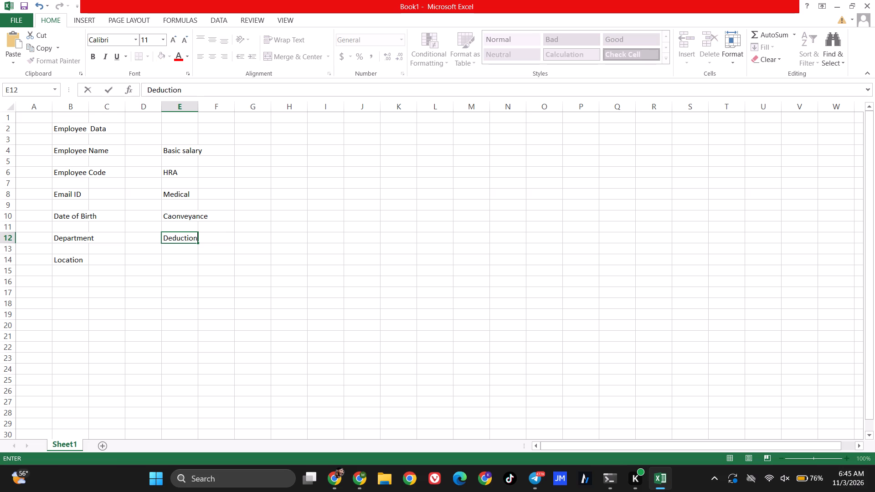
{"action": "key", "text": "Down"}
{"action": "key", "text": "Down"}
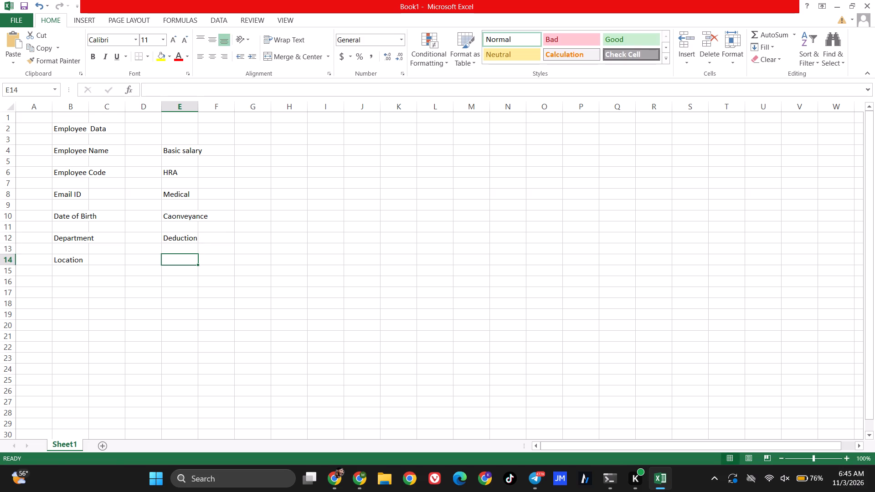
{"action": "type", "text": "et"}
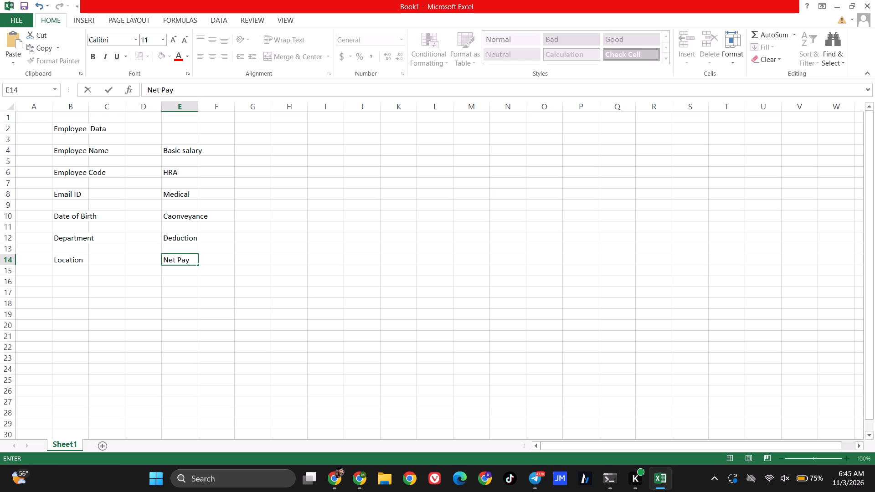
Widen columns B and E together to a width of about 19 so their labels fit.
{"action": "left_click", "coordinate": [72, 108]}
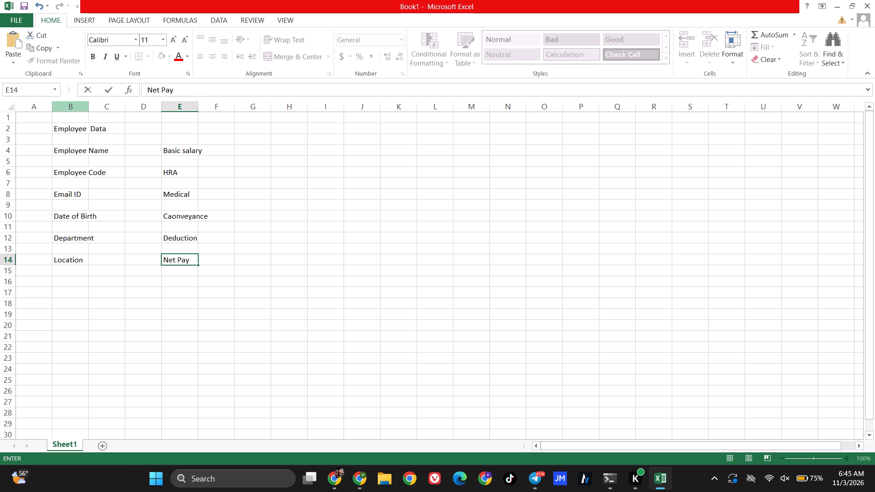
{"action": "left_click", "coordinate": [173, 109], "text": "ctrl"}
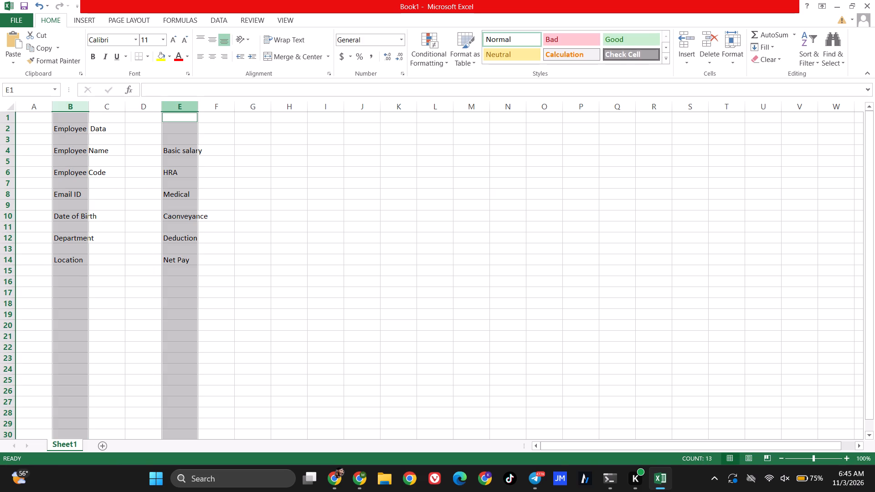
{"action": "left_click_drag", "start_coordinate": [87, 109], "coordinate": [101, 110], "text": "ctrl"}
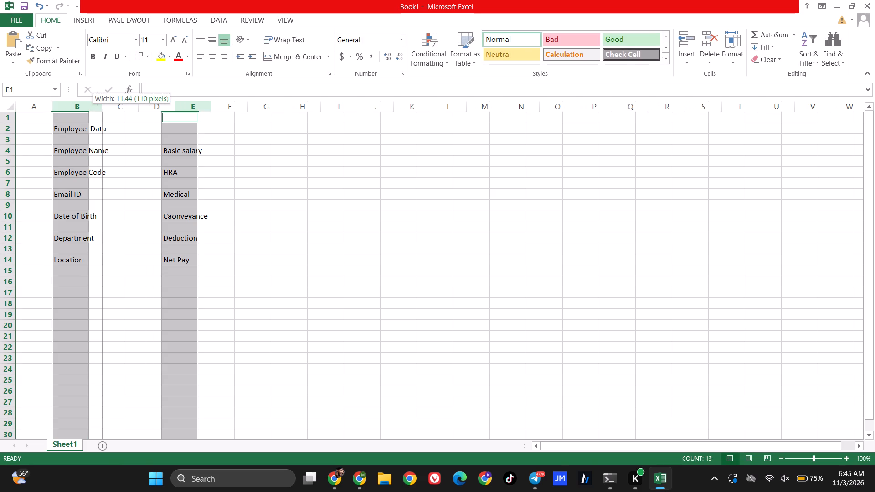
{"action": "left_click_drag", "start_coordinate": [101, 110], "coordinate": [114, 111], "text": "ctrl"}
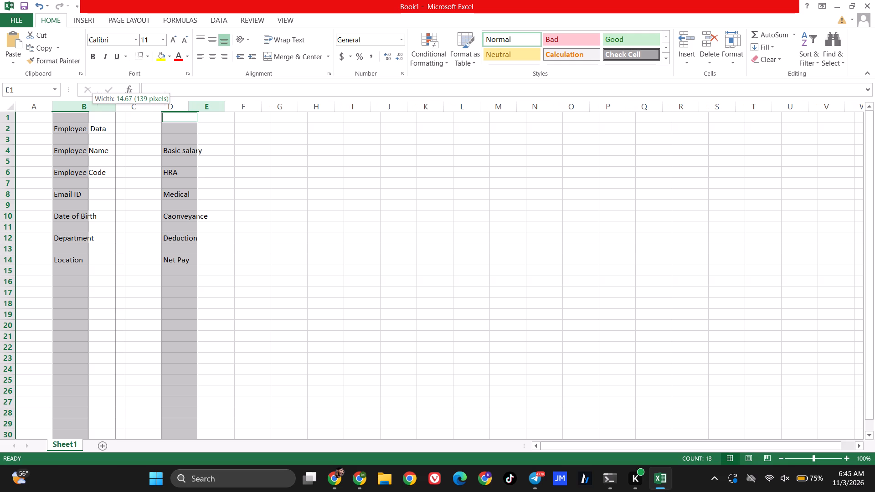
{"action": "left_click_drag", "start_coordinate": [114, 111], "coordinate": [123, 113], "text": "ctrl"}
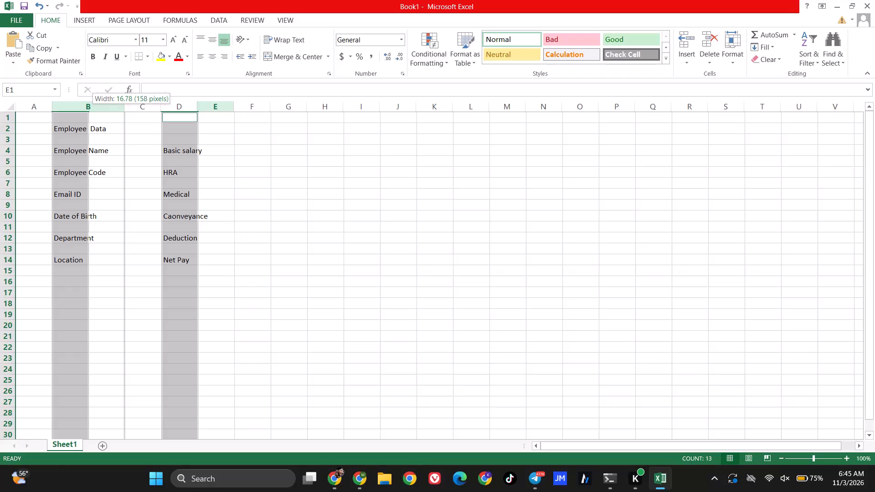
{"action": "left_click_drag", "start_coordinate": [123, 113], "coordinate": [123, 113], "text": "ctrl"}
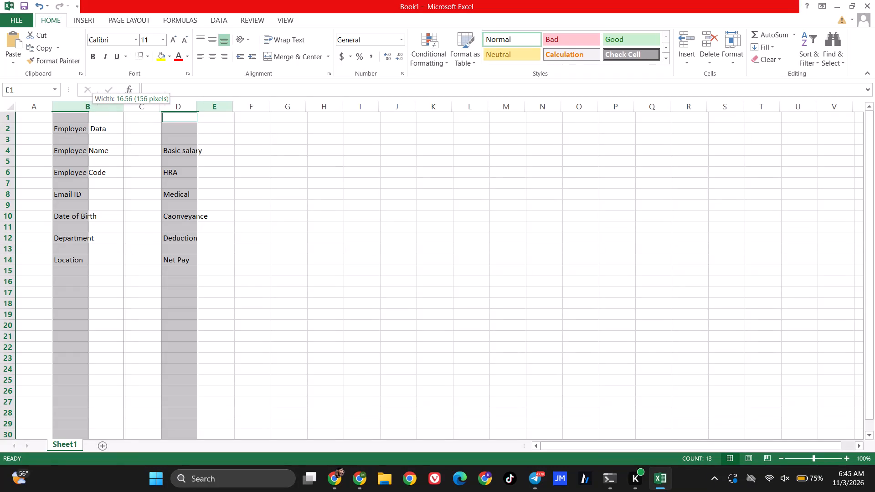
{"action": "left_click_drag", "start_coordinate": [123, 113], "coordinate": [133, 113], "text": "ctrl"}
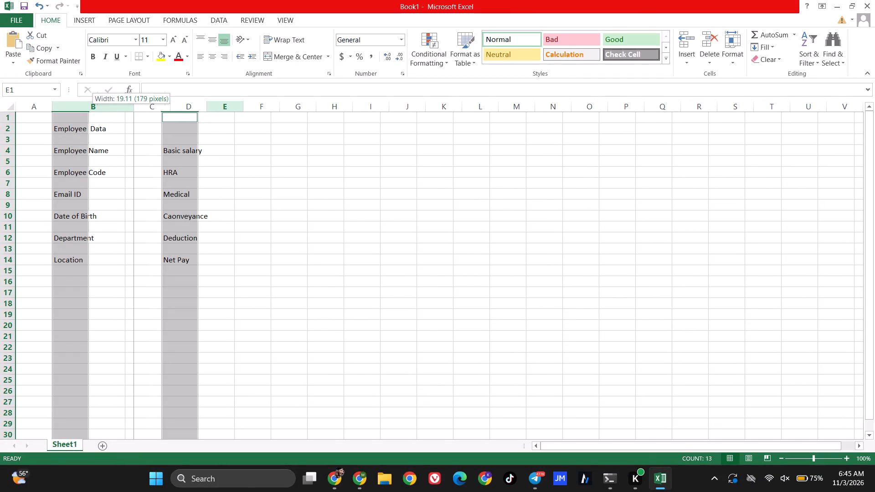
{"action": "left_click_drag", "start_coordinate": [133, 113], "coordinate": [133, 113], "text": "ctrl"}
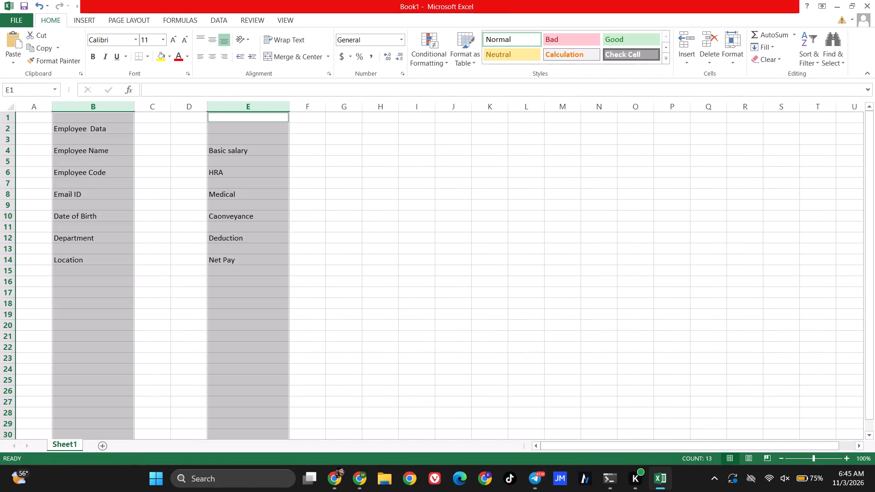
{"action": "left_click", "coordinate": [168, 167]}
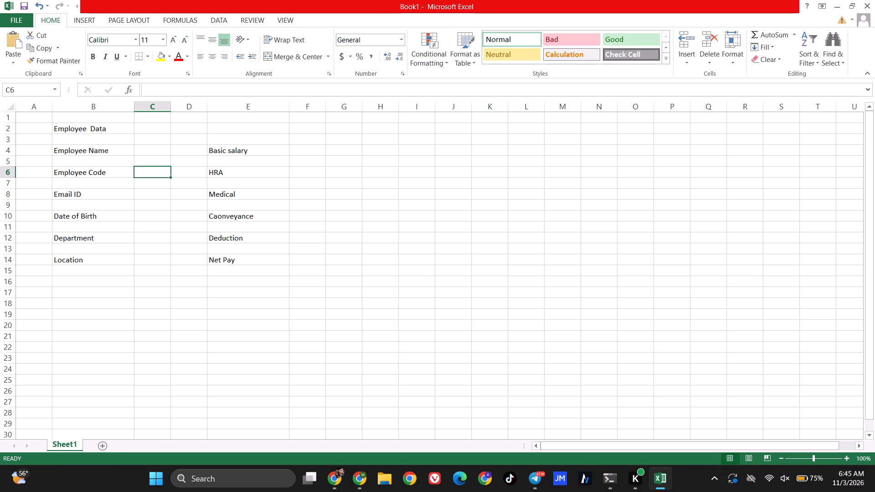
Right-align the employee labels in B4:B14 and the pay labels in E4:E14.
{"action": "left_click_drag", "start_coordinate": [61, 148], "coordinate": [101, 237]}
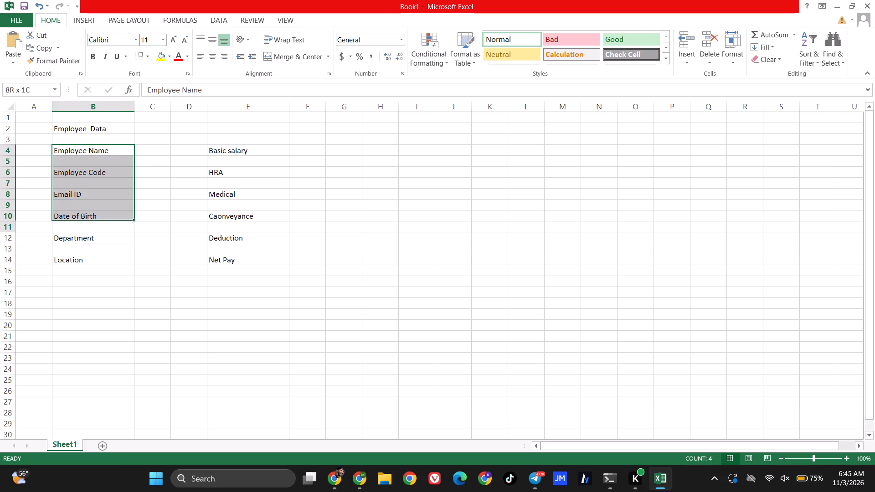
{"action": "left_click_drag", "start_coordinate": [101, 237], "coordinate": [105, 256]}
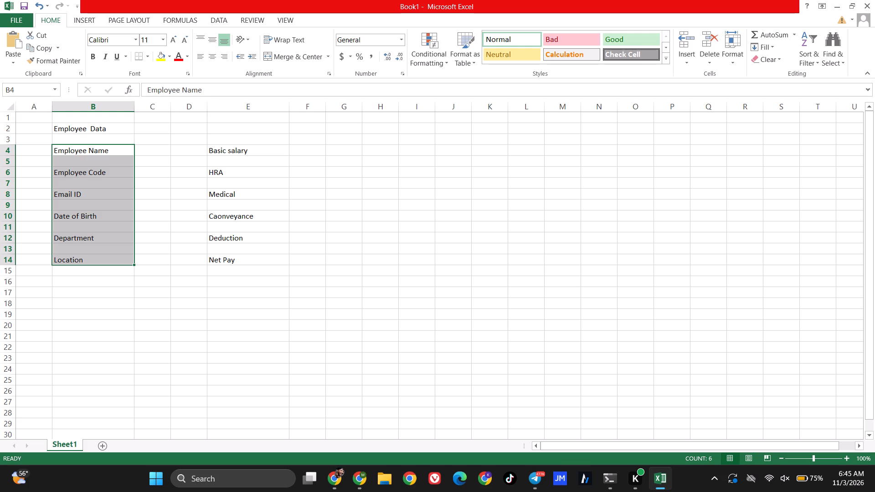
{"action": "left_click", "coordinate": [222, 61]}
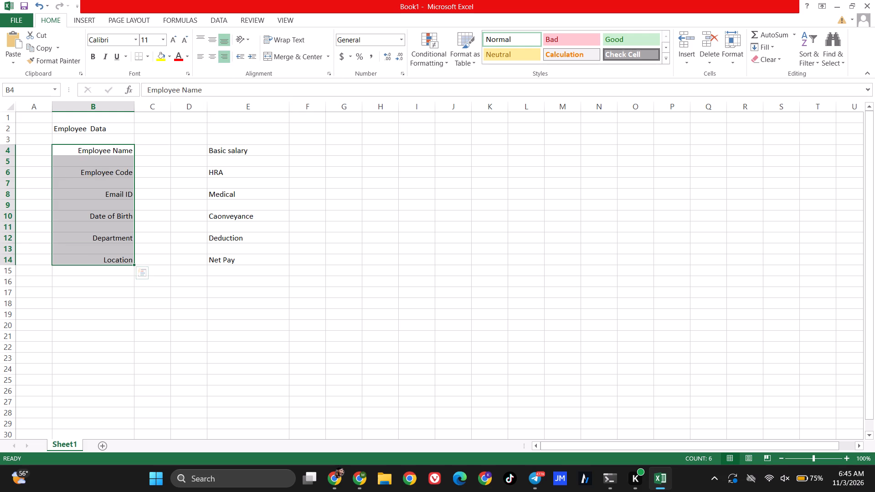
{"action": "left_click_drag", "start_coordinate": [210, 151], "coordinate": [242, 263]}
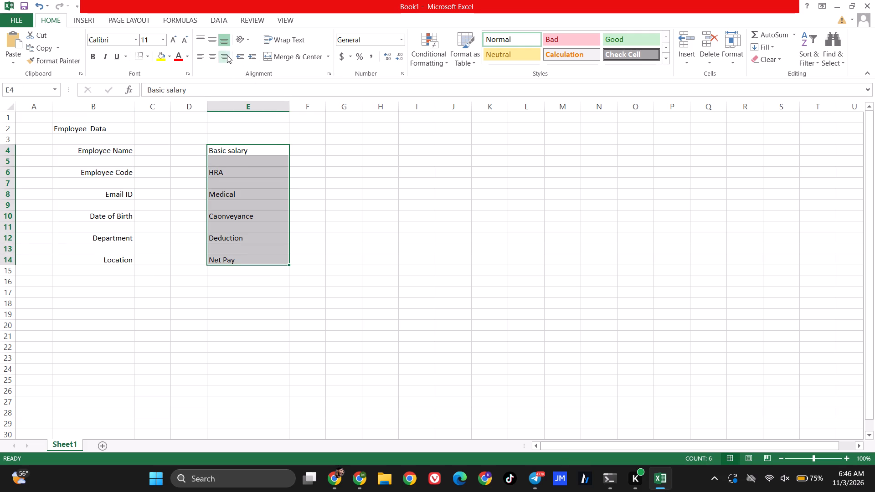
{"action": "left_click", "coordinate": [227, 55]}
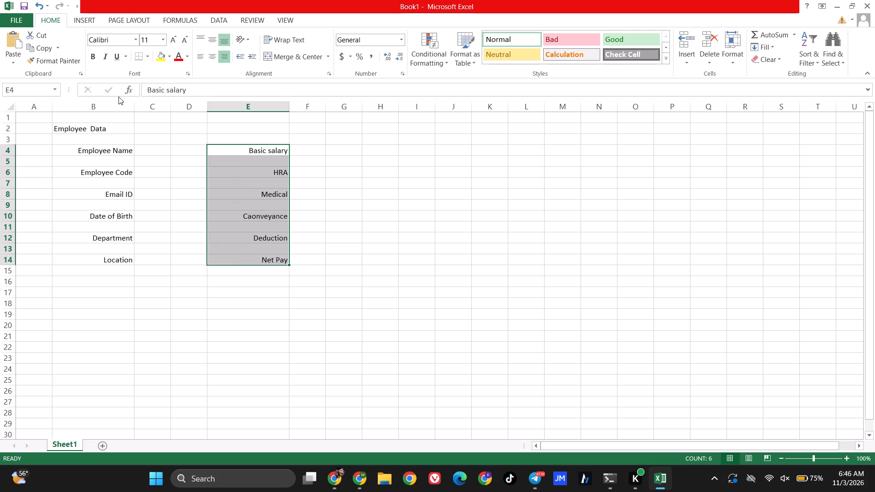
Make the pay labels in E4:E14 and the employee labels in B4:B14 bold.
{"action": "left_click", "coordinate": [94, 56]}
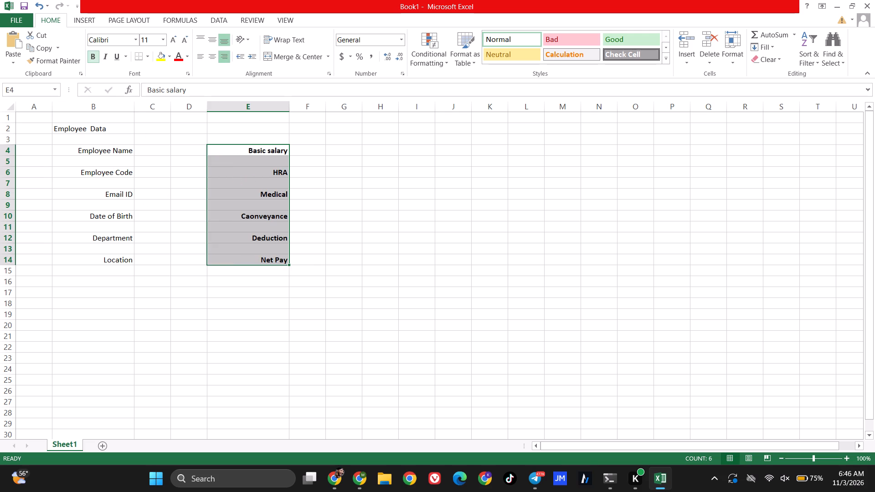
{"action": "left_click_drag", "start_coordinate": [83, 150], "coordinate": [124, 262]}
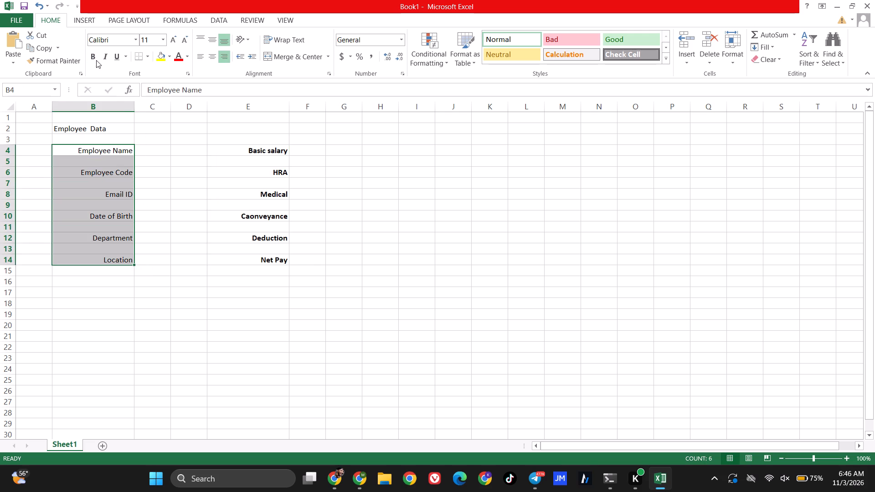
{"action": "left_click", "coordinate": [96, 60]}
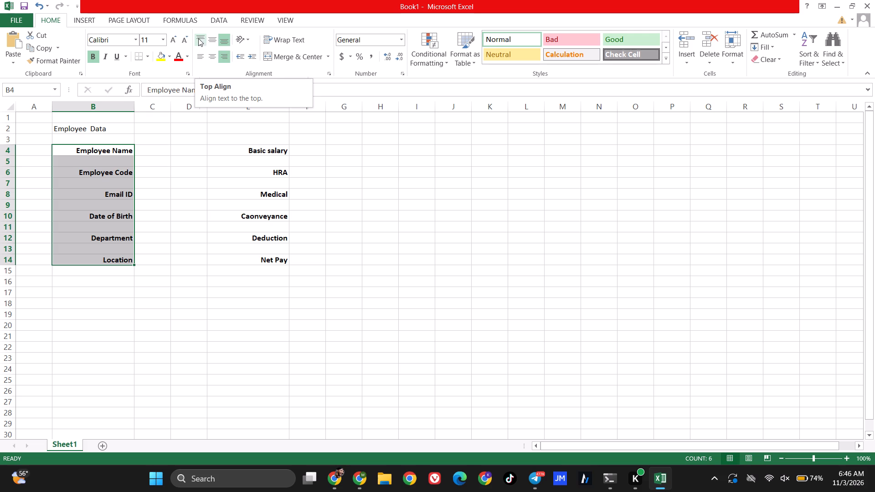
Merge cells B2 through F2 into one title cell without centering the "Employee Data" text.
{"action": "left_click_drag", "start_coordinate": [87, 127], "coordinate": [190, 135]}
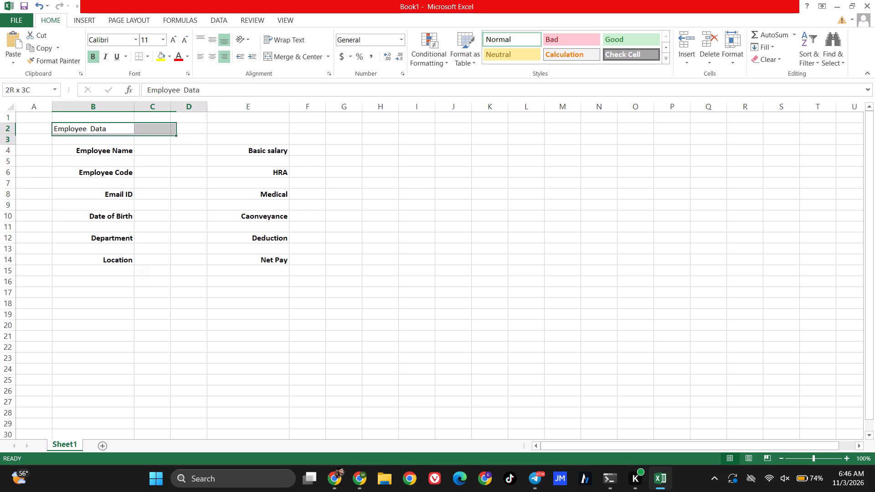
{"action": "left_click_drag", "start_coordinate": [190, 135], "coordinate": [294, 130]}
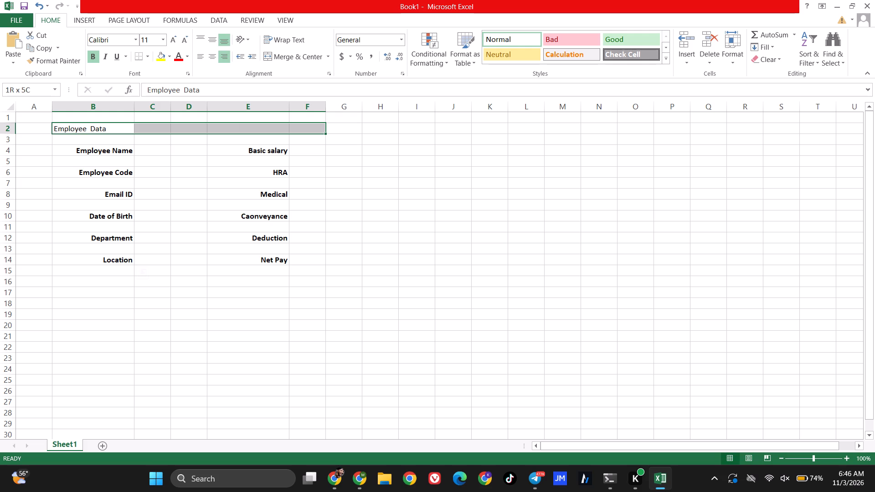
{"action": "left_click_drag", "start_coordinate": [294, 130], "coordinate": [294, 129]}
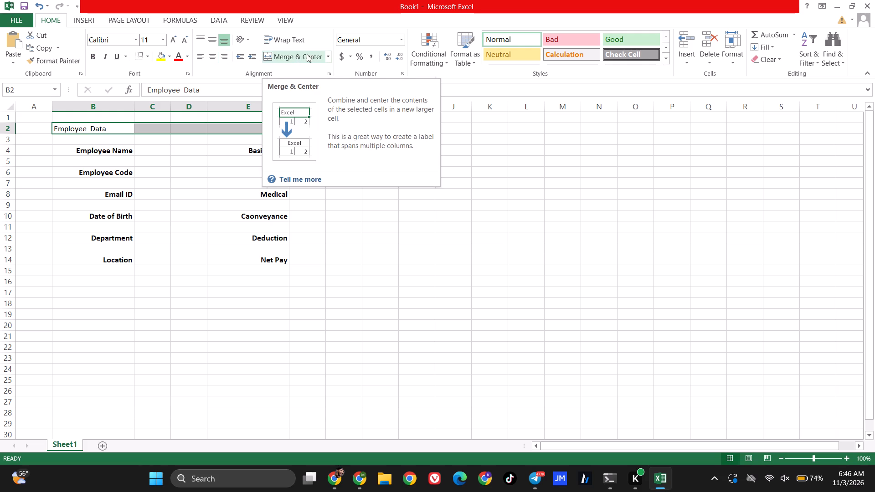
{"action": "left_click", "coordinate": [327, 58]}
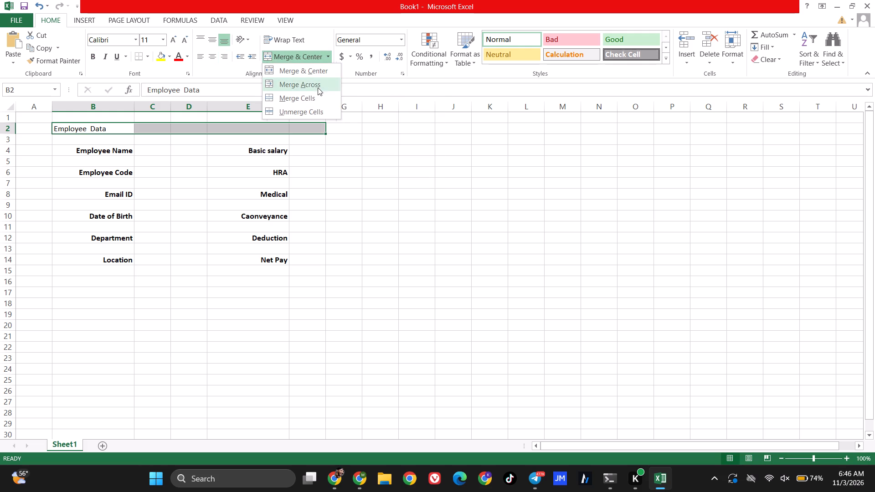
{"action": "left_click", "coordinate": [308, 96]}
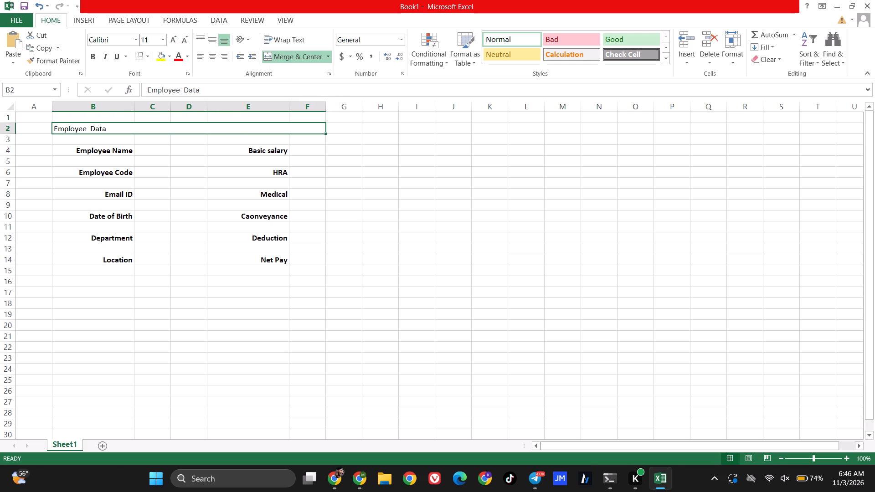
Set the "Employee Data" title to font size 20 and fill its cell with the darkest green theme shade.
{"action": "left_click", "coordinate": [161, 43]}
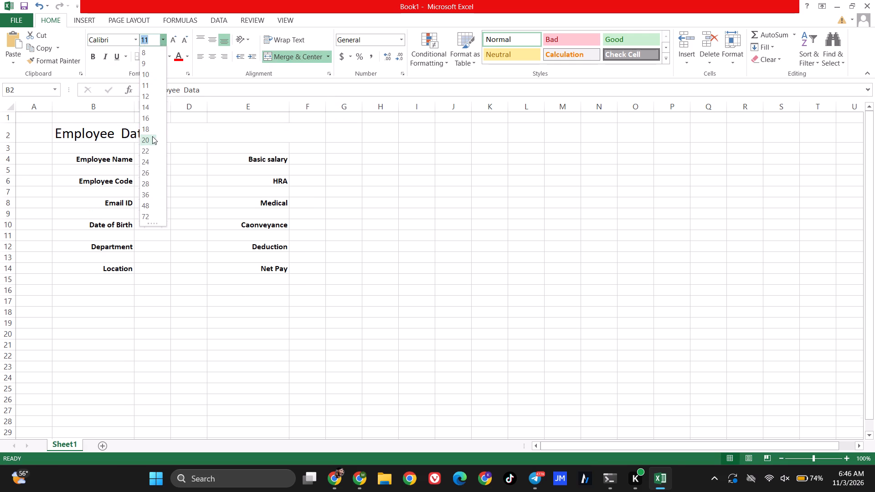
{"action": "left_click", "coordinate": [152, 137]}
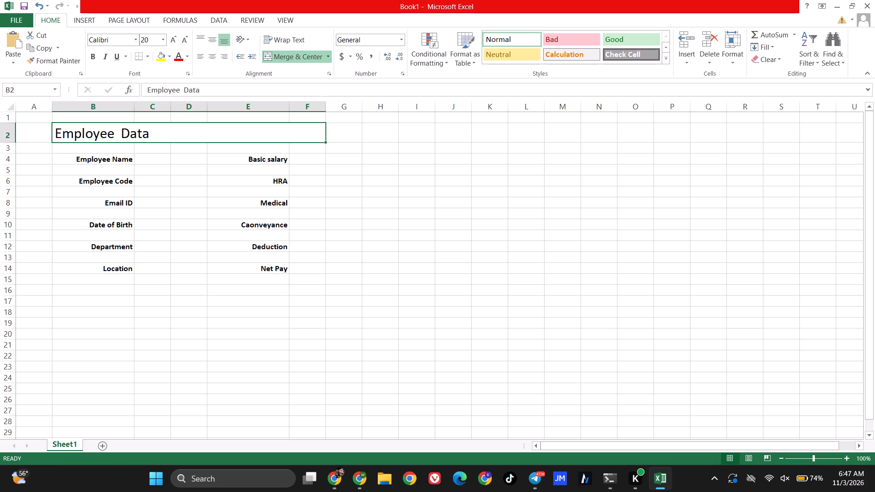
{"action": "left_click", "coordinate": [169, 61]}
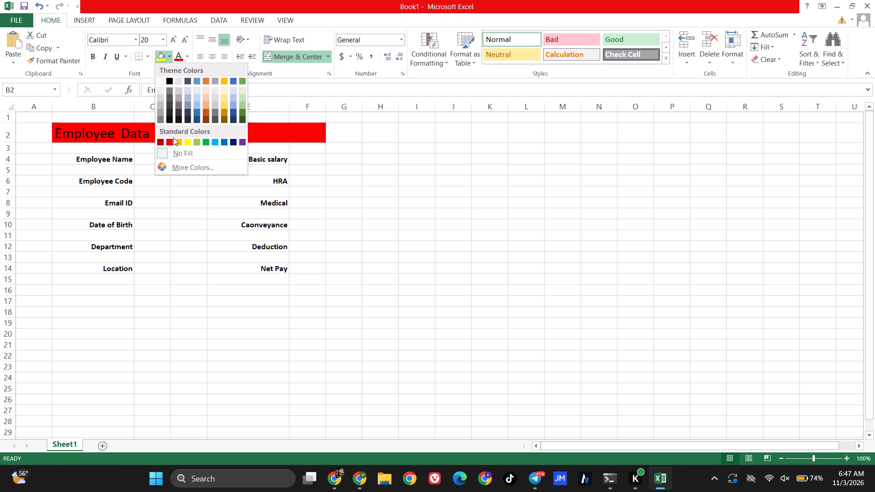
{"action": "left_click", "coordinate": [242, 118]}
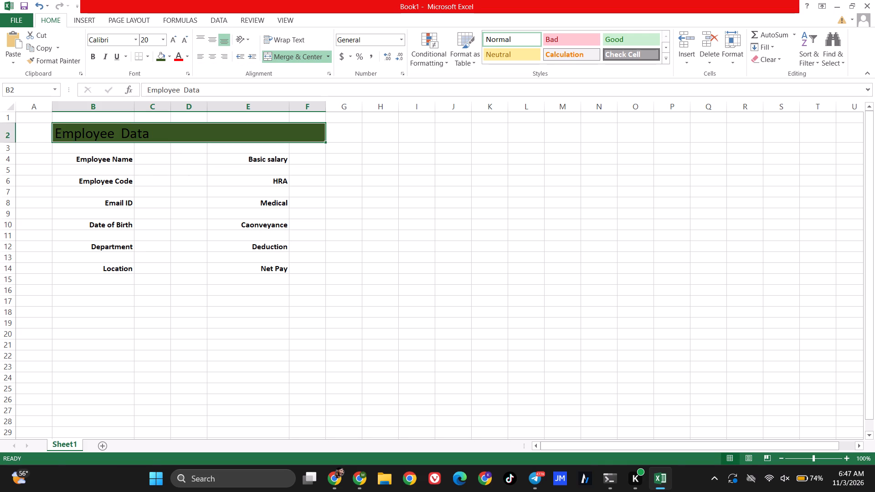
Make the "Employee Data" title text white and bold.
{"action": "double_click", "coordinate": [149, 134]}
{"action": "left_click_drag", "start_coordinate": [149, 134], "coordinate": [43, 124]}
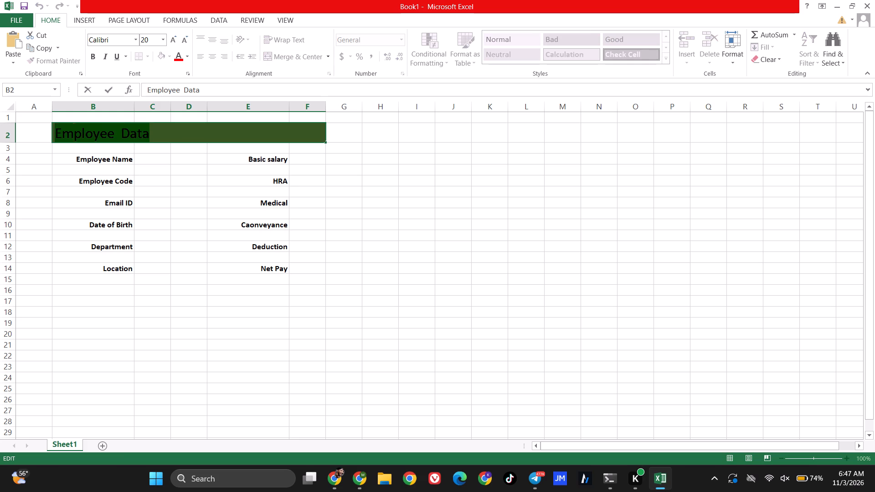
{"action": "left_click_drag", "start_coordinate": [43, 124], "coordinate": [30, 123]}
{"action": "left_click", "coordinate": [188, 57]}
{"action": "left_click", "coordinate": [181, 93]}
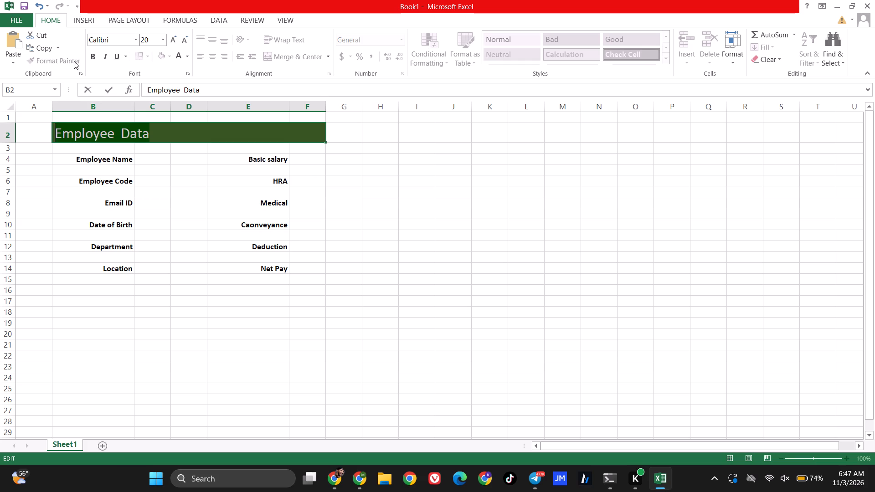
{"action": "left_click", "coordinate": [91, 58]}
{"action": "left_click", "coordinate": [165, 164]}
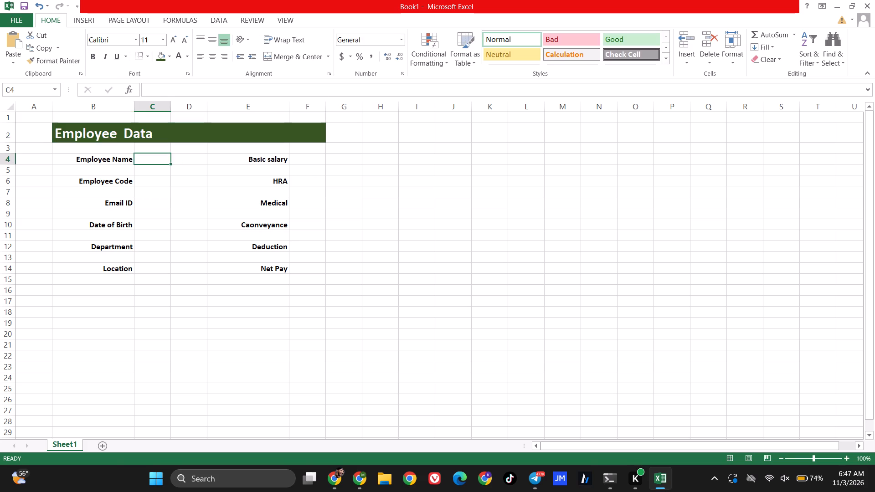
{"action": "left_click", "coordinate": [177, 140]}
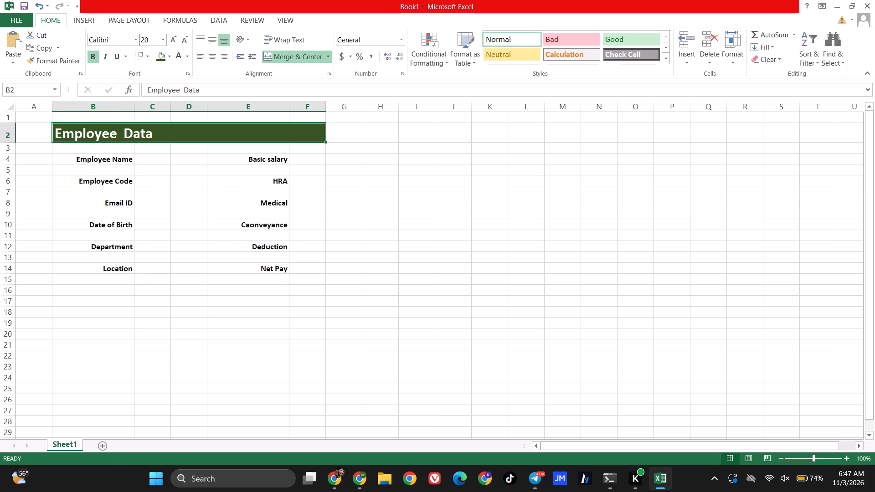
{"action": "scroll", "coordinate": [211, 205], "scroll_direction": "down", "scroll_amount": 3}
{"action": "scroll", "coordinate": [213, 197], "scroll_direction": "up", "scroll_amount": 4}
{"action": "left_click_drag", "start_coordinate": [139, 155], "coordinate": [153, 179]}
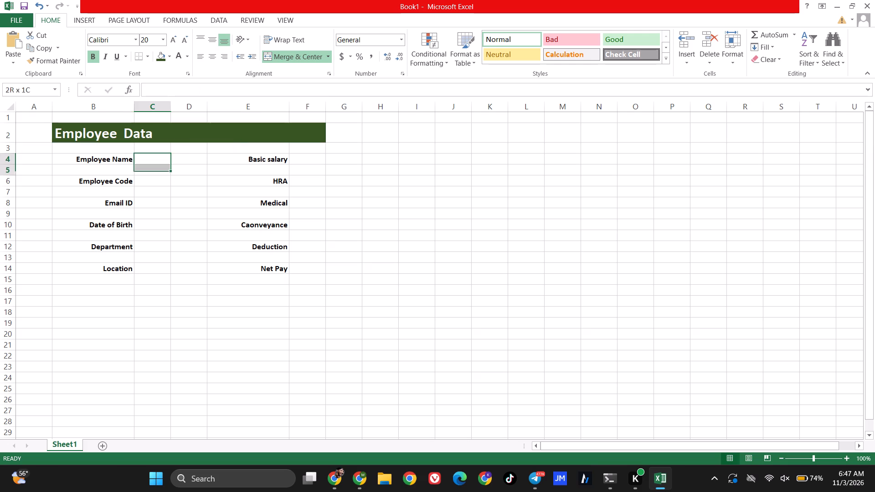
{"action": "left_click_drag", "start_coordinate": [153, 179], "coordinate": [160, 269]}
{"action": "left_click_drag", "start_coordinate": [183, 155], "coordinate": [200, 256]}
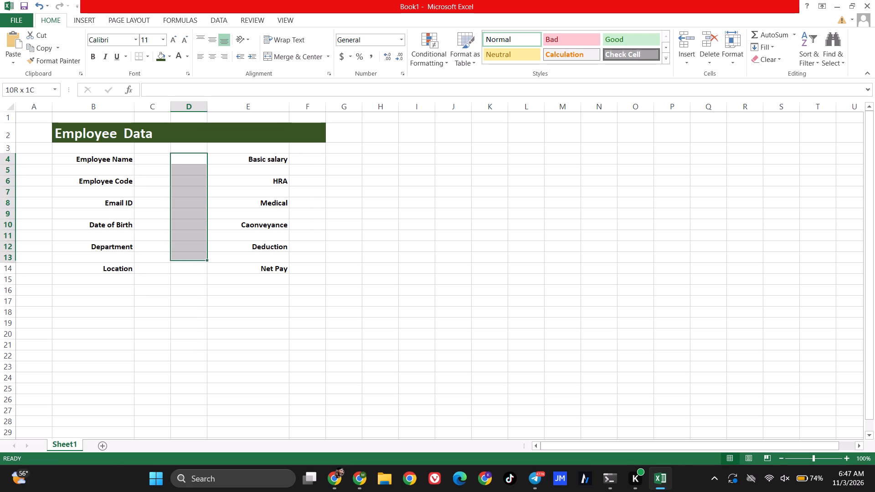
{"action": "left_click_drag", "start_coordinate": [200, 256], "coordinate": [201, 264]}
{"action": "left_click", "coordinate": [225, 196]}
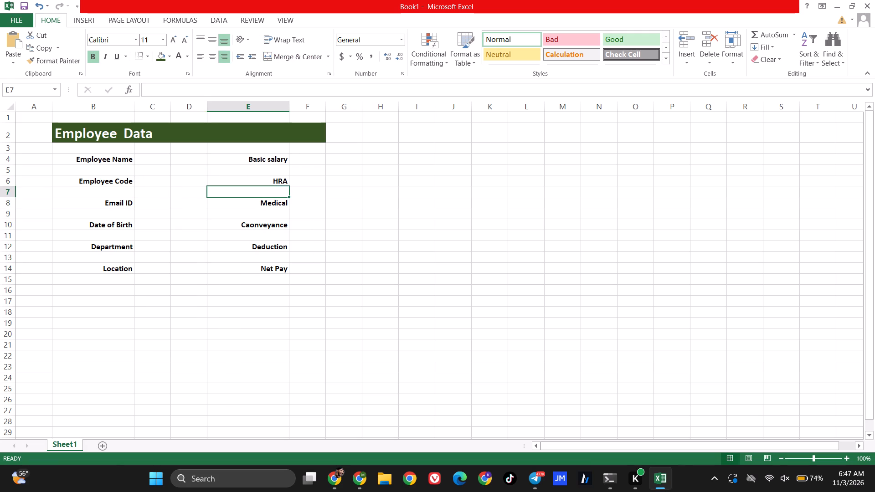
Fill the Employee Name entry cell C4 with light grey and give it outside borders.
{"action": "left_click", "coordinate": [148, 160]}
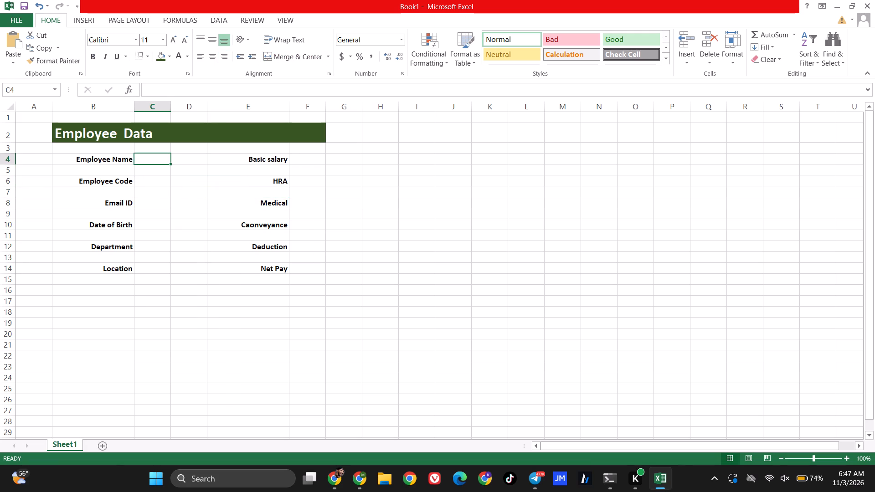
{"action": "left_click", "coordinate": [170, 58]}
{"action": "left_click", "coordinate": [161, 97]}
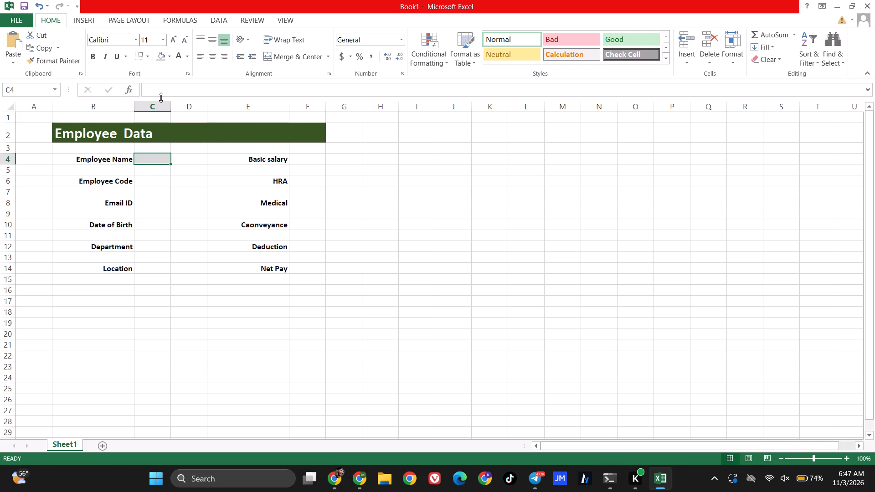
{"action": "left_click", "coordinate": [147, 59]}
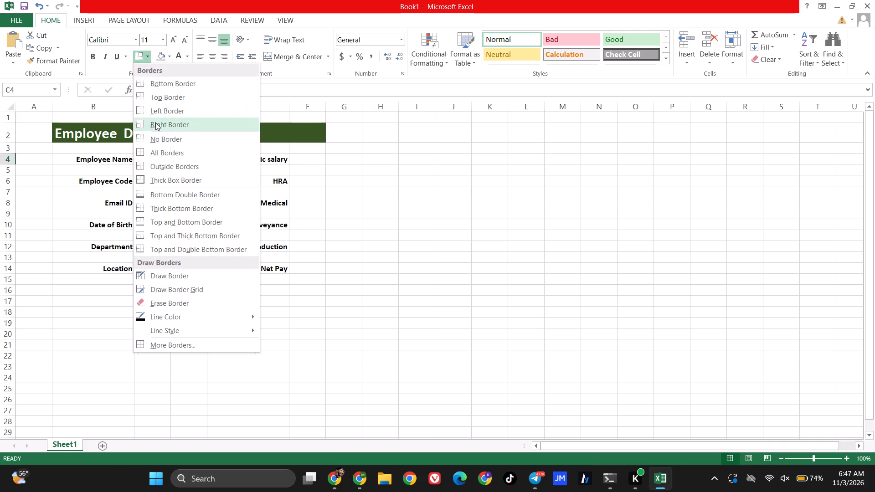
{"action": "left_click", "coordinate": [160, 171]}
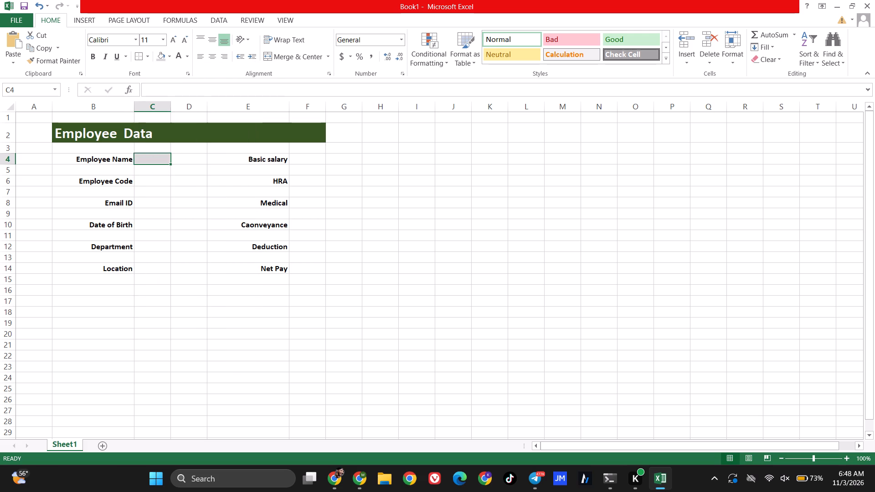
{"action": "left_click", "coordinate": [151, 174]}
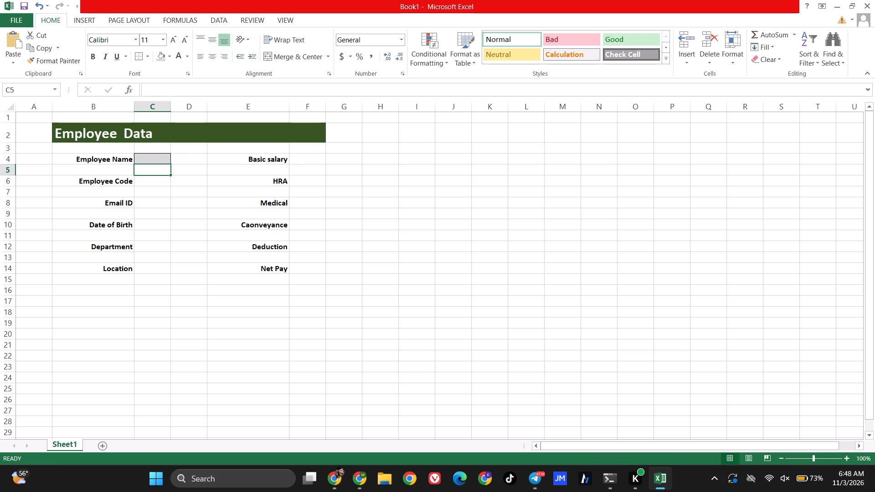
Copy the Employee Name entry cell's grey fill and border formatting to the Employee Code and Email ID entry cells, C6 and C8.
{"action": "left_click", "coordinate": [149, 159]}
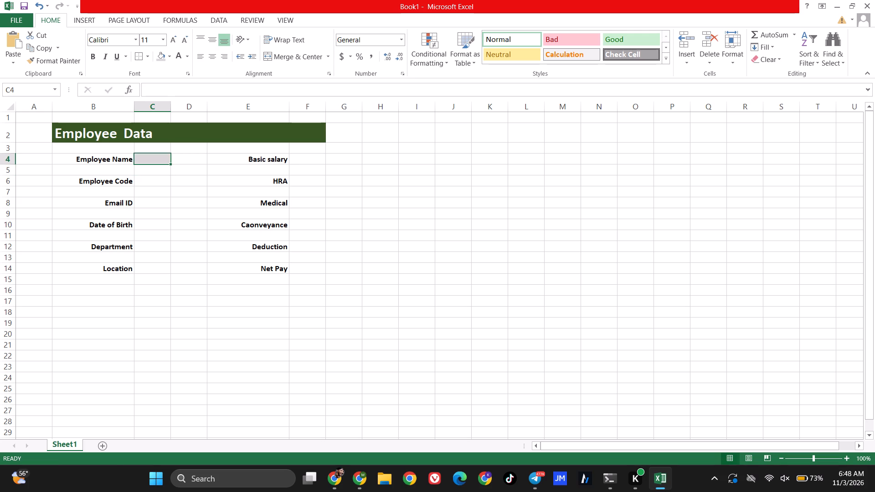
{"action": "left_click", "coordinate": [41, 64]}
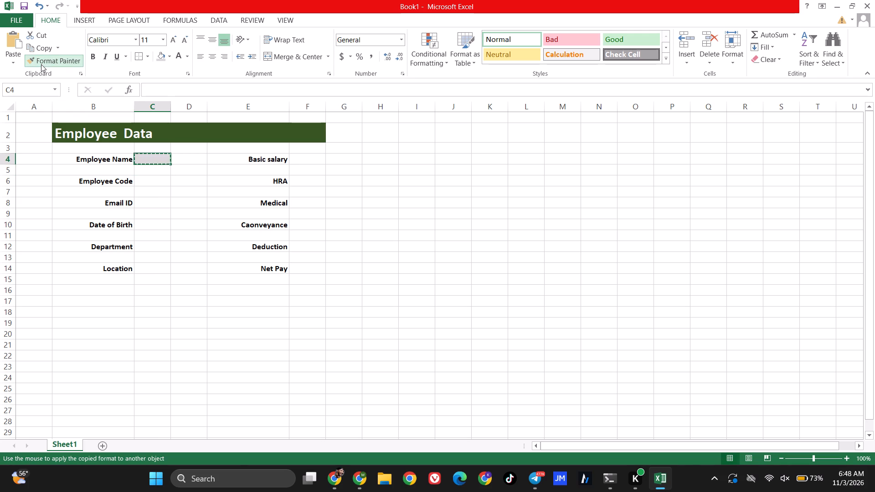
{"action": "left_click", "coordinate": [149, 179]}
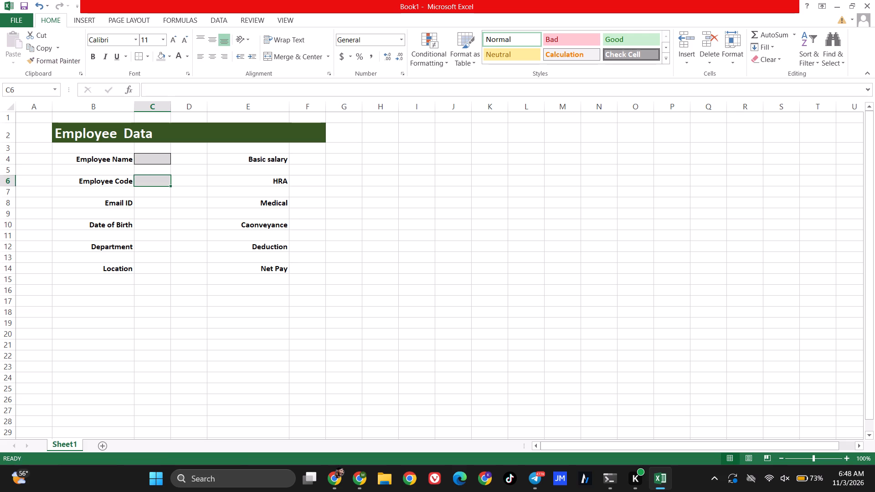
{"action": "left_click", "coordinate": [151, 205]}
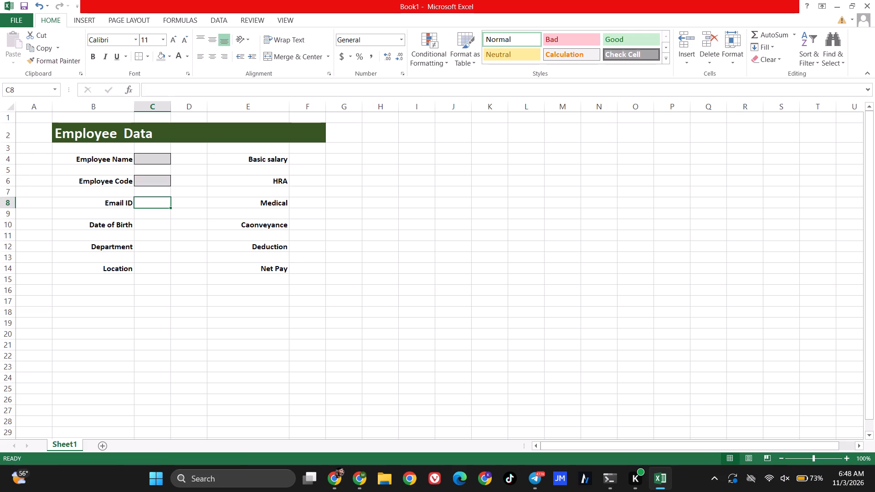
{"action": "left_click", "coordinate": [41, 62]}
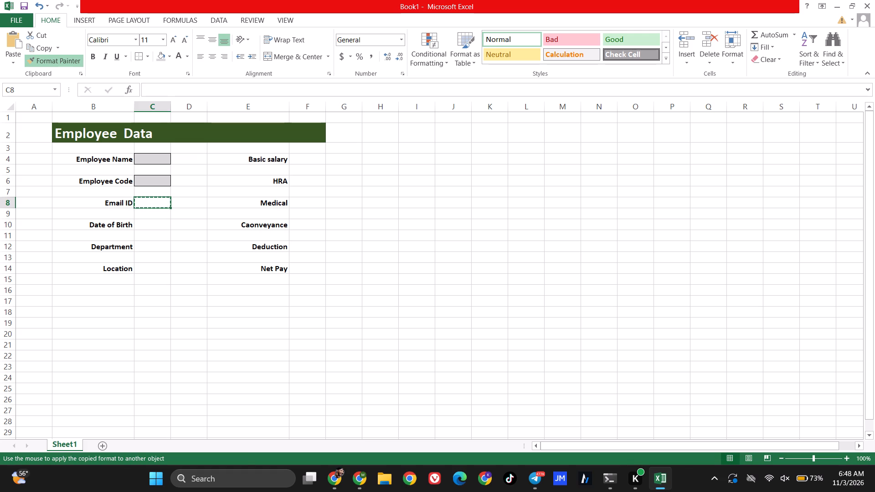
{"action": "left_click", "coordinate": [138, 203]}
{"action": "left_click", "coordinate": [148, 184]}
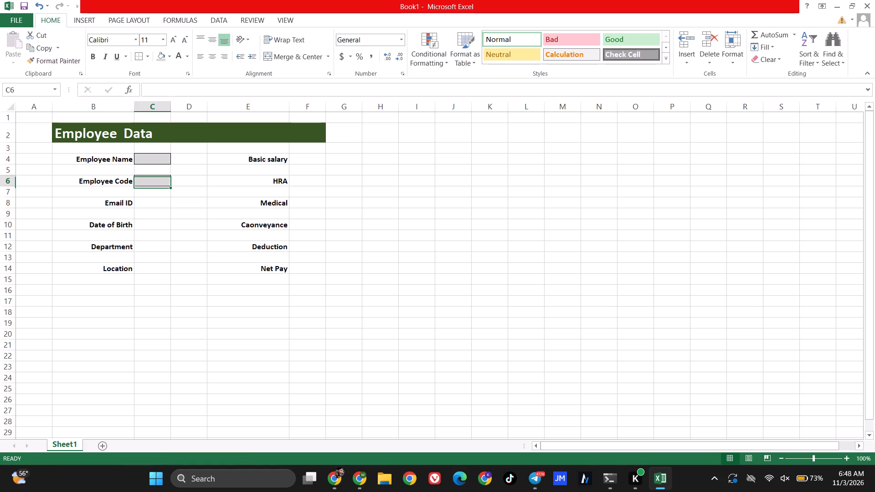
{"action": "left_click", "coordinate": [55, 64]}
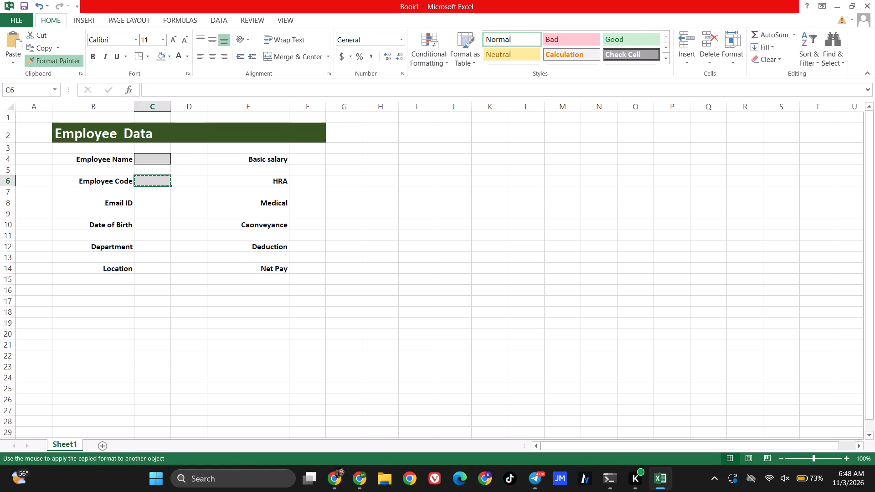
{"action": "left_click", "coordinate": [148, 205]}
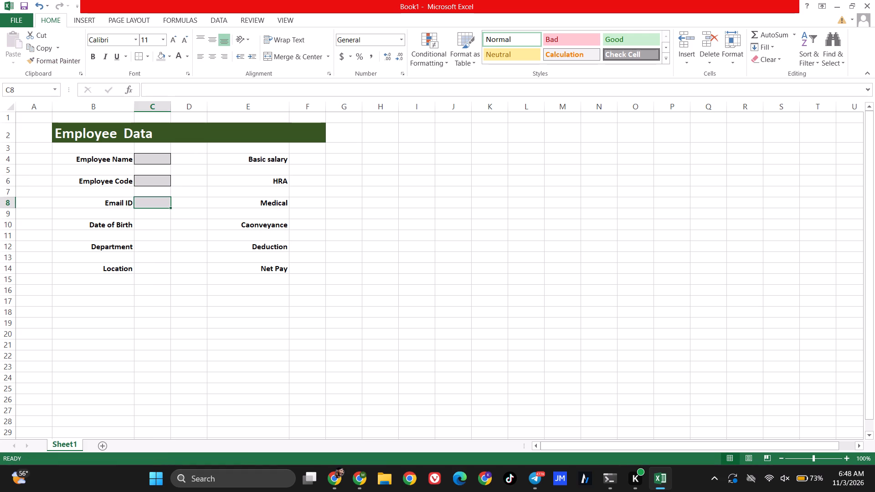
Apply the same entry cell formatting to the Date of Birth, Department and Location cells C10, C12 and C14.
{"action": "left_click", "coordinate": [157, 180]}
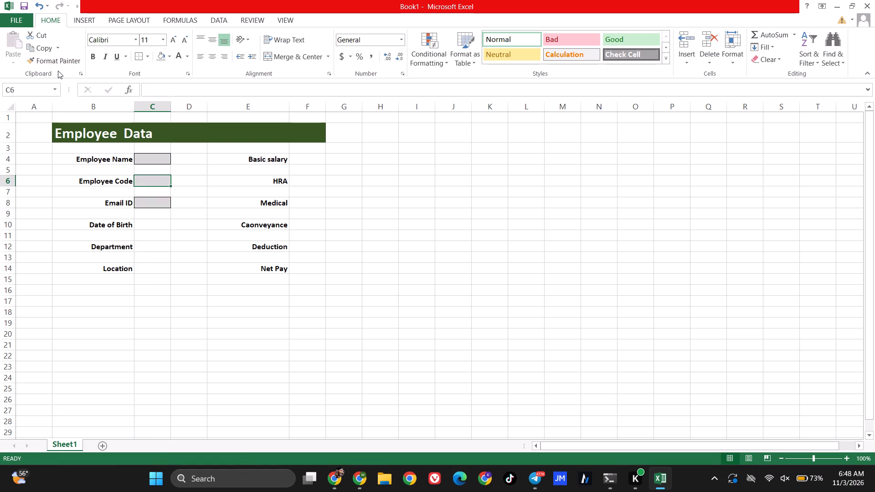
{"action": "left_click", "coordinate": [56, 61]}
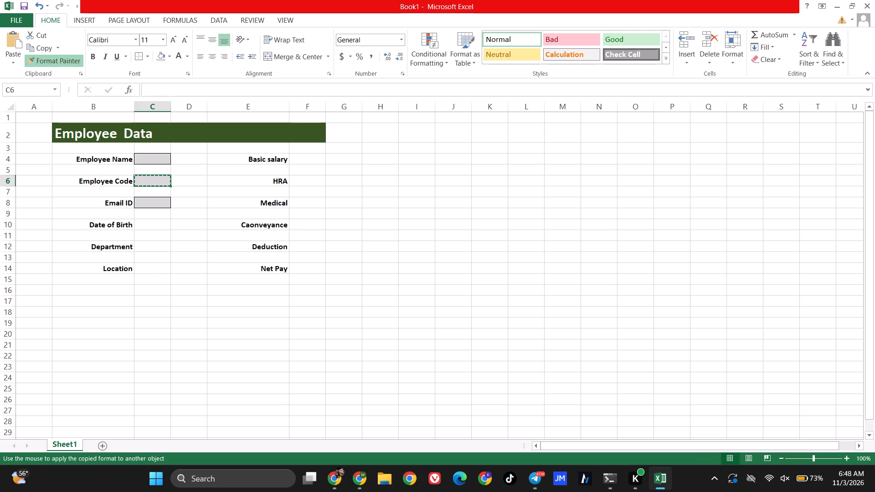
{"action": "left_click", "coordinate": [147, 225]}
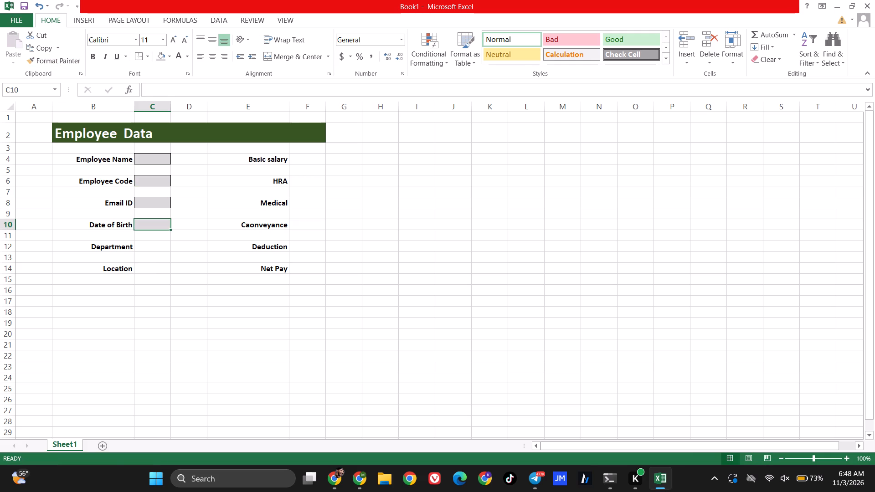
{"action": "left_click", "coordinate": [47, 58]}
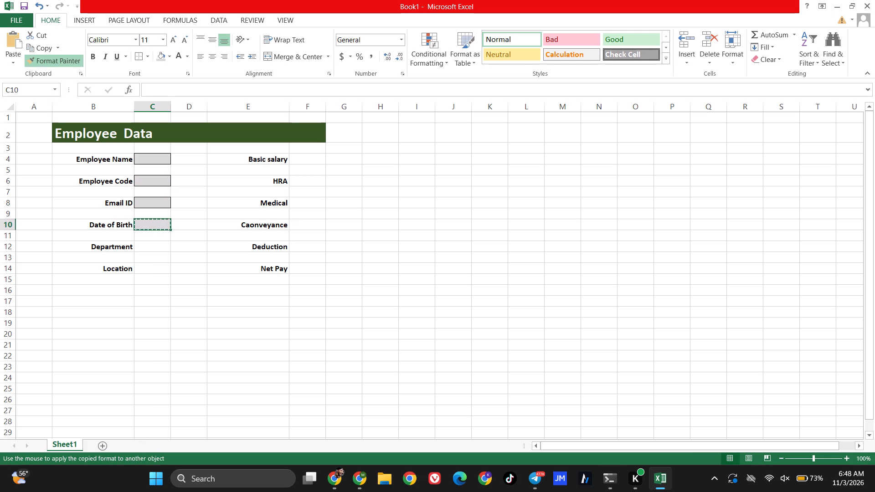
{"action": "left_click", "coordinate": [142, 249]}
{"action": "left_click", "coordinate": [53, 61]}
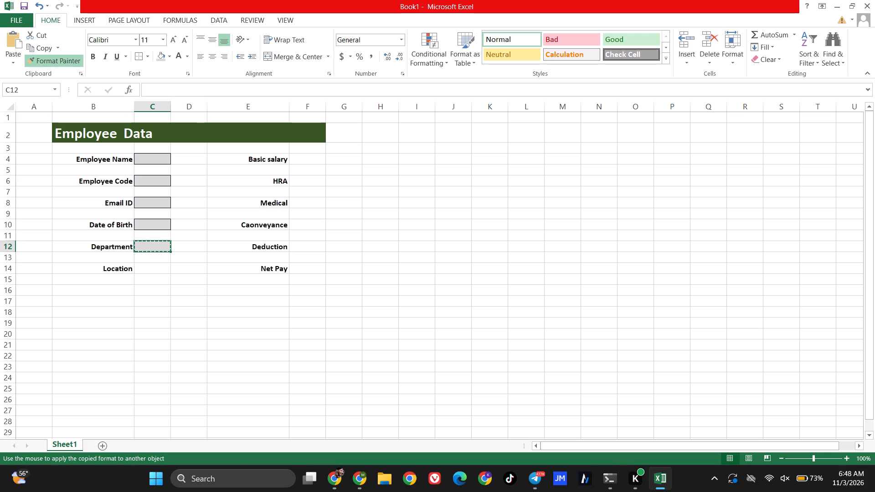
{"action": "left_click", "coordinate": [146, 268]}
Copy the entry cell formatting to the six salary cells F4, F6, F8, F10, F12 and F14, from Basic salary to Net Pay.
{"action": "left_click", "coordinate": [50, 59]}
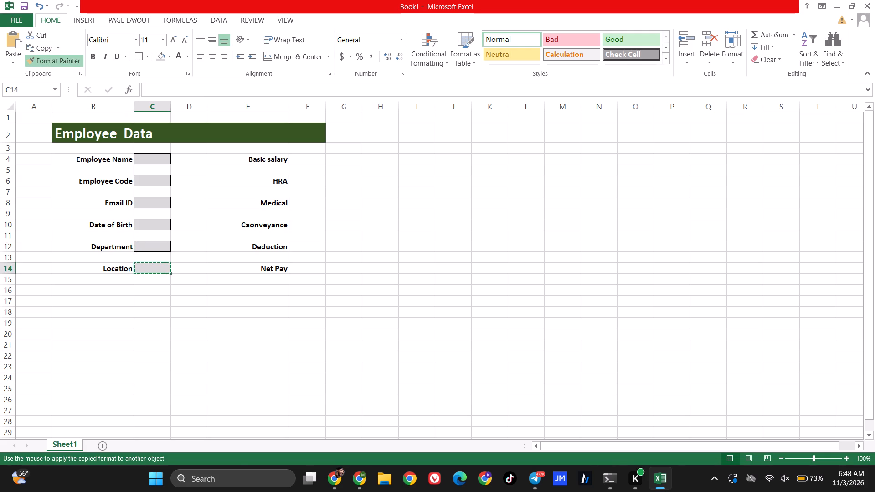
{"action": "left_click", "coordinate": [312, 160]}
{"action": "left_click", "coordinate": [74, 62]}
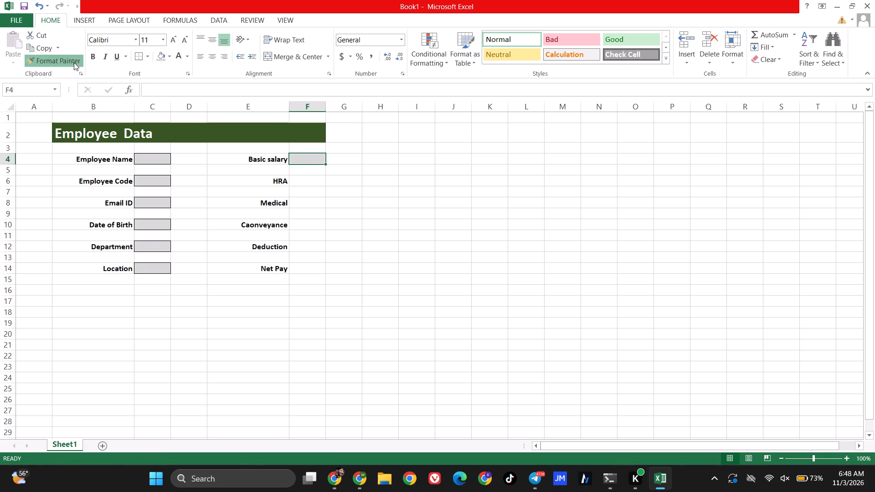
{"action": "left_click", "coordinate": [304, 179]}
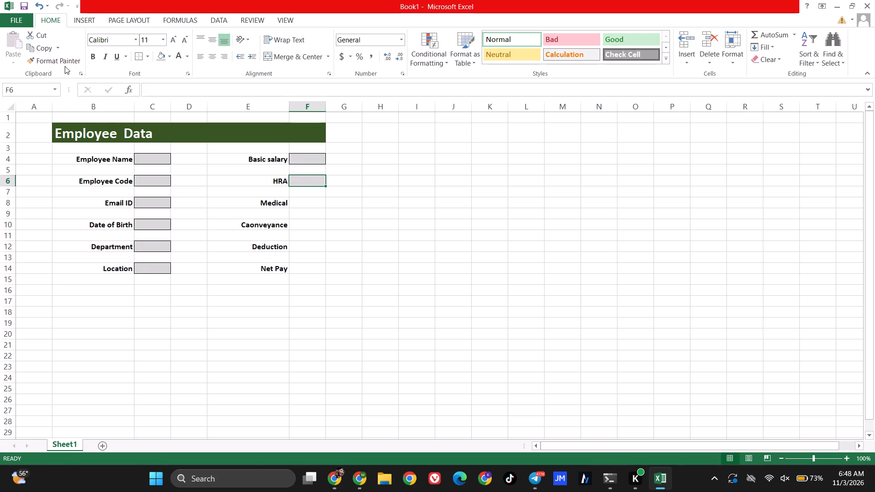
{"action": "left_click", "coordinate": [65, 62]}
{"action": "left_click", "coordinate": [311, 203]}
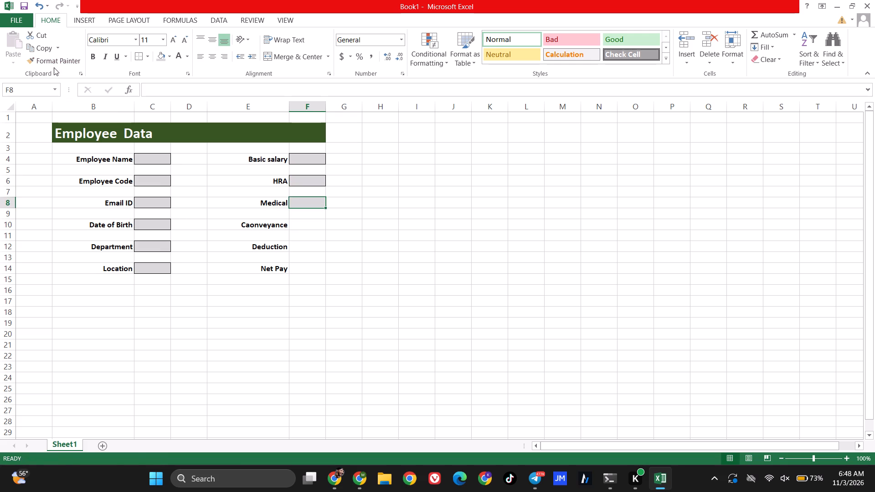
{"action": "left_click", "coordinate": [53, 63]}
{"action": "left_click", "coordinate": [291, 226]}
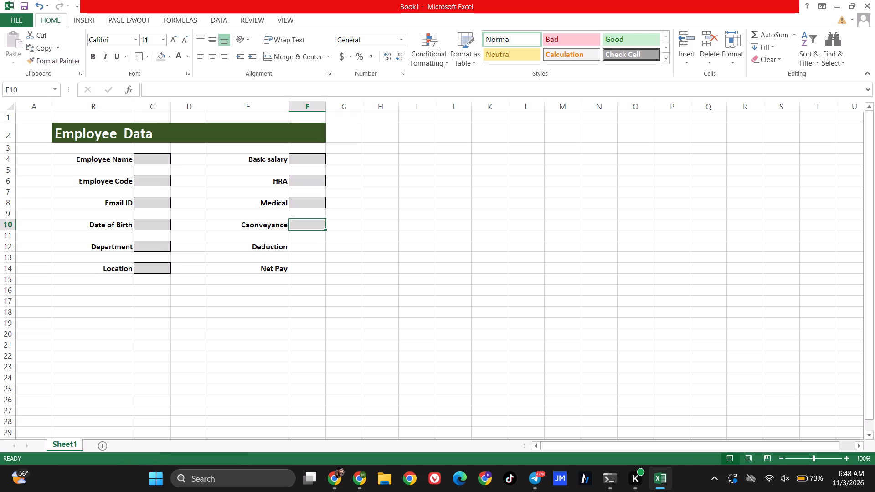
{"action": "left_click", "coordinate": [51, 61]}
{"action": "left_click", "coordinate": [294, 247]}
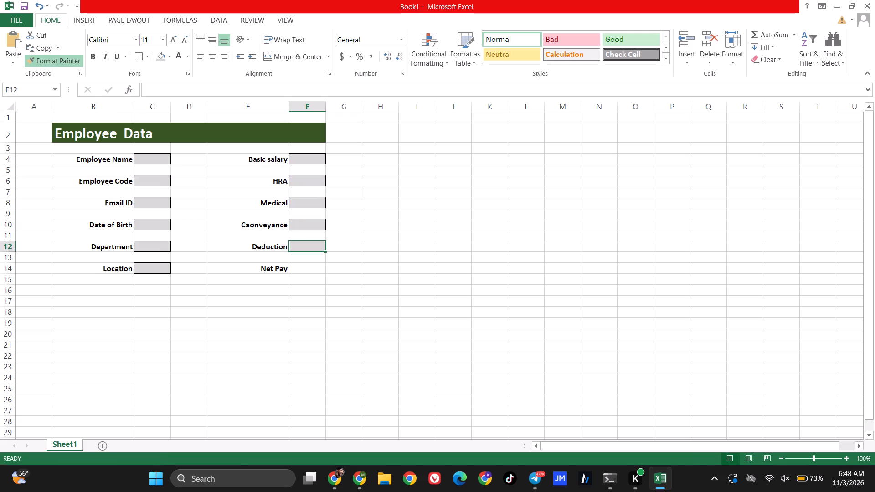
{"action": "left_click", "coordinate": [48, 64]}
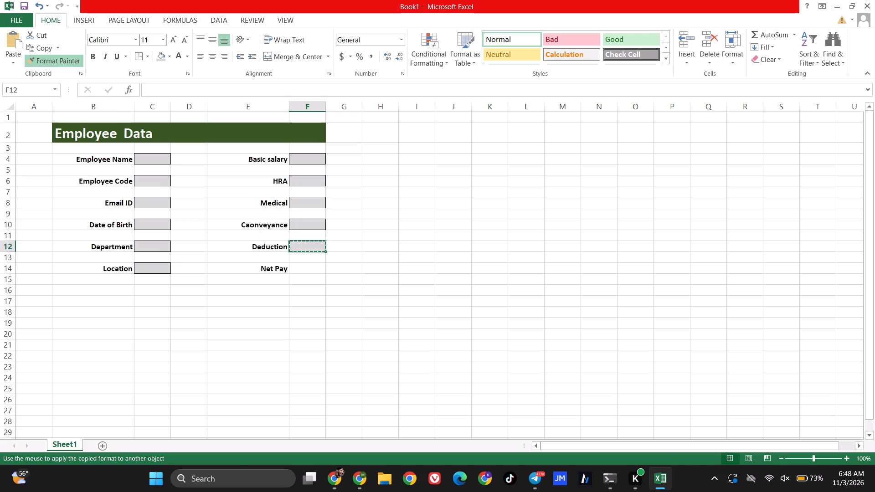
{"action": "left_click", "coordinate": [300, 271]}
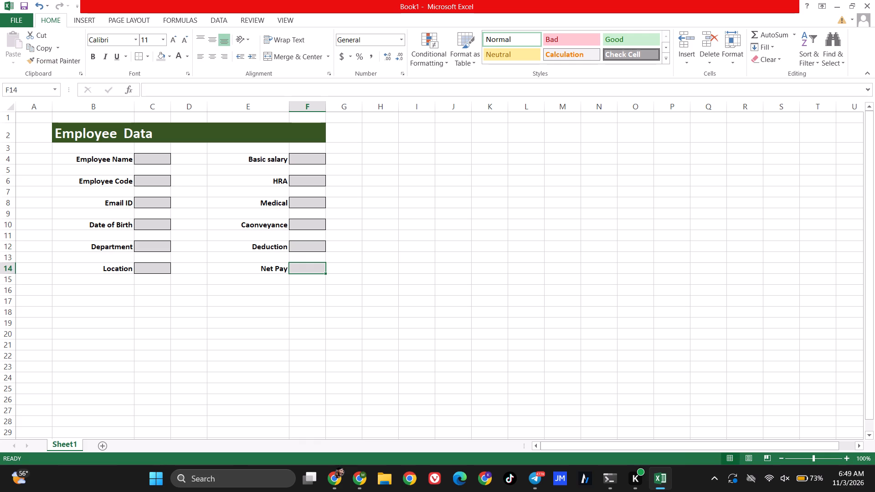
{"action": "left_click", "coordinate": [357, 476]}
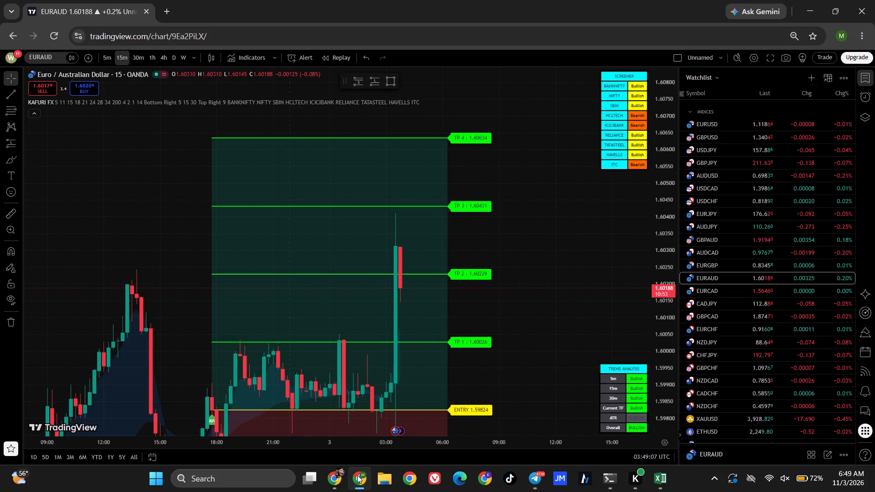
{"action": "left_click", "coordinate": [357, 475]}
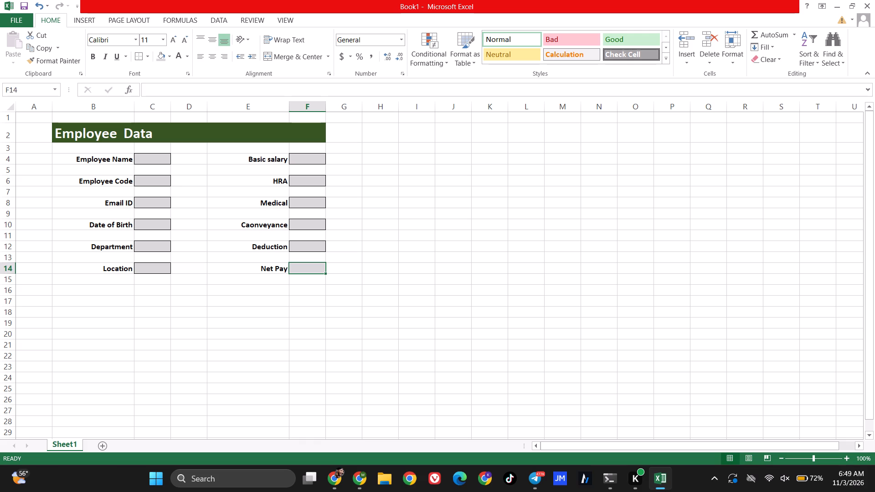
Format the six salary entry cells from F4 to F14 as Number with 0 decimal places and the 1000 separator.
{"action": "left_click", "coordinate": [314, 160]}
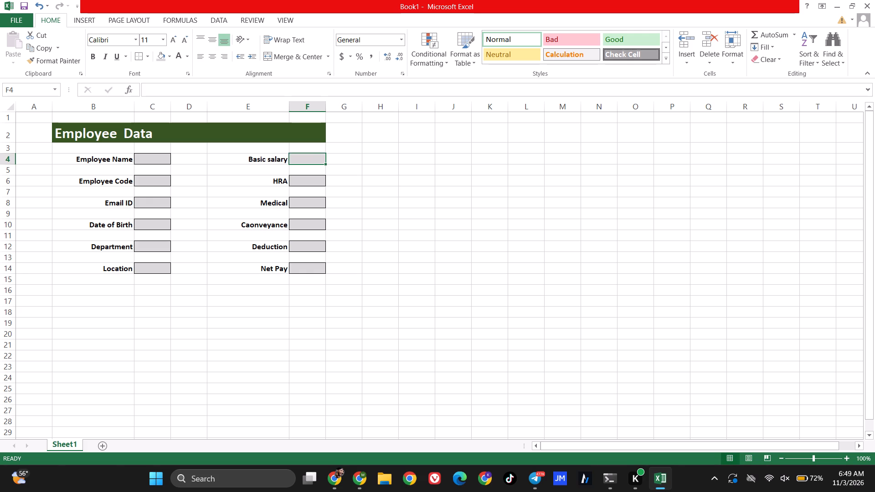
{"action": "left_click", "coordinate": [308, 191]}
{"action": "left_click", "coordinate": [306, 162]}
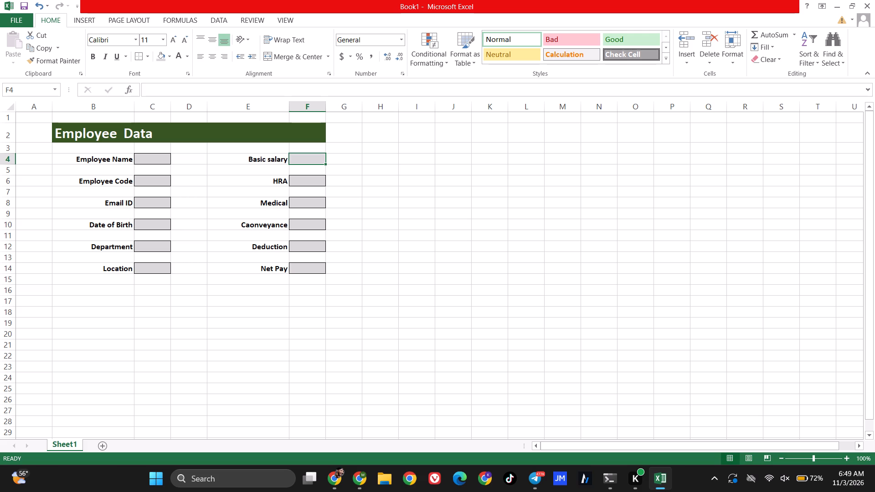
{"action": "left_click", "coordinate": [308, 181], "text": "ctrl"}
{"action": "left_click", "coordinate": [309, 208], "text": "ctrl"}
{"action": "left_click", "coordinate": [309, 229], "text": "ctrl"}
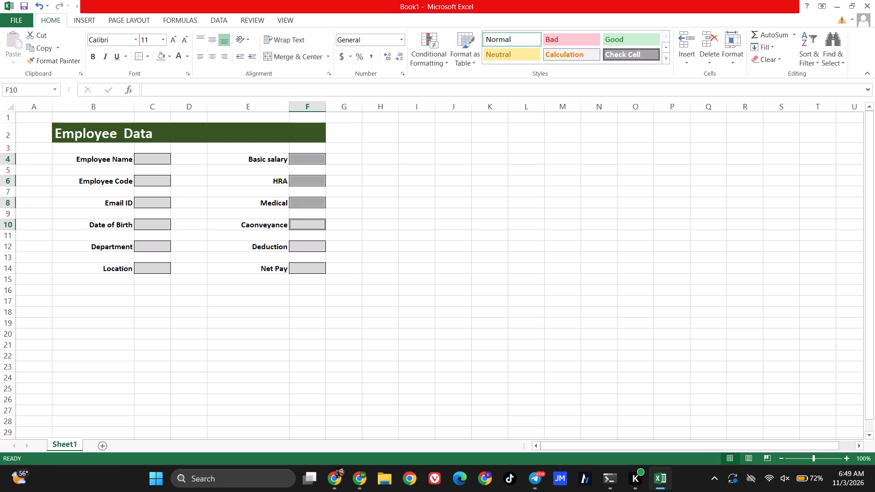
{"action": "left_click", "coordinate": [310, 251], "text": "ctrl"}
{"action": "left_click", "coordinate": [311, 272], "text": "ctrl"}
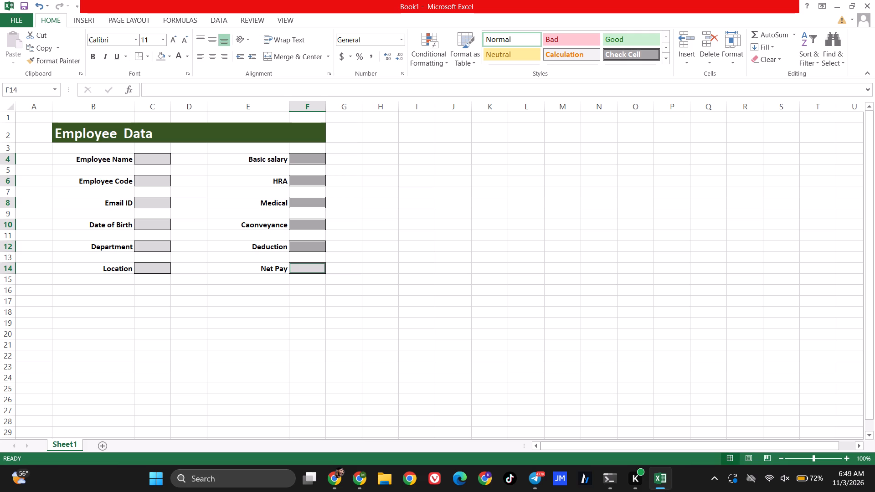
{"action": "right_click", "coordinate": [310, 269], "text": "ctrl"}
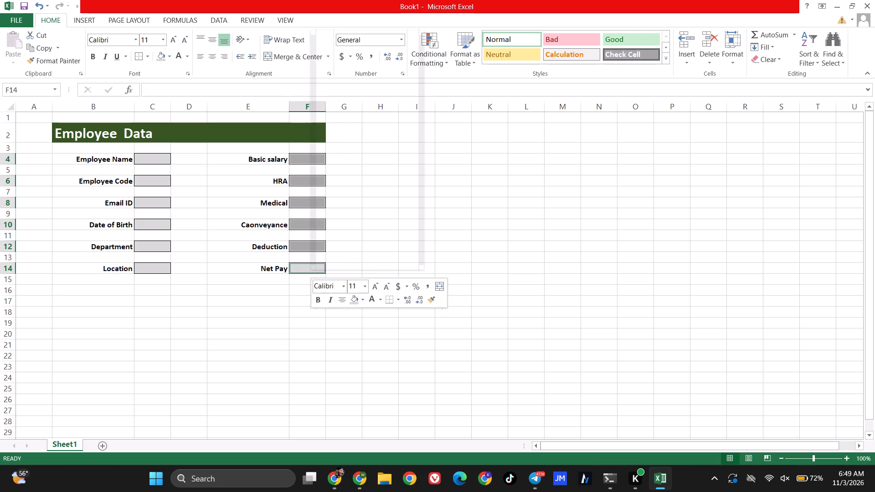
{"action": "left_click", "coordinate": [341, 223], "text": "ctrl"}
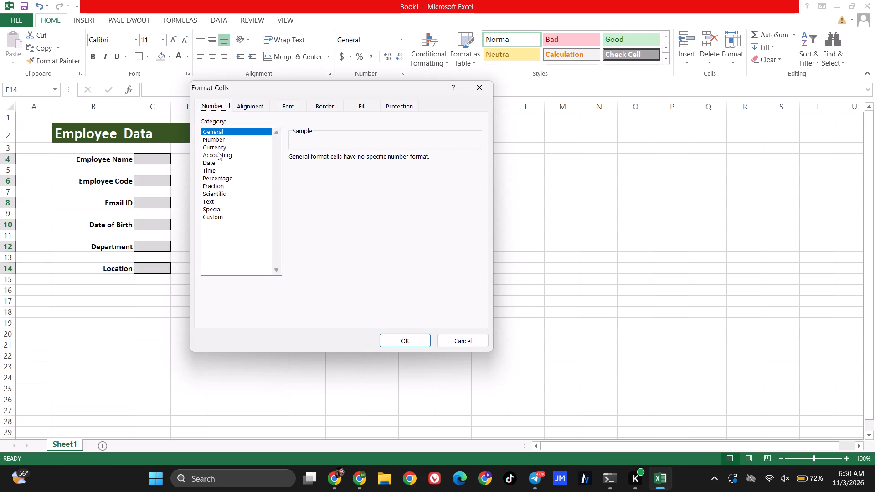
{"action": "left_click", "coordinate": [216, 138]}
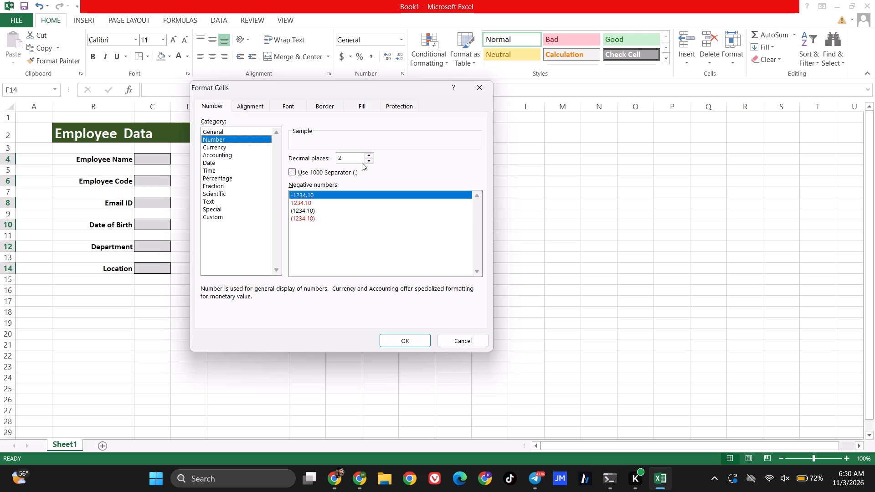
{"action": "left_click", "coordinate": [295, 172]}
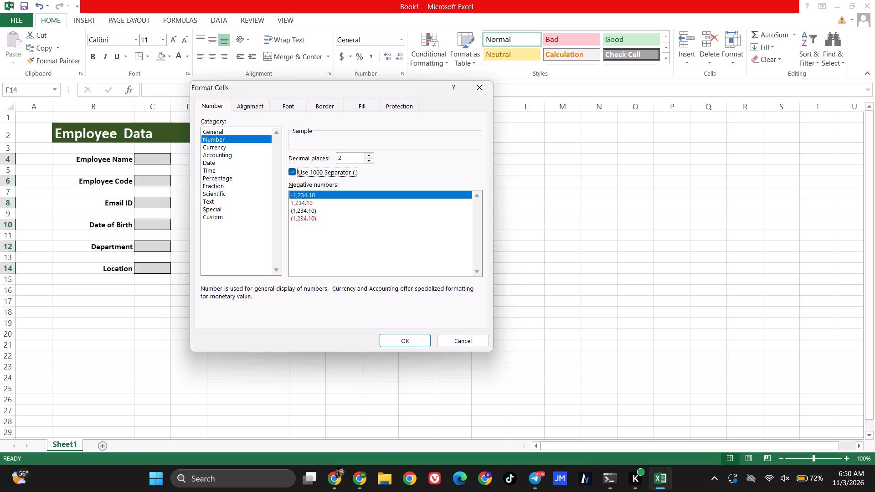
{"action": "double_click", "coordinate": [367, 160]}
{"action": "left_click", "coordinate": [409, 343]}
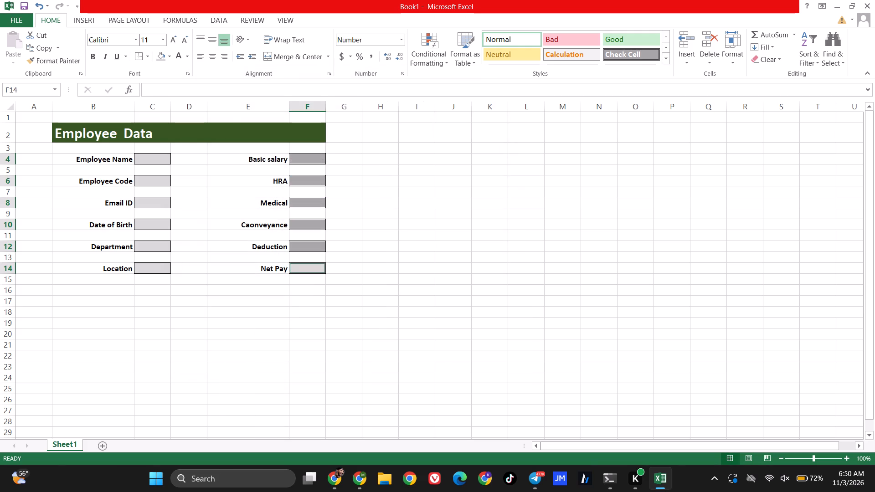
Widen the entry columns C and F together to about double their width.
{"action": "left_click", "coordinate": [162, 104]}
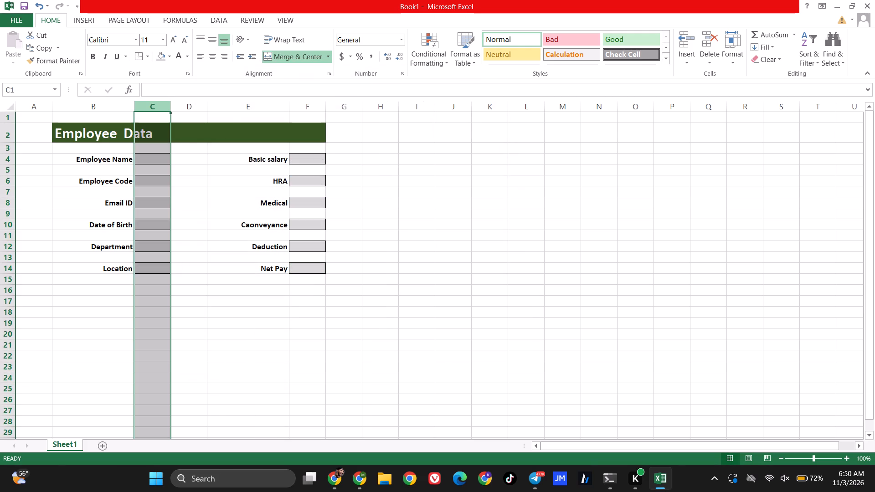
{"action": "left_click", "coordinate": [306, 107], "text": "ctrl"}
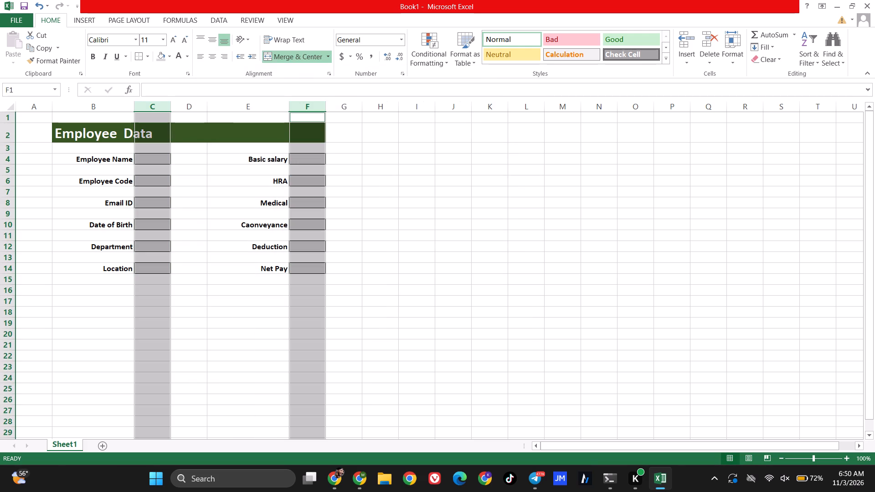
{"action": "left_click_drag", "start_coordinate": [171, 108], "coordinate": [208, 111], "text": "ctrl"}
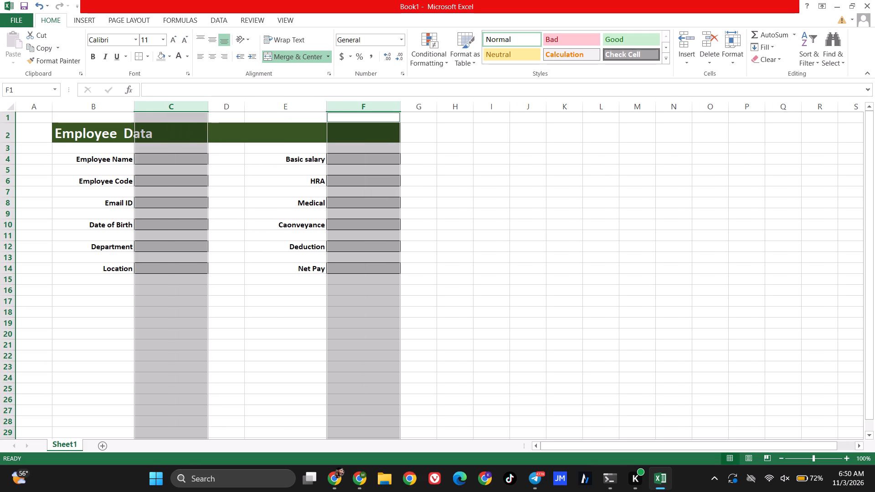
Format the Date of Birth entry cell C10 as Short Date.
{"action": "left_click", "coordinate": [161, 152]}
{"action": "left_click", "coordinate": [164, 159]}
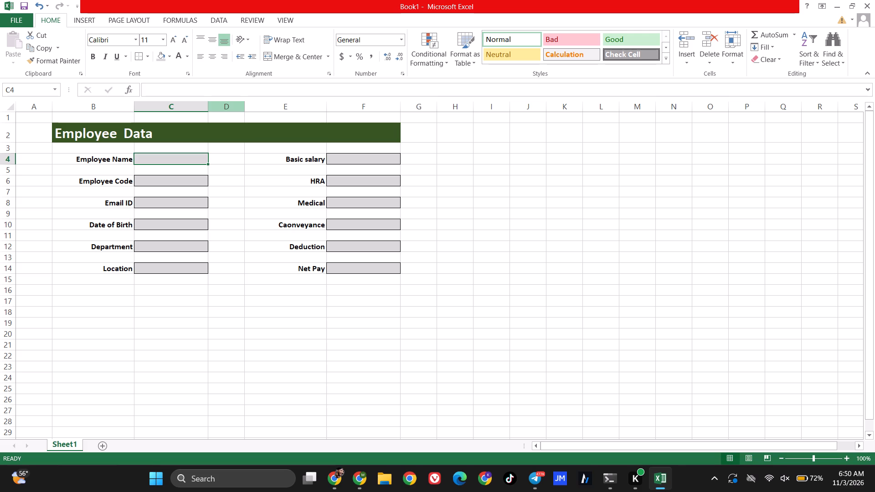
{"action": "left_click", "coordinate": [401, 43]}
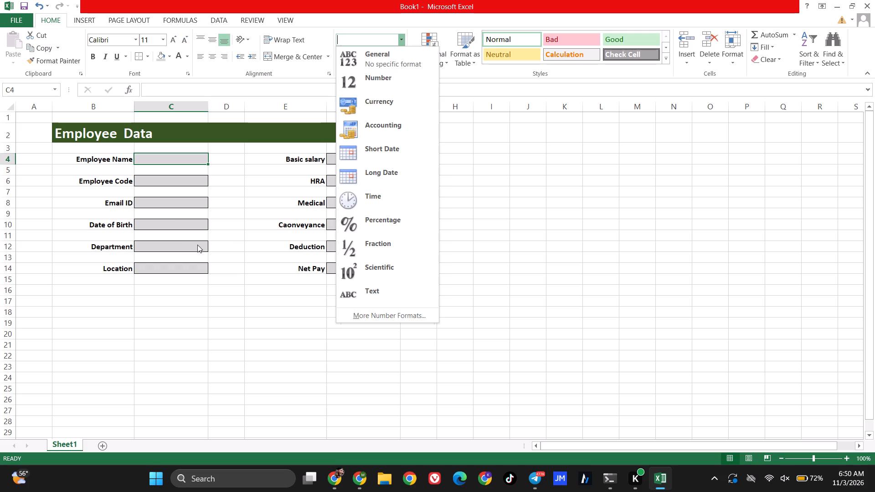
{"action": "left_click", "coordinate": [169, 219]}
{"action": "left_click", "coordinate": [170, 222]}
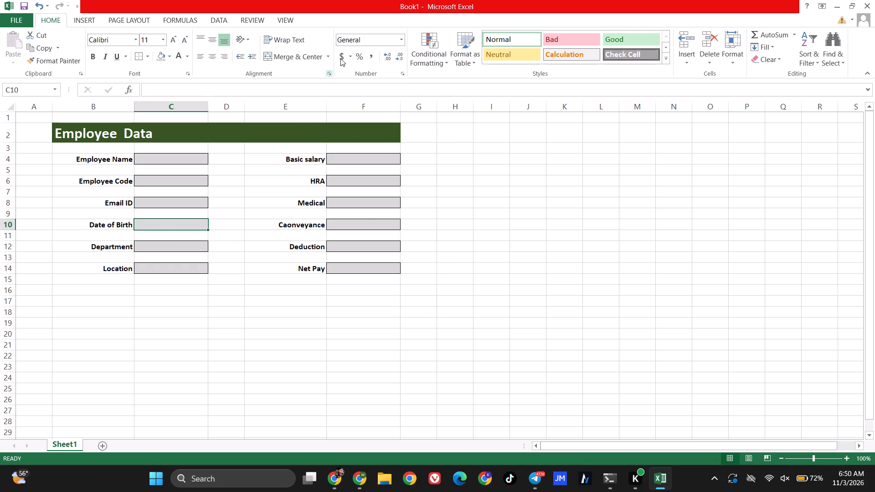
{"action": "left_click", "coordinate": [374, 41]}
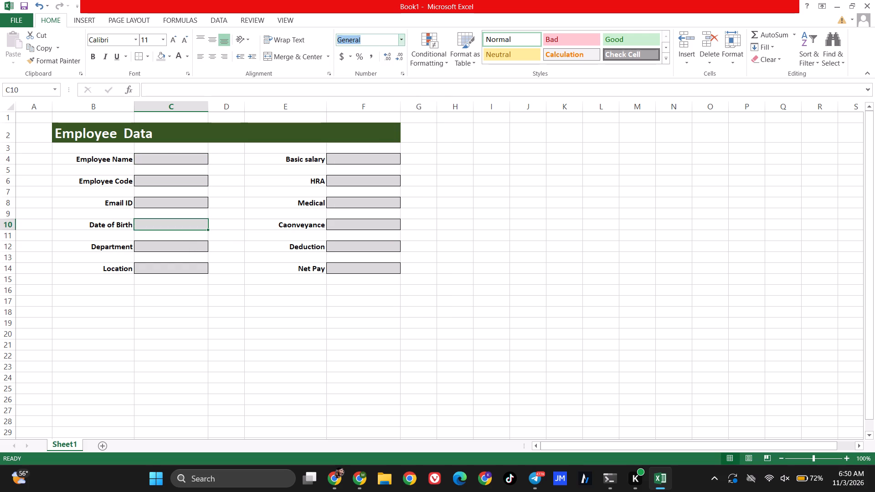
{"action": "left_click", "coordinate": [401, 40]}
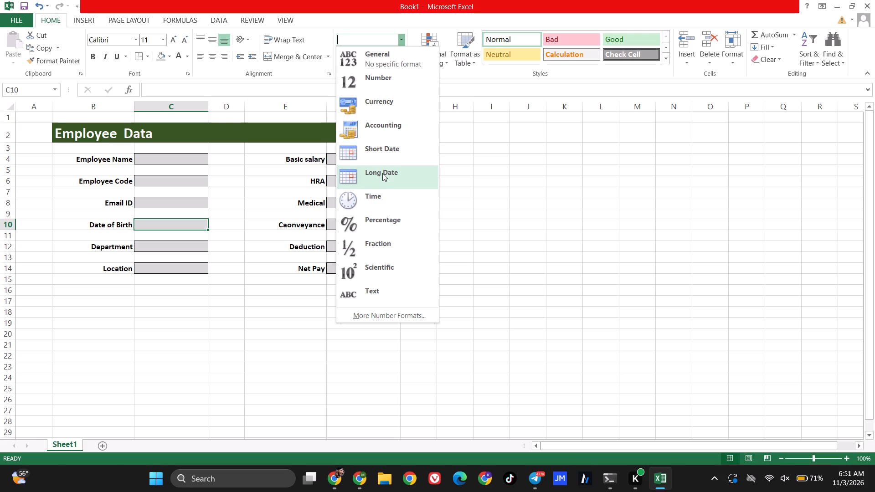
{"action": "left_click", "coordinate": [384, 159]}
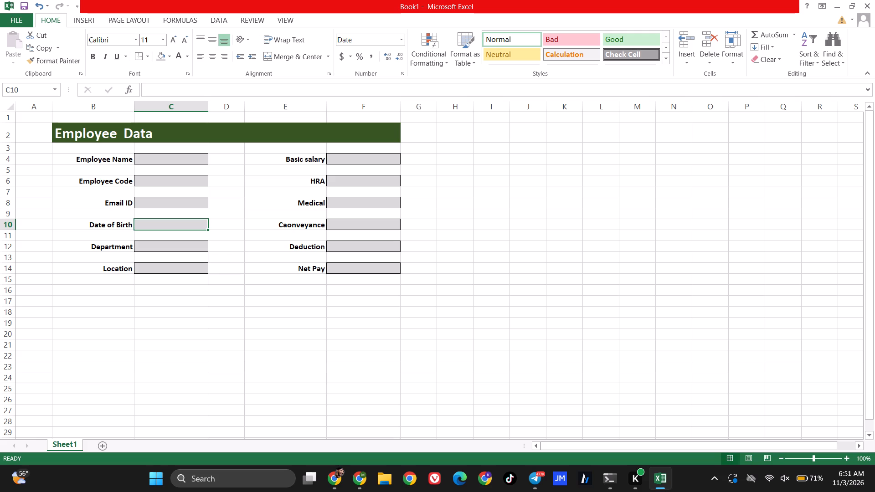
Open the Data Validation settings for the Department entry cell C12.
{"action": "left_click", "coordinate": [167, 270]}
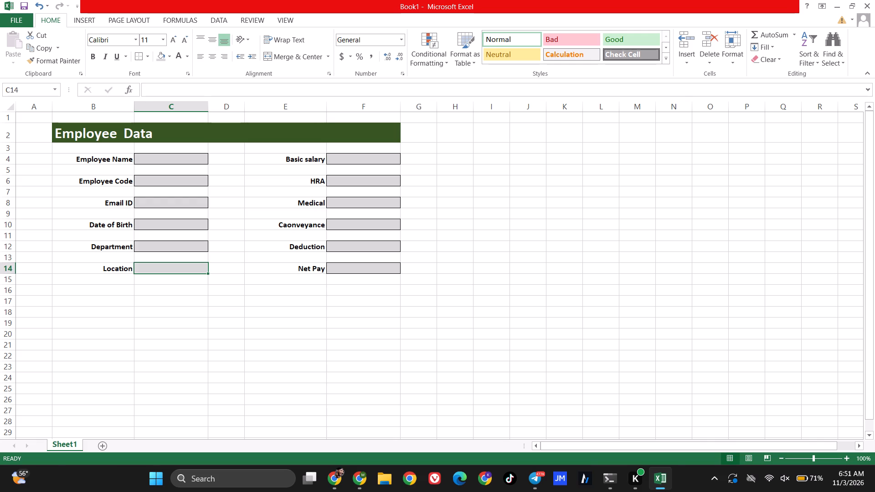
{"action": "left_click", "coordinate": [172, 248]}
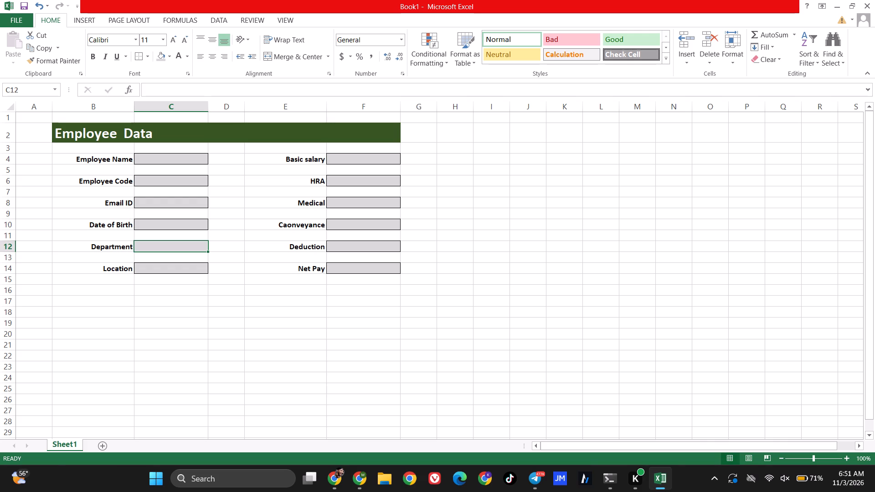
{"action": "left_click", "coordinate": [365, 483]}
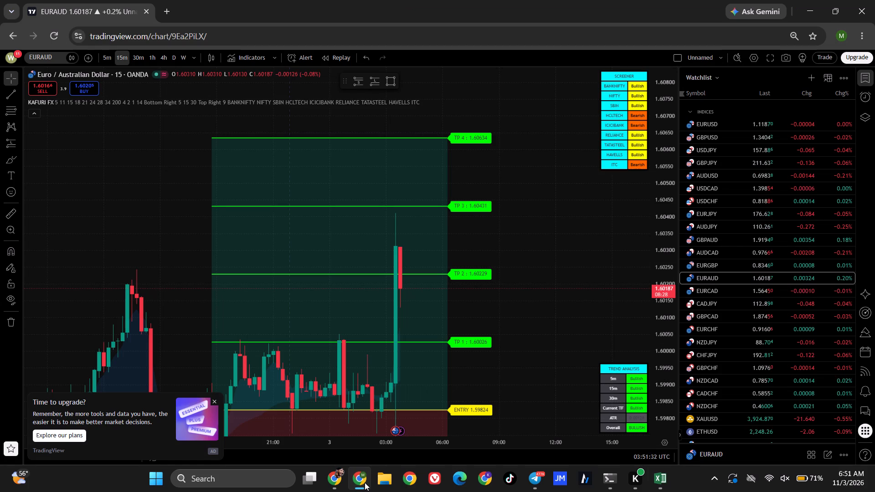
{"action": "left_click", "coordinate": [365, 482]}
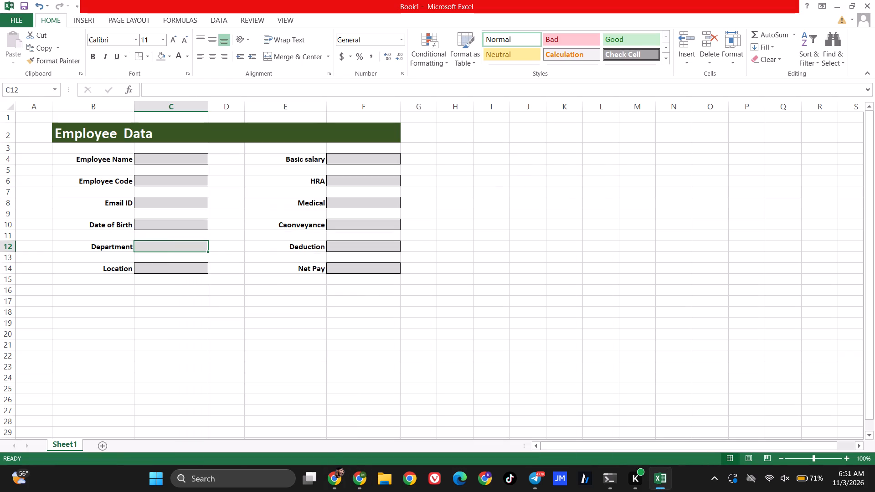
{"action": "left_click", "coordinate": [214, 21]}
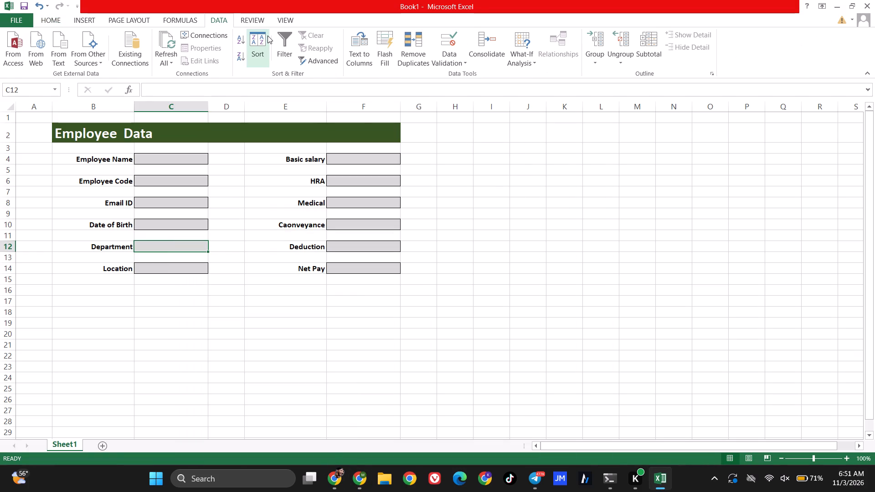
{"action": "left_click", "coordinate": [464, 66]}
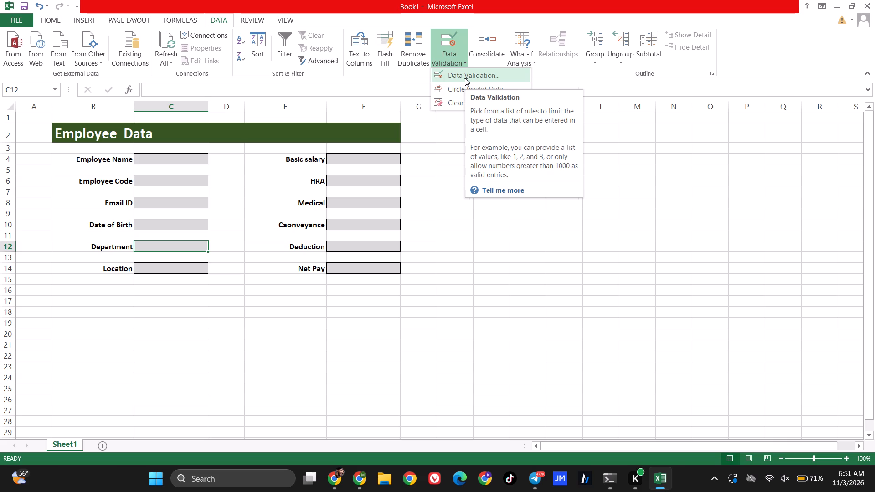
{"action": "left_click", "coordinate": [465, 78]}
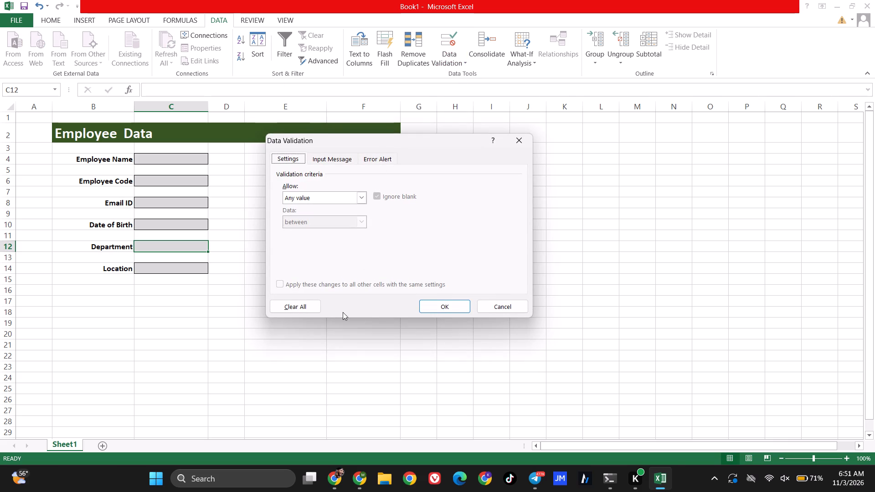
Switch to Chrome to review the EURAUD and EURGBP charts and the Forex Factory calendar's Nov 3 AUD events, closing the RBA Monetary Policy Statement details.
{"action": "left_click", "coordinate": [352, 480]}
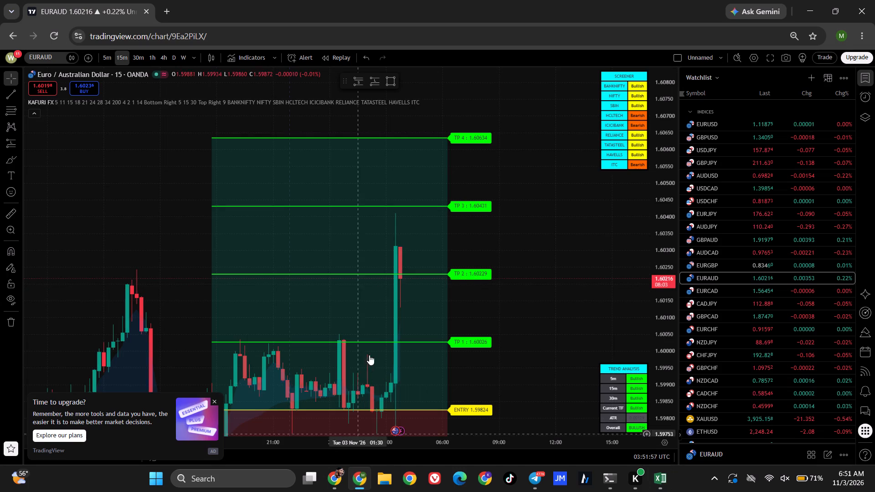
{"action": "scroll", "coordinate": [377, 339], "scroll_direction": "up", "scroll_amount": 4}
{"action": "left_click_drag", "start_coordinate": [460, 328], "coordinate": [442, 241]}
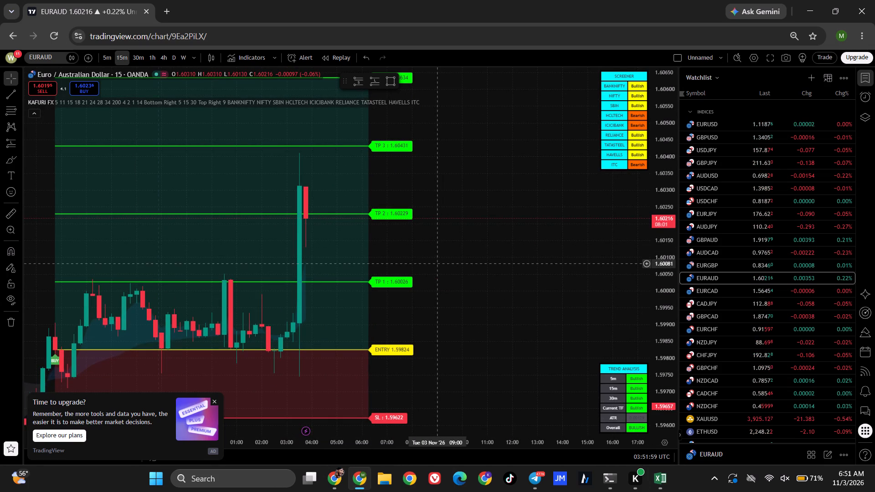
{"action": "left_click", "coordinate": [343, 485]}
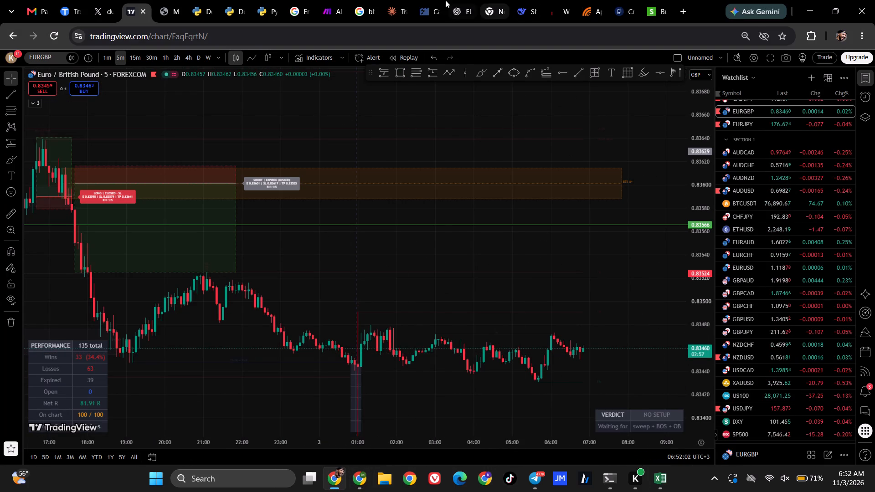
{"action": "left_click", "coordinate": [434, 0]}
{"action": "scroll", "coordinate": [378, 261], "scroll_direction": "up", "scroll_amount": 3}
{"action": "scroll", "coordinate": [378, 261], "scroll_direction": "down", "scroll_amount": 2}
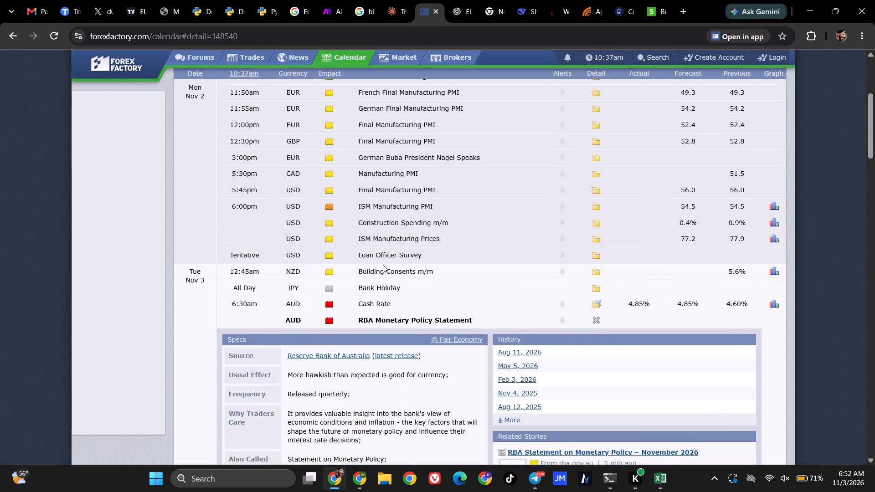
{"action": "left_click", "coordinate": [596, 306]}
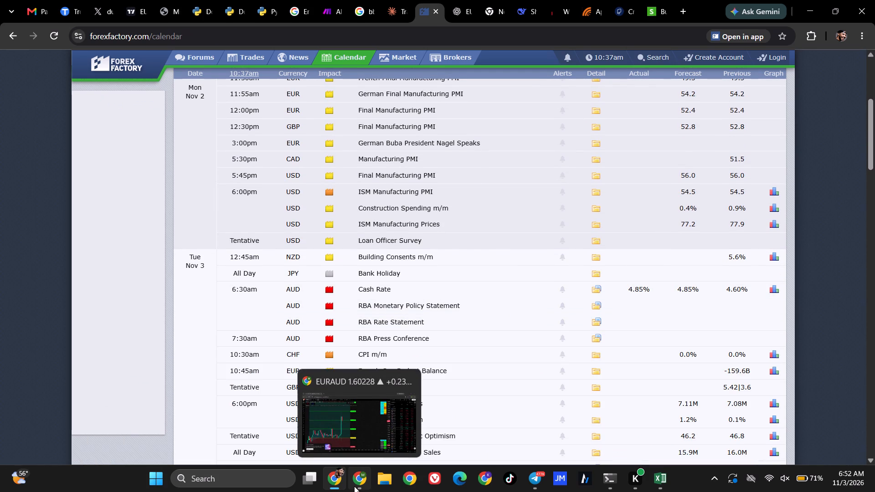
Back in Excel, restrict Department cell C12 to a list of Technical, Admin, Accounts and H.R, and check its in-cell dropdown.
{"action": "left_click", "coordinate": [664, 481]}
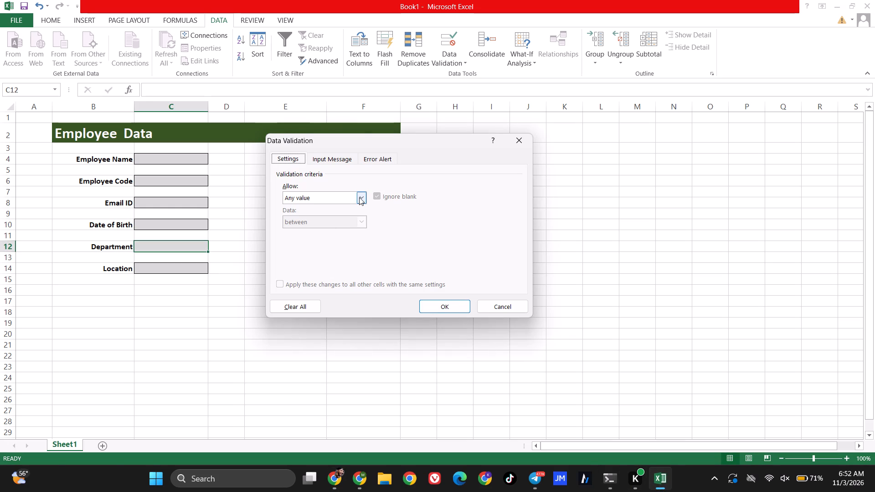
{"action": "left_click", "coordinate": [359, 197]}
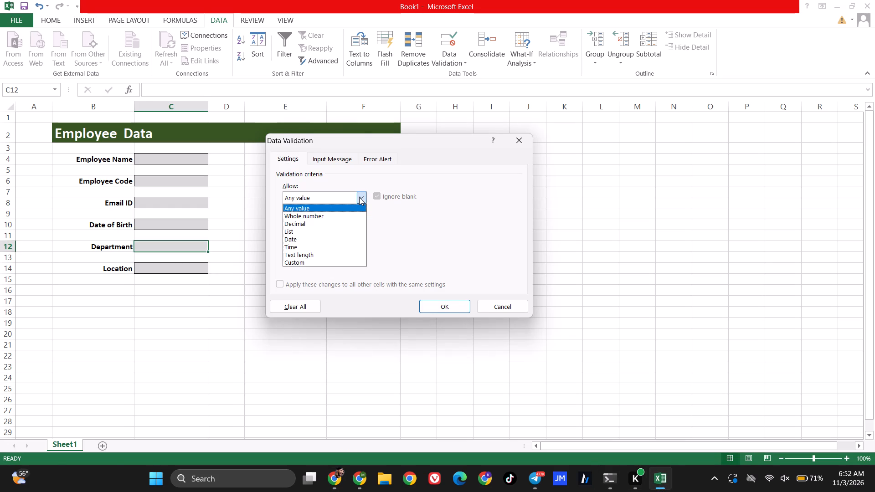
{"action": "left_click", "coordinate": [316, 234]}
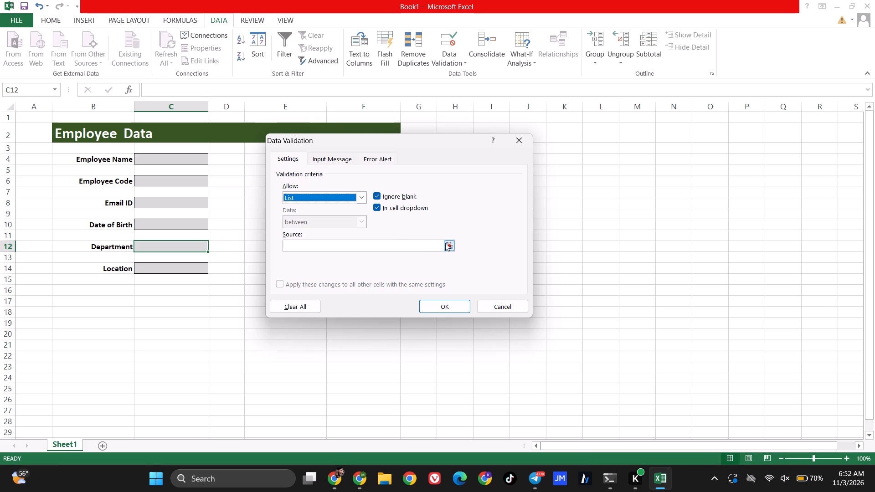
{"action": "left_click", "coordinate": [374, 246]}
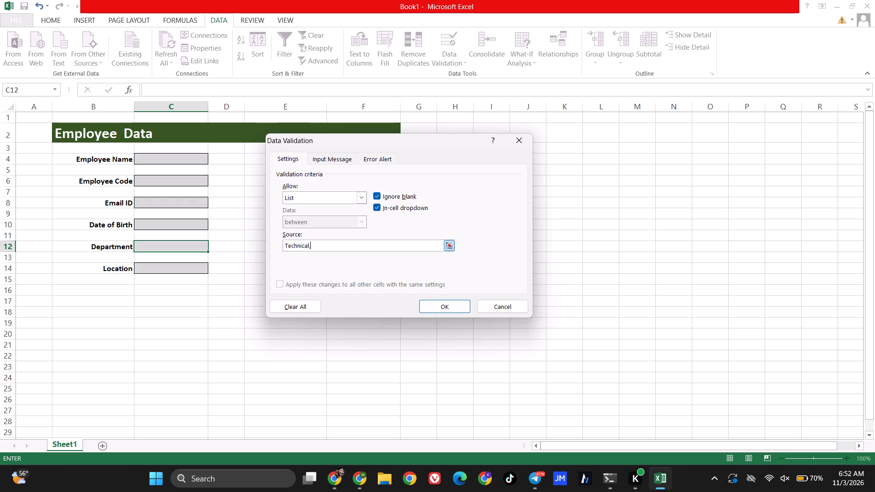
{"action": "type", "text": "dmin,"}
{"action": "key", "text": "a"}
{"action": "type", "text": "ccounts"}
{"action": "key", "text": "comma"}
{"action": "type", "text": "H."}
{"action": "key", "text": "r"}
{"action": "left_click", "coordinate": [442, 306]}
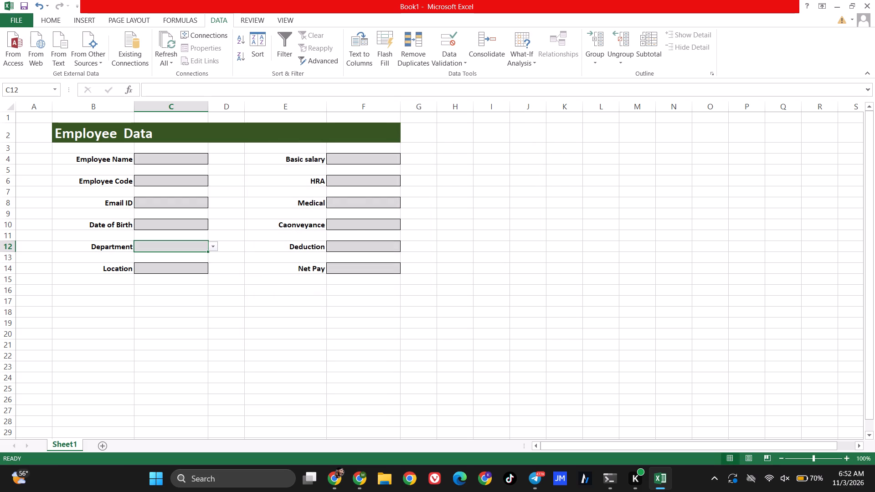
{"action": "left_click", "coordinate": [212, 247]}
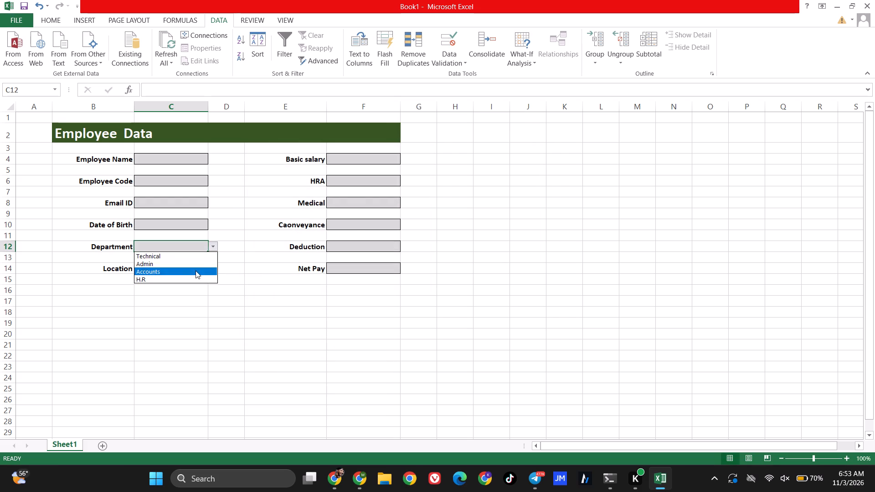
{"action": "left_click", "coordinate": [246, 291]}
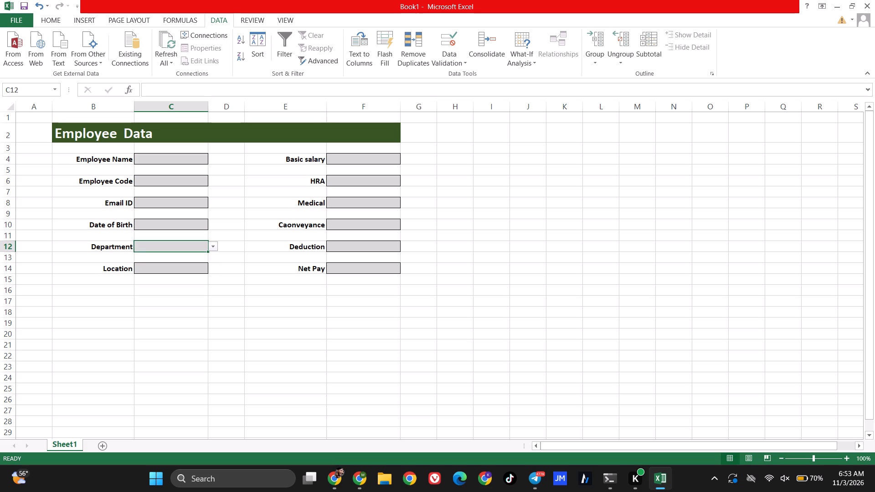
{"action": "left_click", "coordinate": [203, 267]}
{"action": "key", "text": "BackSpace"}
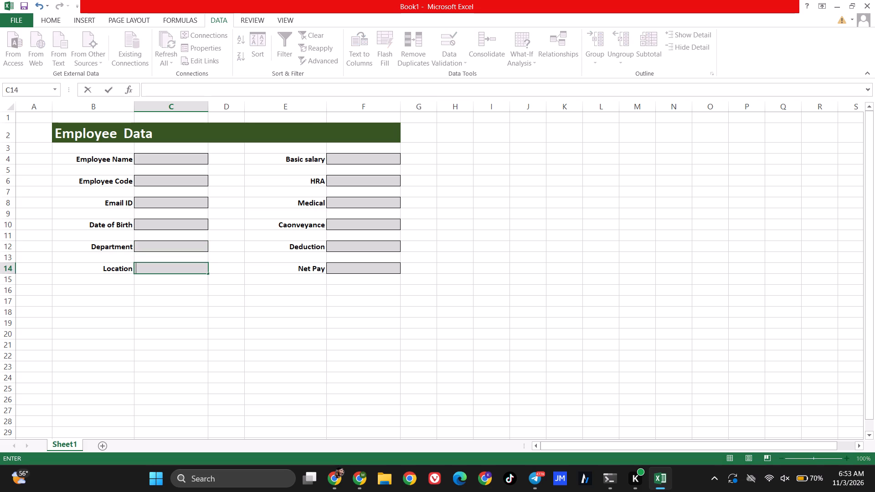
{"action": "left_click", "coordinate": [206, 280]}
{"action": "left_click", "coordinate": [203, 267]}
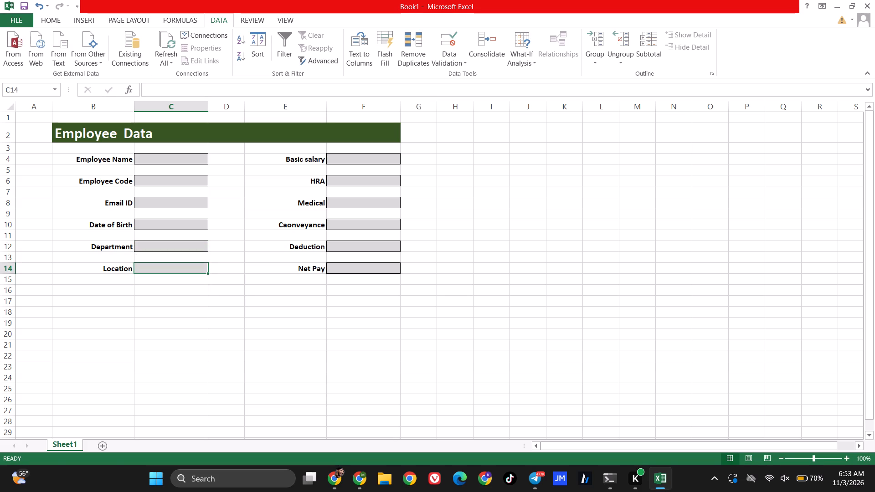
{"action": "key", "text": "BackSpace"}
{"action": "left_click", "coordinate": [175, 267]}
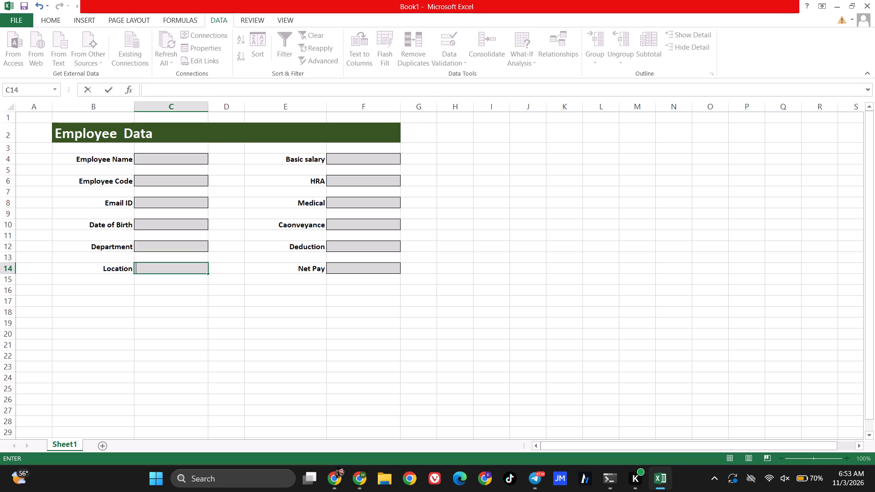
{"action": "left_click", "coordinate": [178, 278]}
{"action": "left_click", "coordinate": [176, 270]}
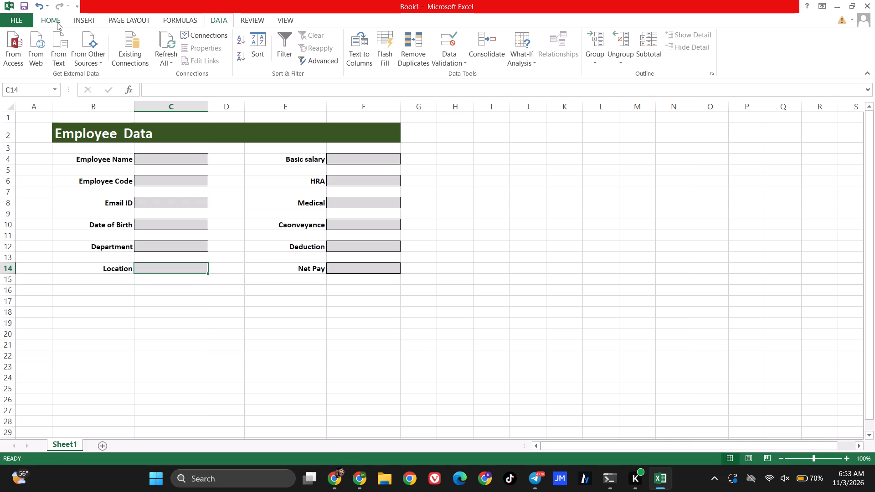
Switch to Chrome and draw a rectangle on the EURAUD 15-minute chart across the latest spike's upper wick, spanning about 1.60335 to 1.6039.
{"action": "left_click", "coordinate": [57, 23]}
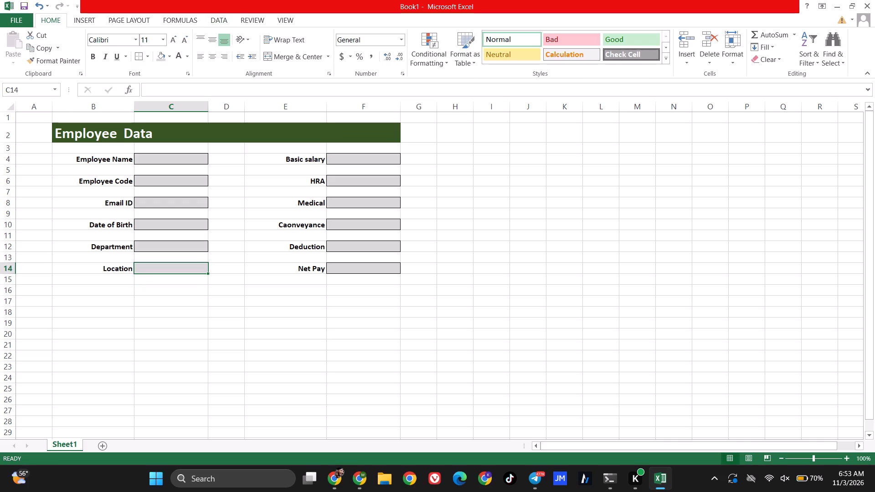
{"action": "left_click", "coordinate": [362, 488]}
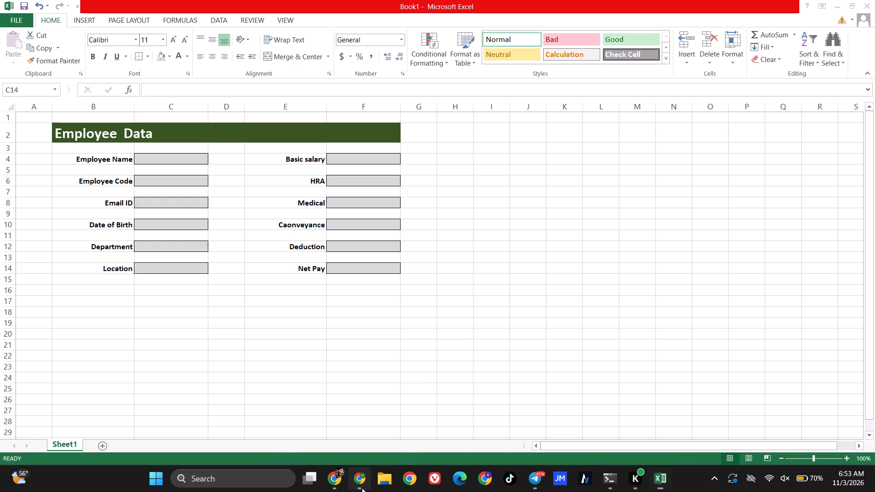
{"action": "left_click", "coordinate": [395, 83]}
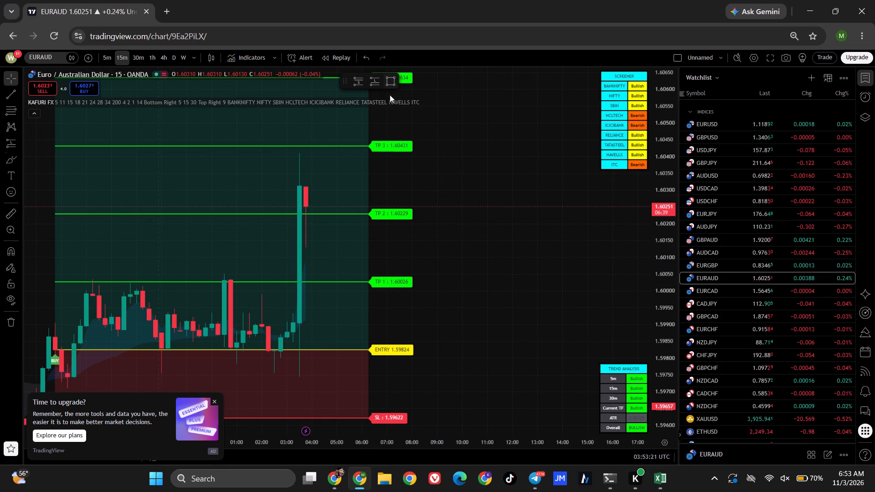
{"action": "left_click_drag", "start_coordinate": [278, 178], "coordinate": [398, 141]}
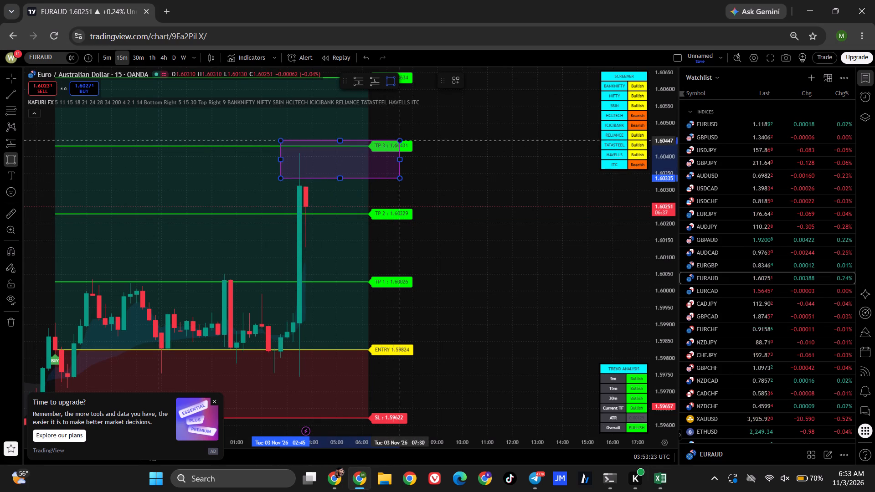
{"action": "left_click", "coordinate": [393, 159]}
{"action": "left_click", "coordinate": [416, 206]}
{"action": "left_click_drag", "start_coordinate": [415, 206], "coordinate": [407, 205]}
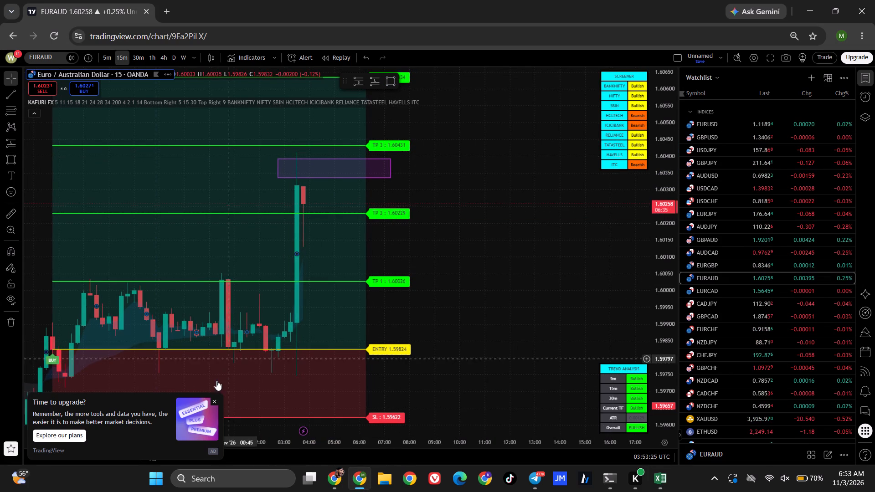
Dismiss the upgrade offer and hide the KAFURI FX indicator on the EURAUD chart.
{"action": "left_click", "coordinate": [216, 397]}
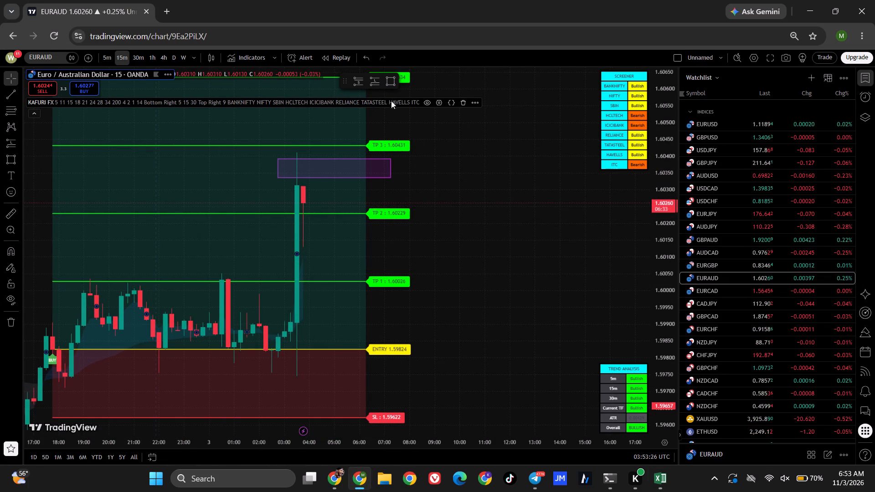
{"action": "left_click", "coordinate": [426, 102]}
{"action": "left_click_drag", "start_coordinate": [455, 179], "coordinate": [432, 164]}
{"action": "scroll", "coordinate": [432, 165], "scroll_direction": "down", "scroll_amount": 4}
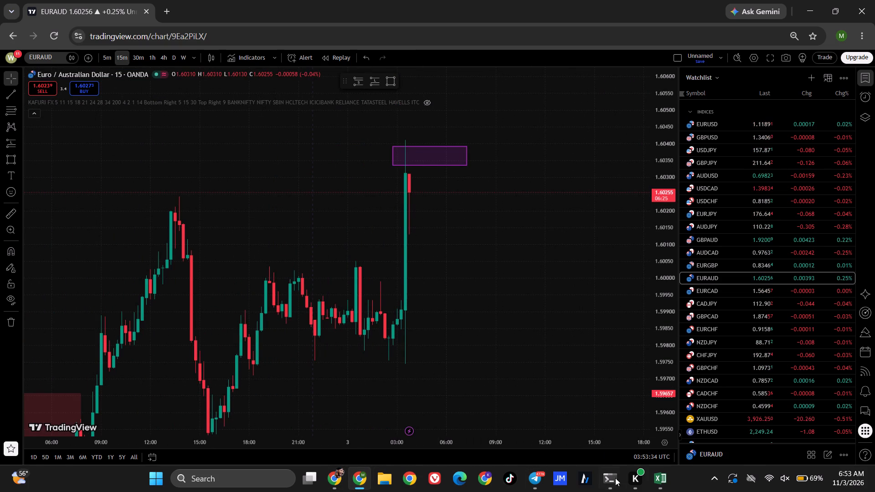
Return to Excel and check the in-cell dropdown options of Department cell C12.
{"action": "left_click", "coordinate": [655, 483]}
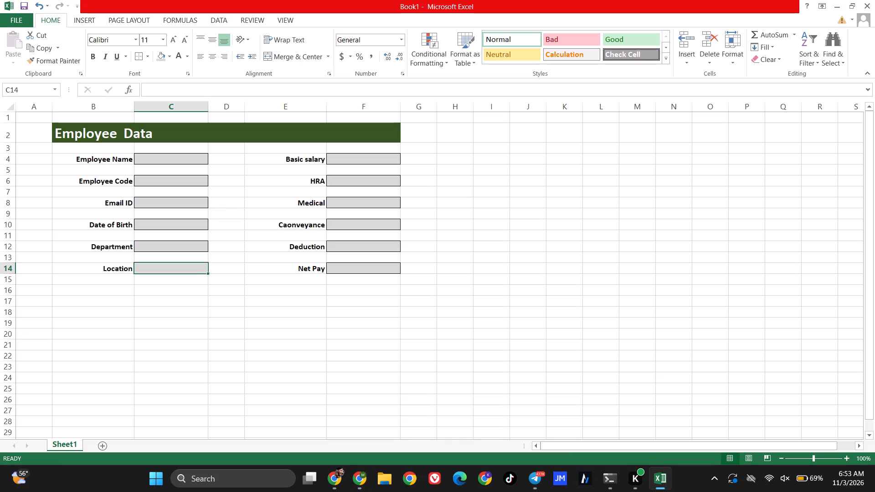
{"action": "left_click", "coordinate": [184, 282]}
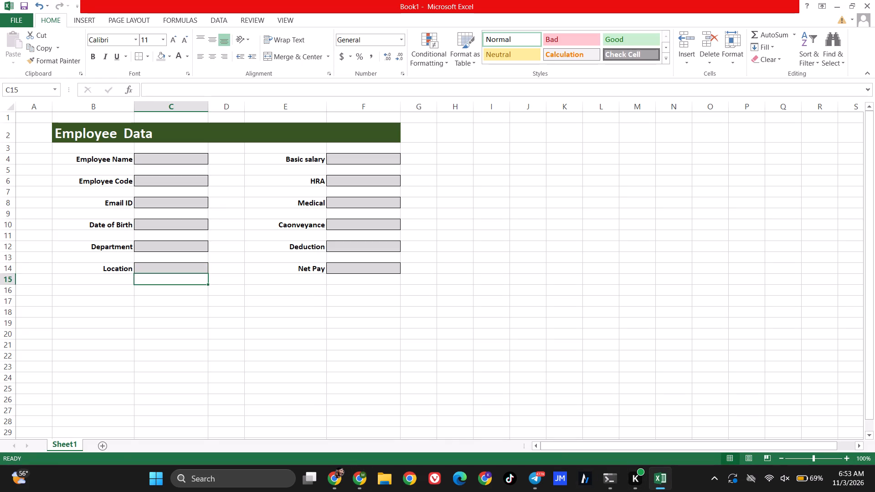
{"action": "left_click", "coordinate": [180, 269]}
{"action": "left_click", "coordinate": [189, 242]}
{"action": "left_click", "coordinate": [214, 244]}
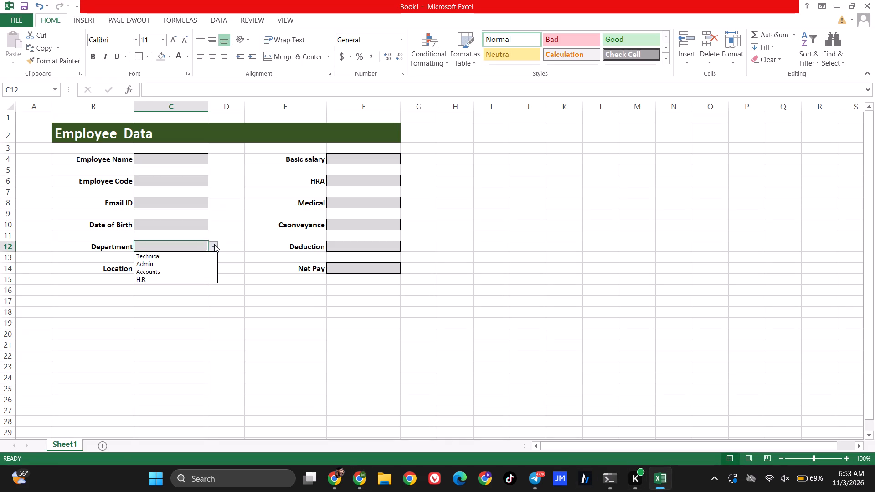
{"action": "left_click", "coordinate": [200, 296]}
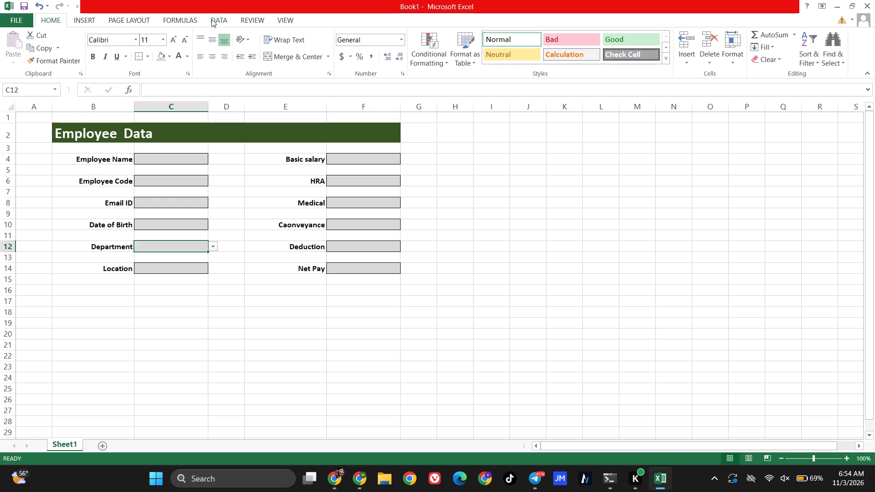
Customize the ribbon to enable the Developer main tab.
{"action": "right_click", "coordinate": [250, 23]}
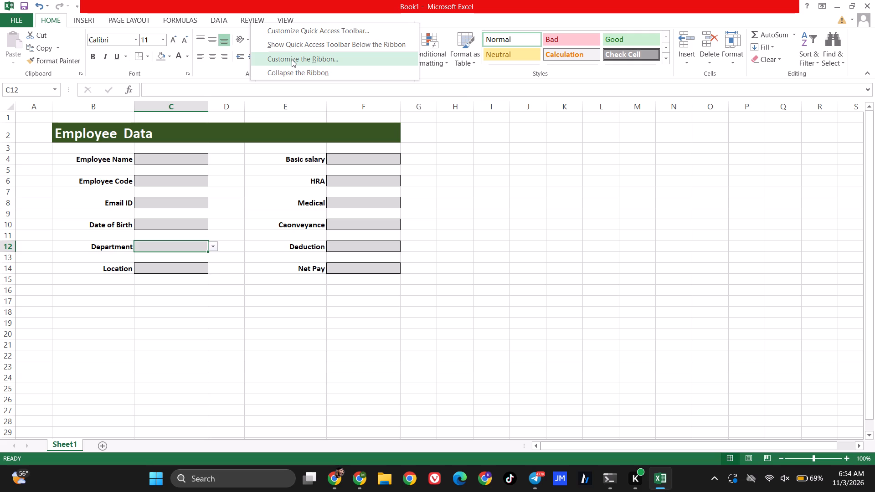
{"action": "left_click", "coordinate": [292, 59]}
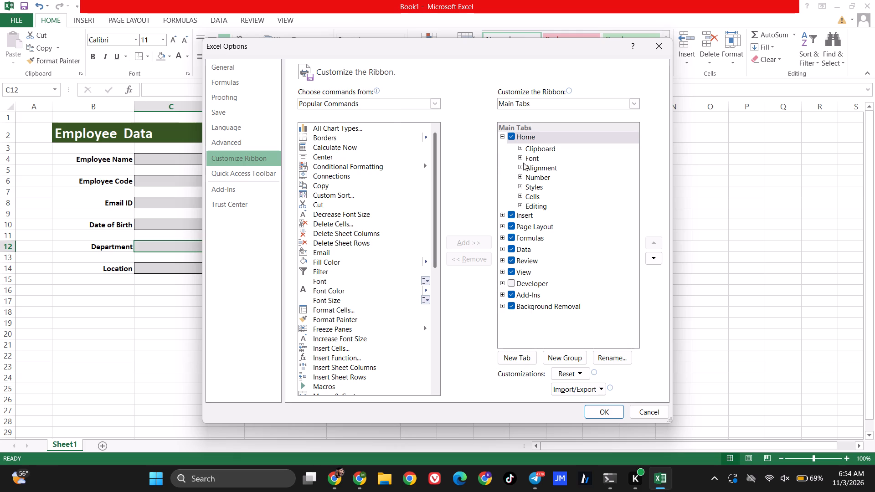
{"action": "scroll", "coordinate": [543, 169], "scroll_direction": "up", "scroll_amount": 2}
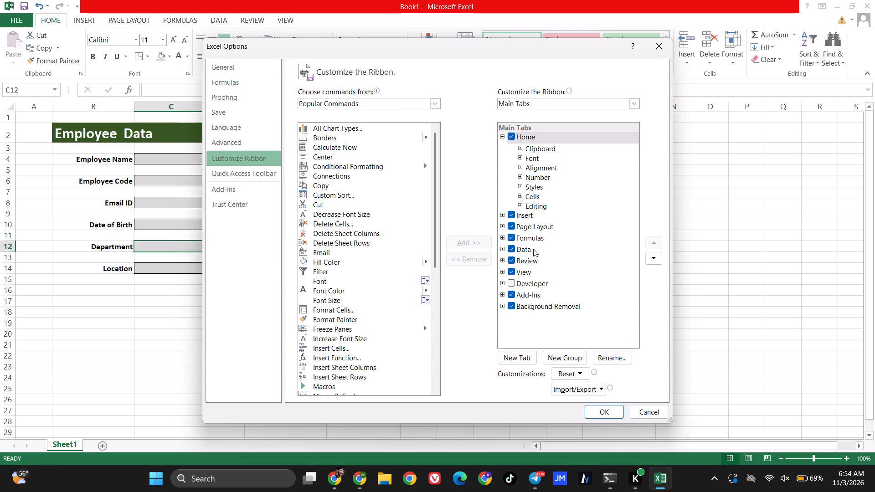
{"action": "left_click", "coordinate": [513, 285]}
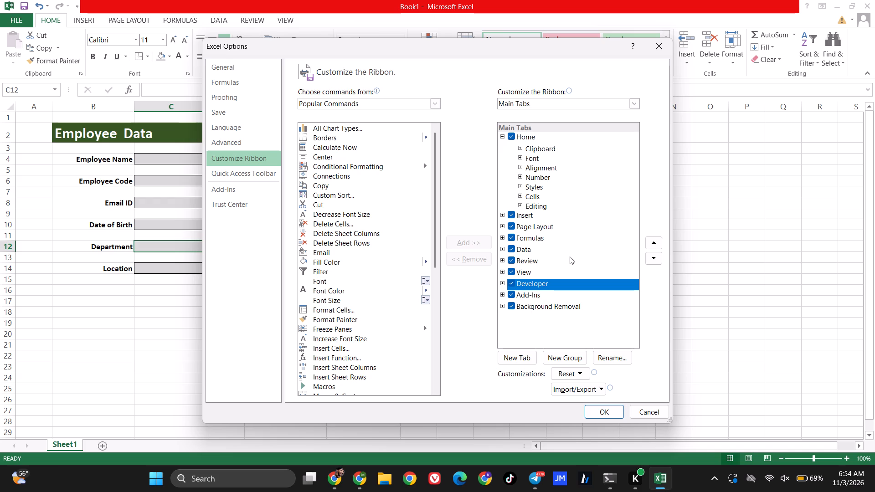
{"action": "left_click", "coordinate": [599, 418]}
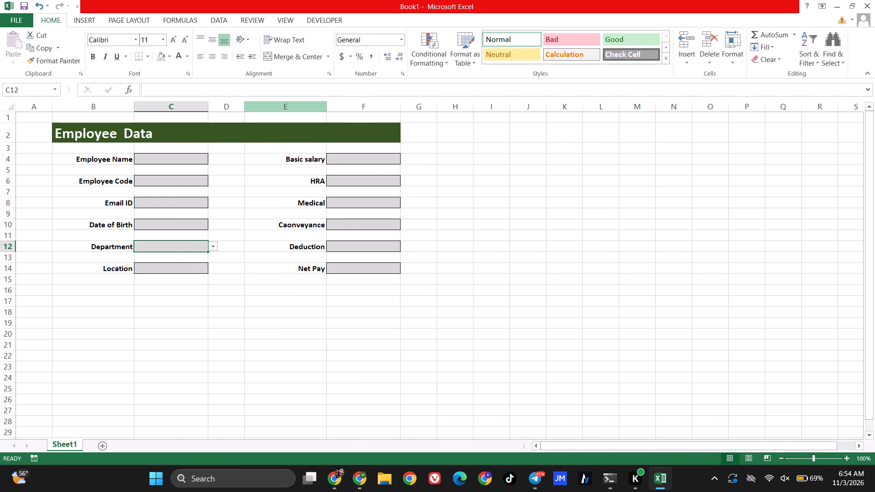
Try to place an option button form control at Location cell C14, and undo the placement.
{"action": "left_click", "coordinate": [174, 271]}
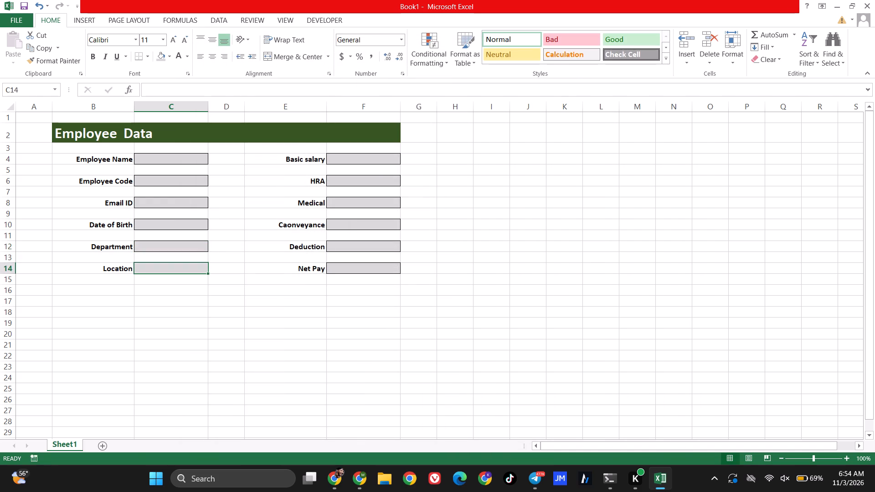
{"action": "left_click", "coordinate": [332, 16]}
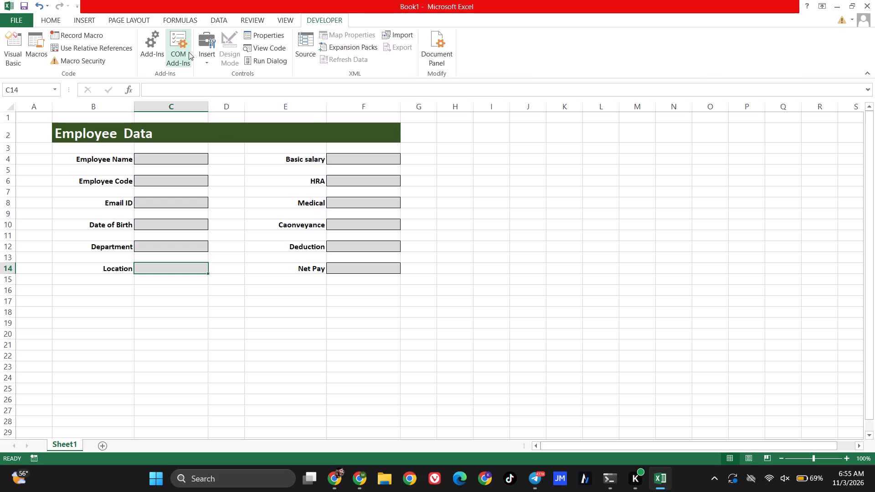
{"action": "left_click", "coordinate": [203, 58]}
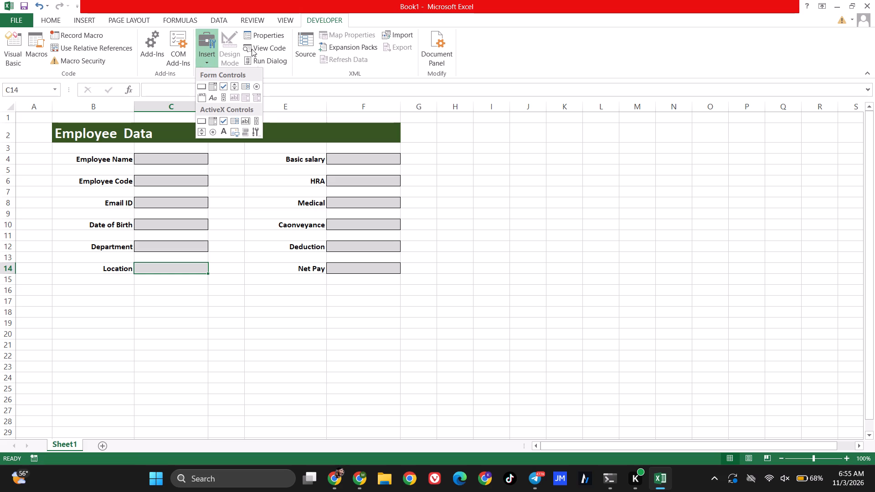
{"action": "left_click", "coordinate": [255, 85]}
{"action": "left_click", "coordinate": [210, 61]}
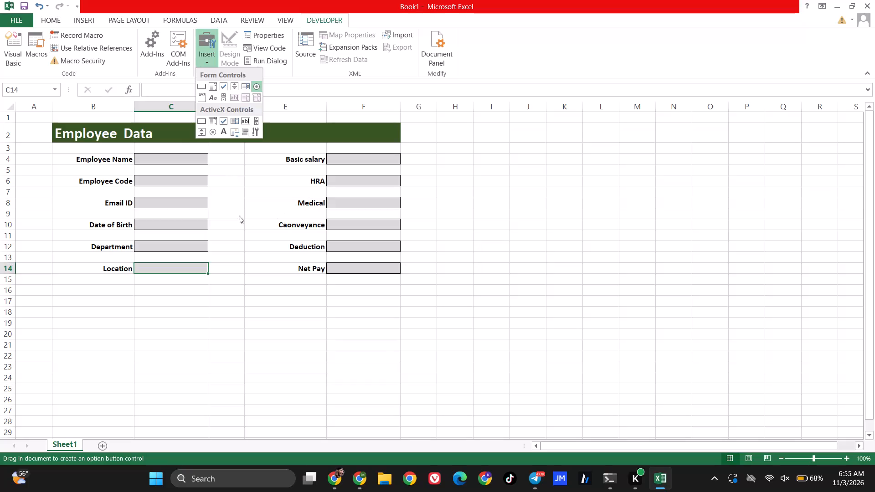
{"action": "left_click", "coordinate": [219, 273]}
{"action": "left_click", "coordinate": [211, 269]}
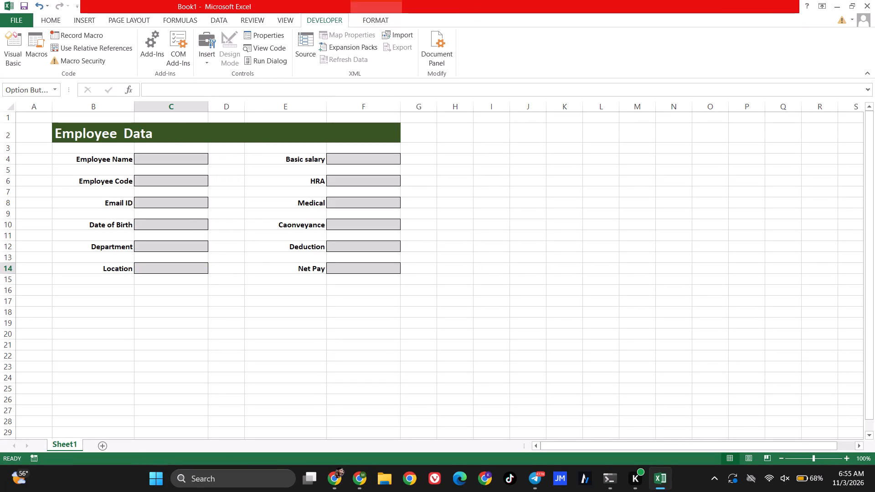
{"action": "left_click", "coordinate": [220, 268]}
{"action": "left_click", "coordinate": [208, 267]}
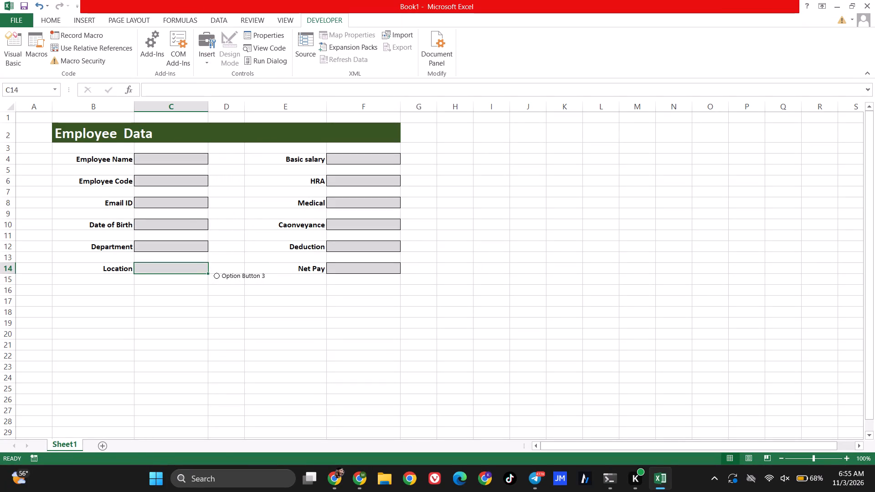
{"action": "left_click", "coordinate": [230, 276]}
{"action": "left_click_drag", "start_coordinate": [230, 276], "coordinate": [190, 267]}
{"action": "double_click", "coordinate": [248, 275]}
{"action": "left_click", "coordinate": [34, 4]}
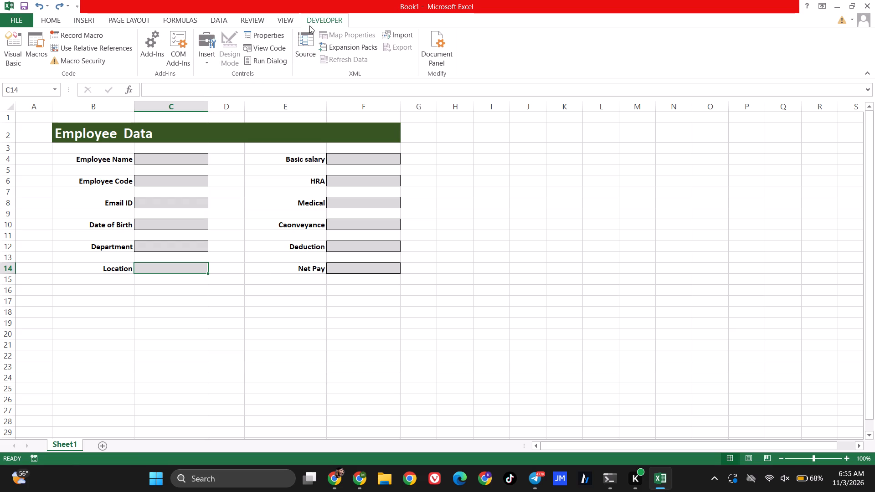
Insert an option button form control over Location cell C14 and align it within the cell's height, near its left edge.
{"action": "left_click", "coordinate": [212, 57]}
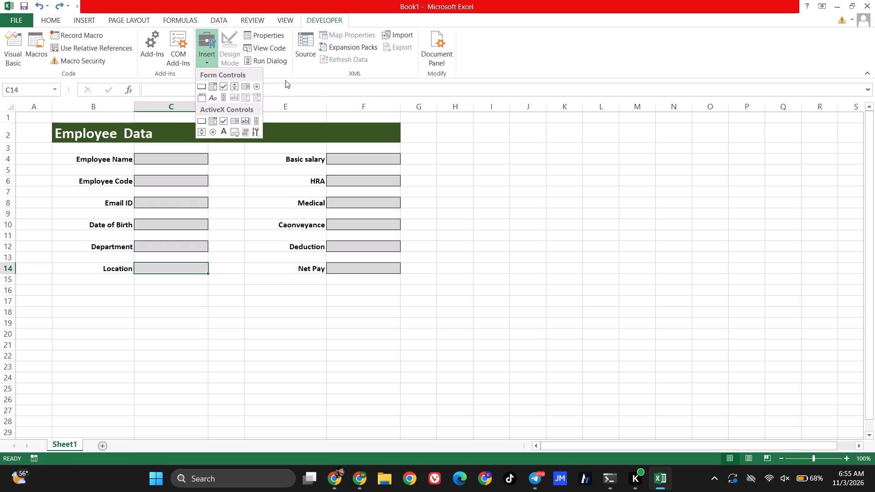
{"action": "left_click", "coordinate": [255, 85]}
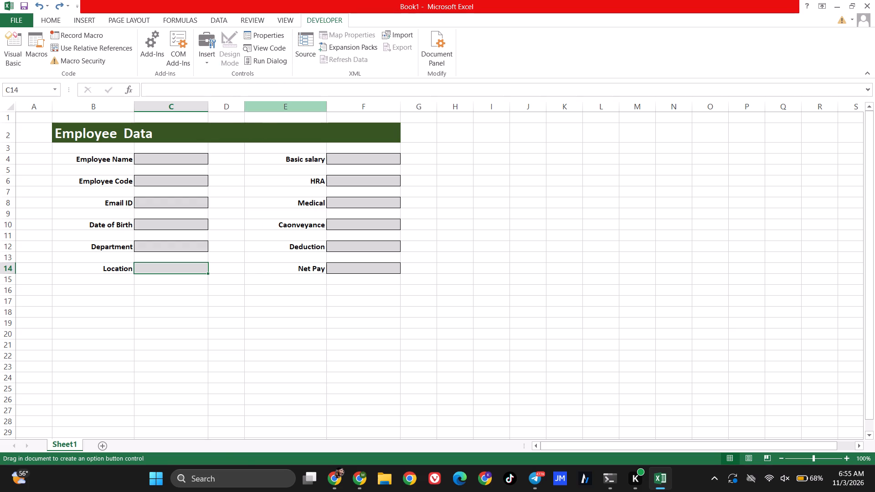
{"action": "left_click", "coordinate": [139, 268]}
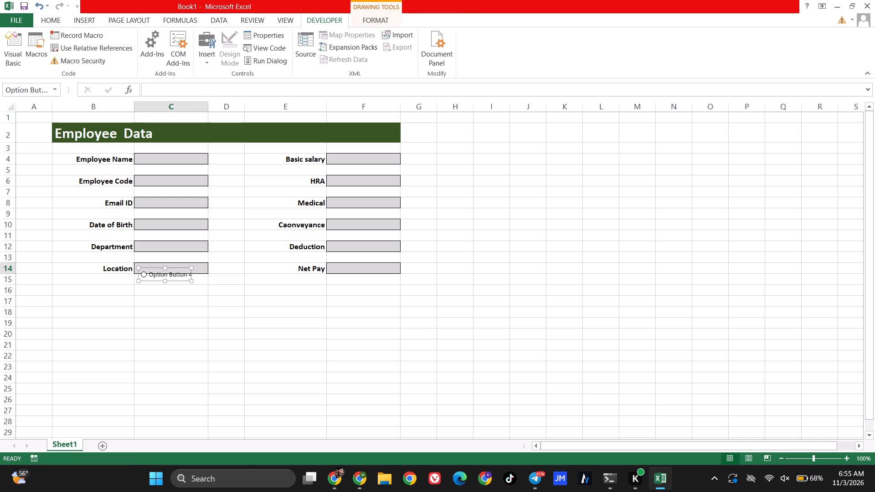
{"action": "left_click_drag", "start_coordinate": [177, 270], "coordinate": [177, 267]}
{"action": "left_click_drag", "start_coordinate": [177, 267], "coordinate": [178, 265]}
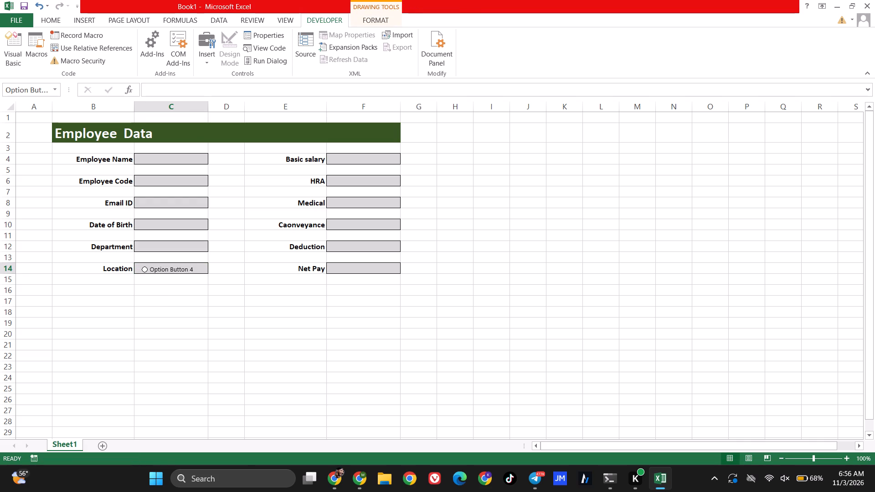
{"action": "left_click_drag", "start_coordinate": [178, 265], "coordinate": [178, 266]}
{"action": "left_click_drag", "start_coordinate": [178, 266], "coordinate": [178, 264]}
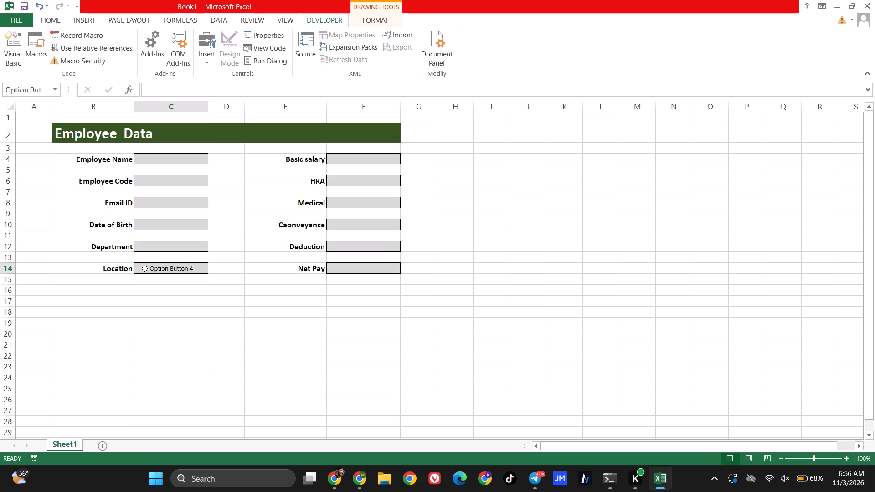
{"action": "left_click_drag", "start_coordinate": [178, 264], "coordinate": [177, 263]}
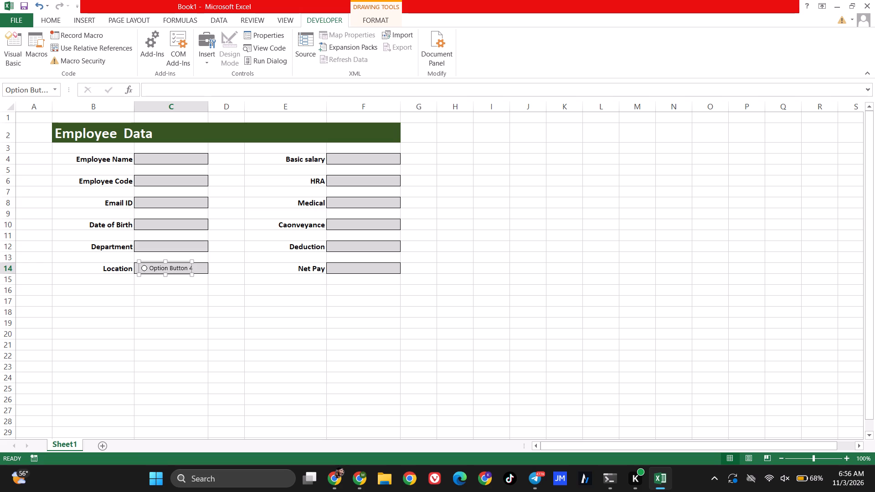
Replace the caption of the option button over Location cell C14 with Site.
{"action": "right_click", "coordinate": [188, 269]}
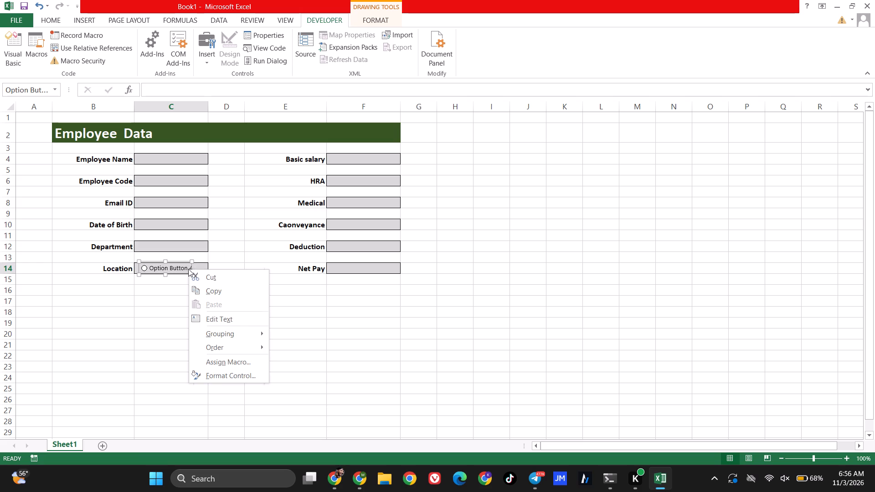
{"action": "left_click", "coordinate": [223, 318]}
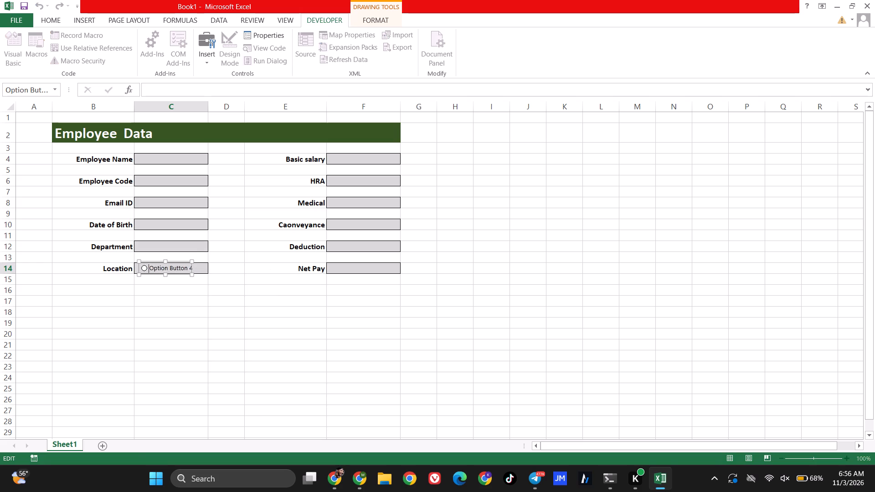
{"action": "left_click", "coordinate": [184, 268]}
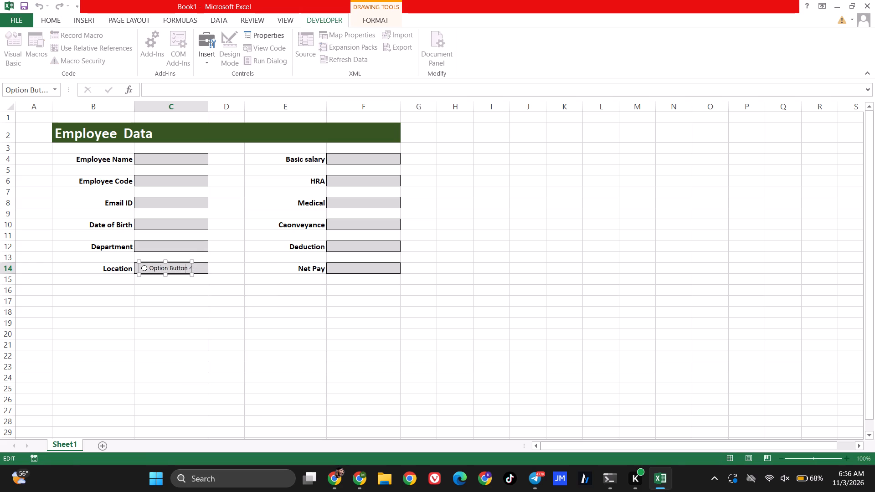
{"action": "left_click", "coordinate": [187, 267]}
{"action": "type", "text": "\\\\\\"}
{"action": "key", "text": "backslash"}
{"action": "key", "text": "backslash"}
{"action": "key", "text": "backslash"}
{"action": "key", "text": "backslash"}
{"action": "key", "text": "BackSpace"}
{"action": "key", "text": "BackSpace"}
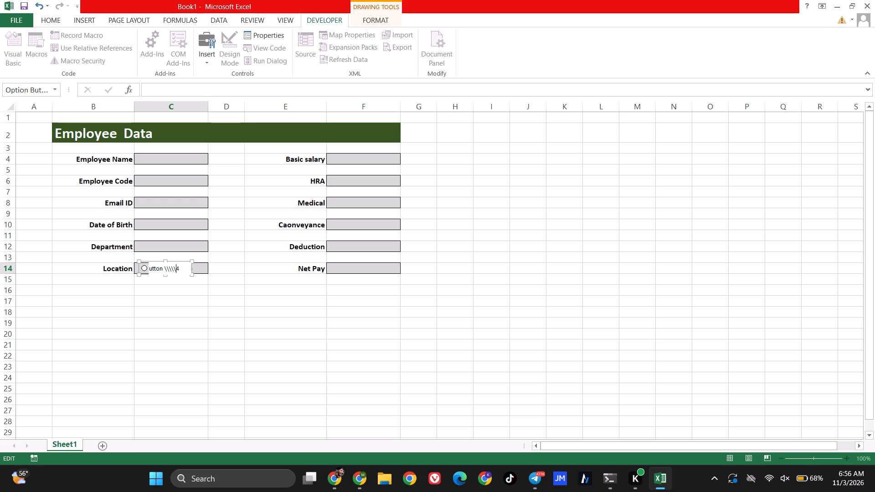
{"action": "key", "text": "BackSpace"}
{"action": "key", "text": "BackSpace"}
{"action": "key", "text": "BackSpace"}
{"action": "left_click", "coordinate": [176, 269]}
{"action": "key", "text": "BackSpace"}
{"action": "key", "text": "BackSpace"}
{"action": "key", "text": "BackSpace"}
{"action": "key", "text": "BackSpace"}
{"action": "key", "text": "BackSpace"}
{"action": "key", "text": "BackSpace"}
{"action": "key", "text": "BackSpace"}
{"action": "key", "text": "BackSpace"}
{"action": "key", "text": "BackSpace"}
{"action": "key", "text": "BackSpace"}
{"action": "key", "text": "BackSpace"}
{"action": "key", "text": "BackSpace"}
{"action": "key", "text": "BackSpace"}
{"action": "key", "text": "BackSpace"}
{"action": "key", "text": "BackSpace"}
{"action": "key", "text": "BackSpace"}
{"action": "key", "text": "BackSpace"}
{"action": "key", "text": "BackSpace"}
{"action": "key", "text": "BackSpace"}
{"action": "key", "text": "BackSpace"}
{"action": "key", "text": "BackSpace"}
{"action": "key", "text": "BackSpace"}
{"action": "key", "text": "BackSpace"}
{"action": "key", "text": "BackSpace"}
{"action": "key", "text": "BackSpace"}
{"action": "key", "text": "s"}
{"action": "left_click", "coordinate": [190, 266]}
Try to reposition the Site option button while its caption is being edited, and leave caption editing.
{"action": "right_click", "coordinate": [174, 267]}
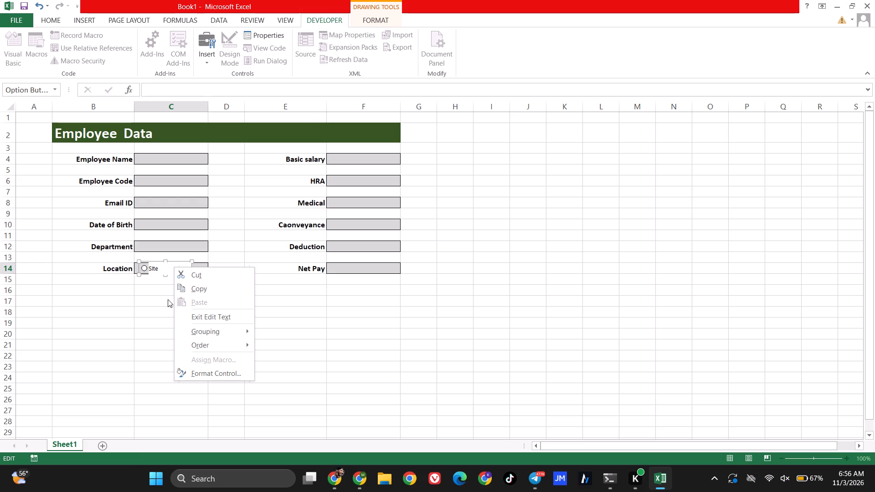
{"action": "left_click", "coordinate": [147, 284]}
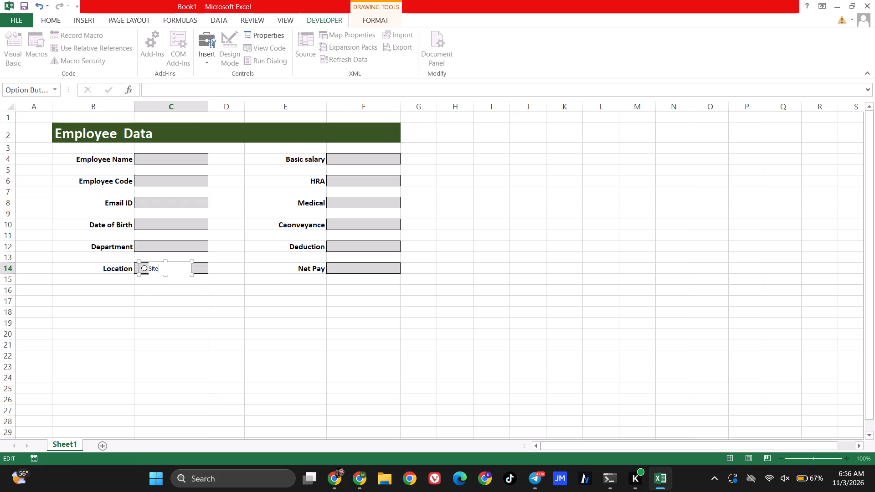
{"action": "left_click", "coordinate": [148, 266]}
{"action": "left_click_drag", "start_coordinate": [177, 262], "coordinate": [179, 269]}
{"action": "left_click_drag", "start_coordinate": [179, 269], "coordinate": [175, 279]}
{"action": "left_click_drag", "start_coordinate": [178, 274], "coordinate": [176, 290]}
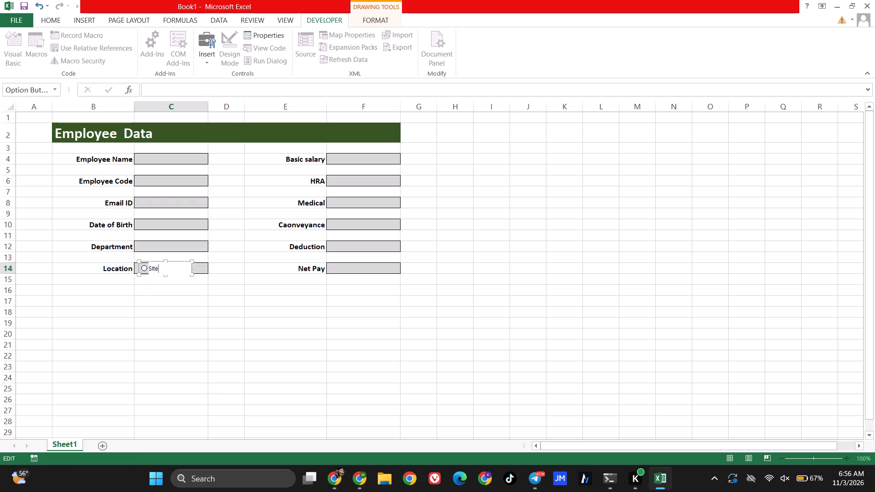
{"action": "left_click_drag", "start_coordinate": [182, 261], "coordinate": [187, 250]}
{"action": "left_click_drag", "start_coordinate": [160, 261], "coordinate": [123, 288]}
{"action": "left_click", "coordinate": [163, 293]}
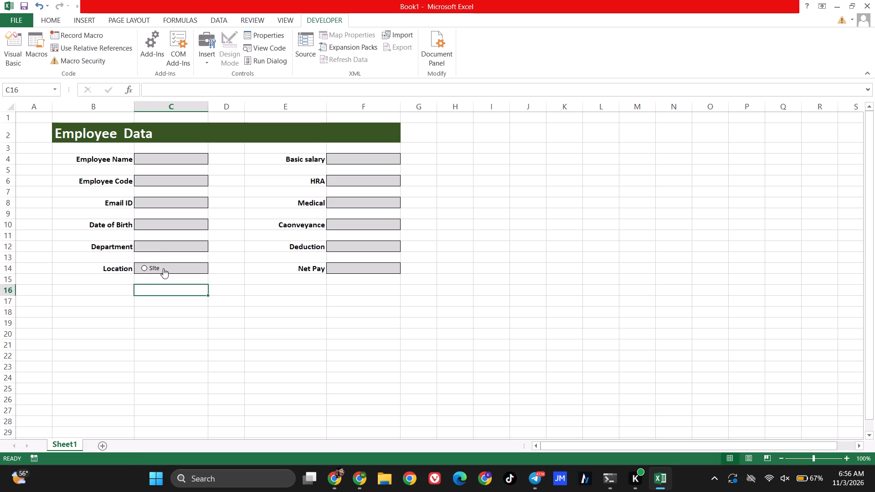
Turn on the Site option button in the Location cell.
{"action": "left_click", "coordinate": [157, 266]}
{"action": "left_click", "coordinate": [154, 267]}
{"action": "left_click", "coordinate": [154, 268]}
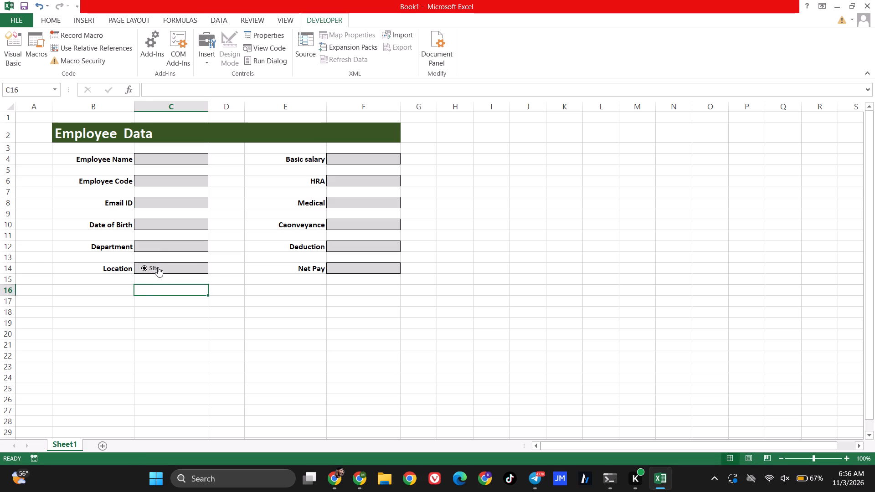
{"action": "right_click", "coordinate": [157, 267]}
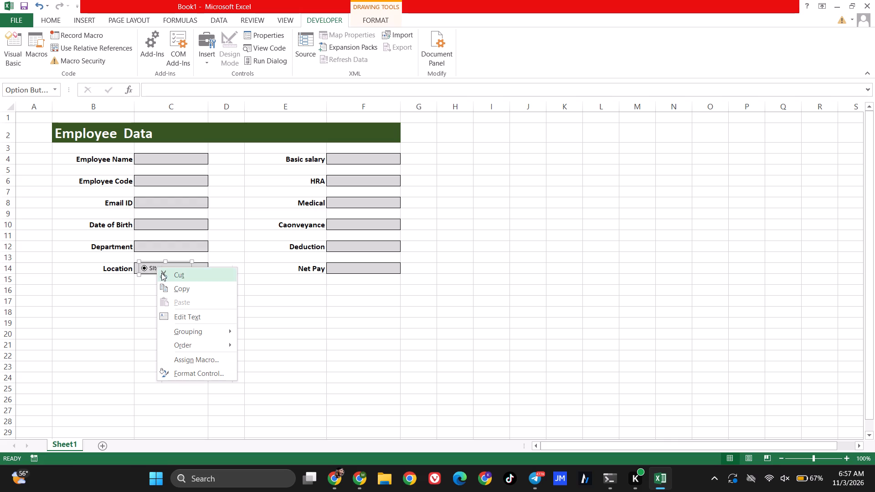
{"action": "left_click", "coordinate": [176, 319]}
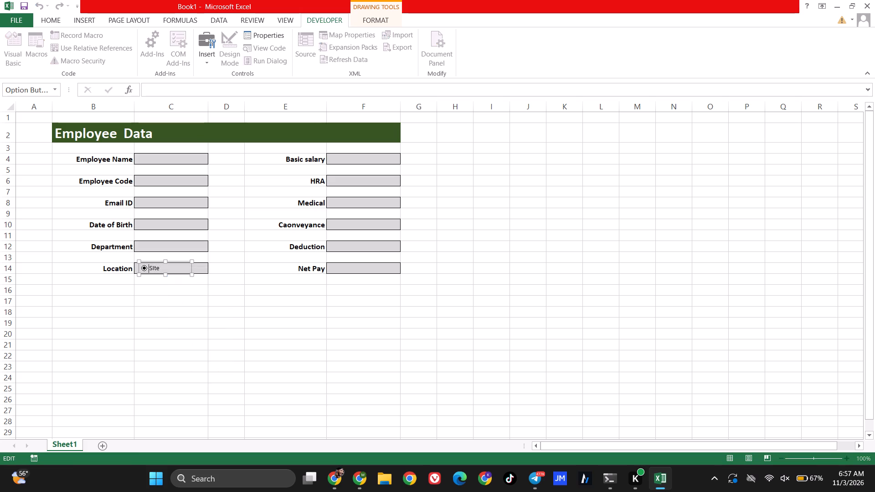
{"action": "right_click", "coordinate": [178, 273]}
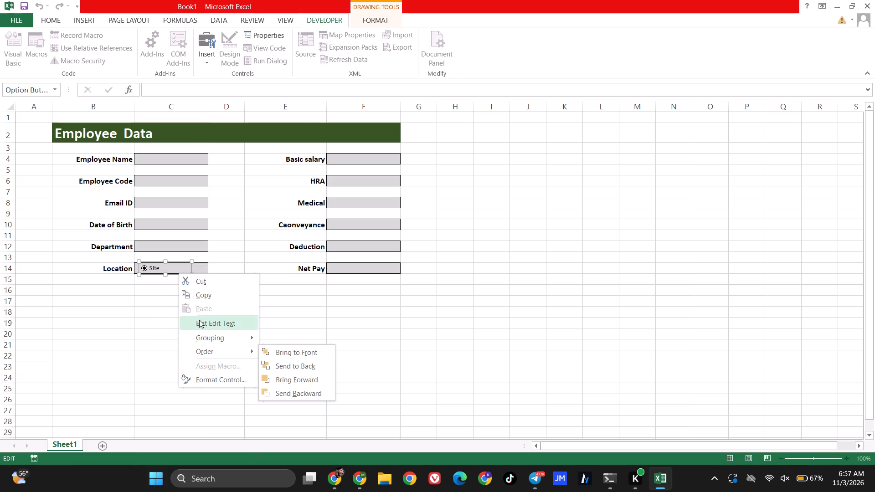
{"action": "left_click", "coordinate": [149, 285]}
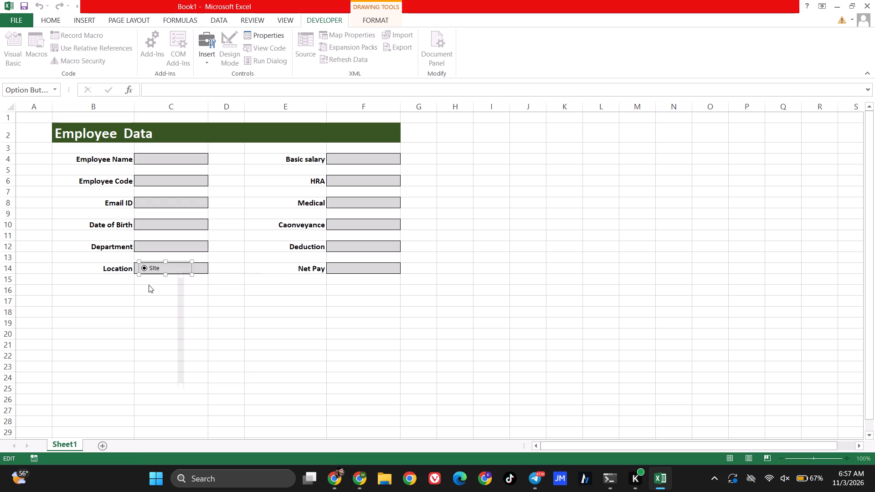
Change the fill colour of Location cell C14 to white.
{"action": "left_click", "coordinate": [202, 272]}
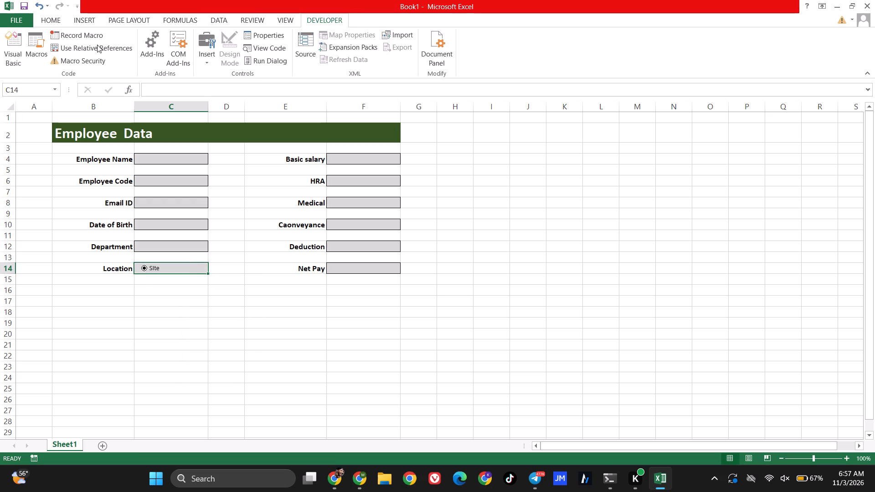
{"action": "left_click", "coordinate": [58, 21]}
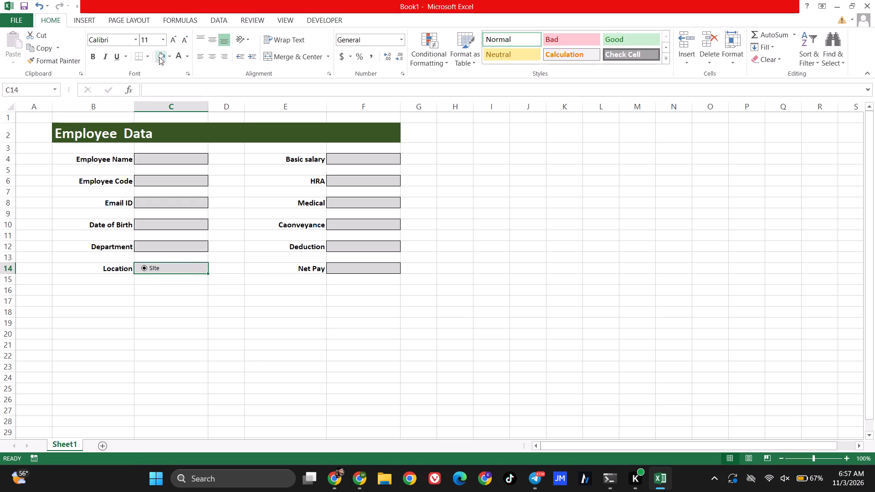
{"action": "left_click", "coordinate": [167, 57]}
{"action": "left_click", "coordinate": [160, 79]}
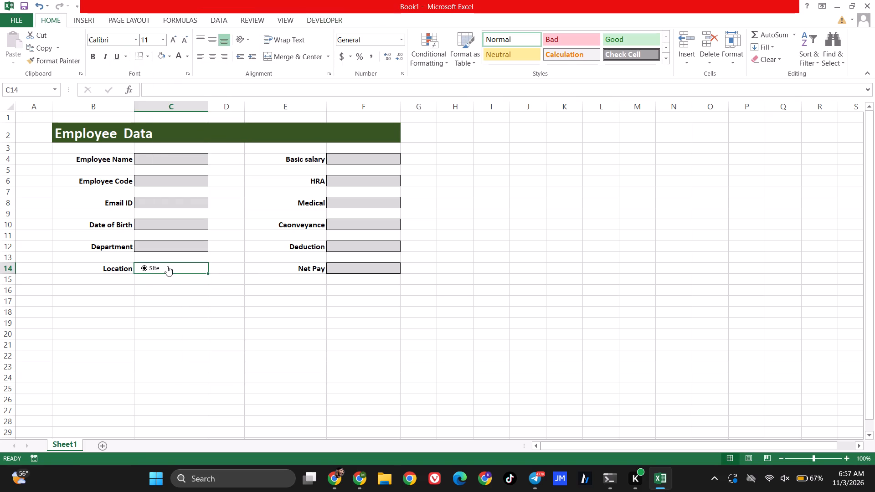
Move the Site option button out of cell C14 to just beneath it, near the left edge of cell C15.
{"action": "right_click", "coordinate": [152, 265]}
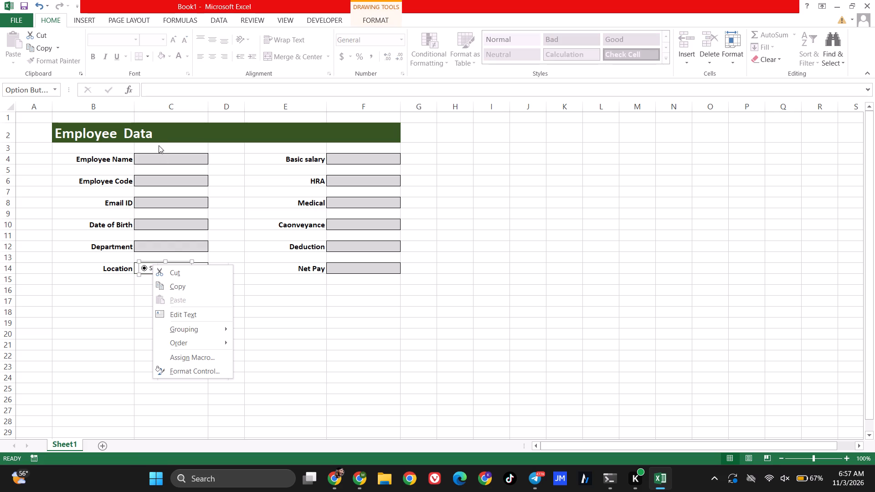
{"action": "left_click", "coordinate": [265, 283]}
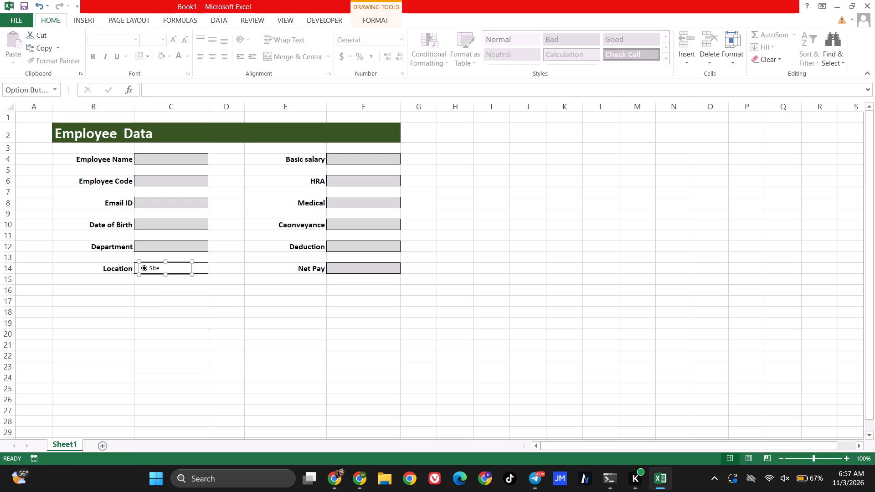
{"action": "right_click", "coordinate": [177, 268]}
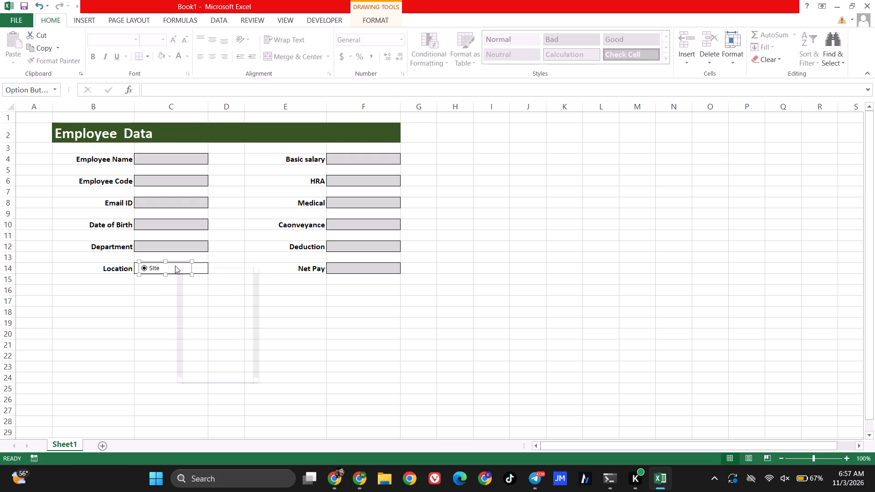
{"action": "left_click", "coordinate": [175, 266]}
{"action": "left_click_drag", "start_coordinate": [175, 261], "coordinate": [171, 277]}
{"action": "left_click_drag", "start_coordinate": [171, 277], "coordinate": [173, 262]}
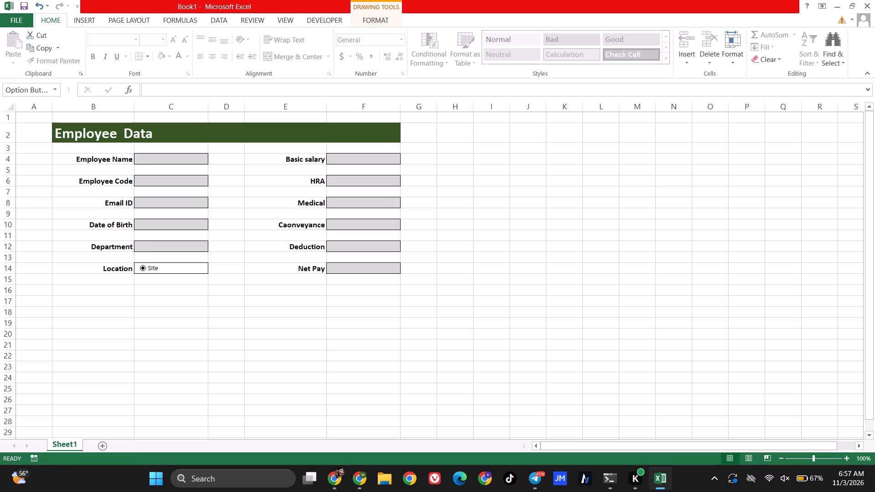
{"action": "left_click_drag", "start_coordinate": [173, 262], "coordinate": [175, 277]}
{"action": "left_click_drag", "start_coordinate": [175, 277], "coordinate": [172, 273]}
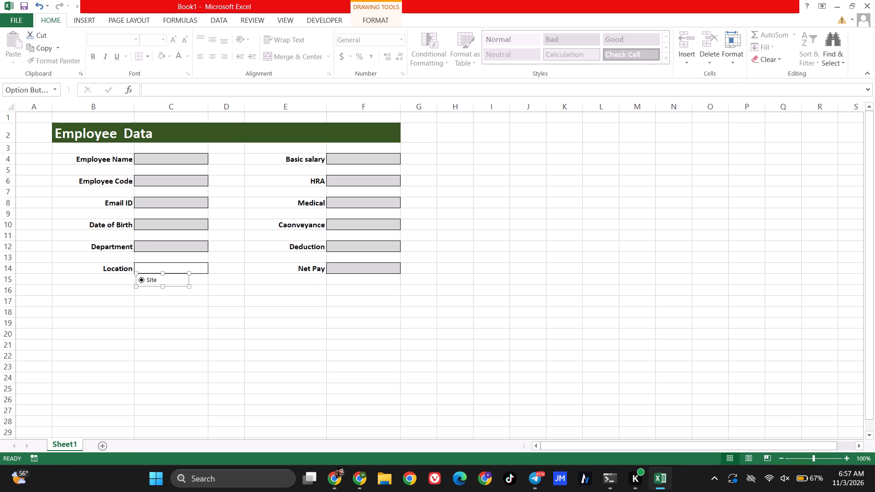
Fill Location cell C14 down from the blank cell directly above it.
{"action": "right_click", "coordinate": [168, 278]}
{"action": "key", "text": "Escape"}
{"action": "key", "text": "Escape"}
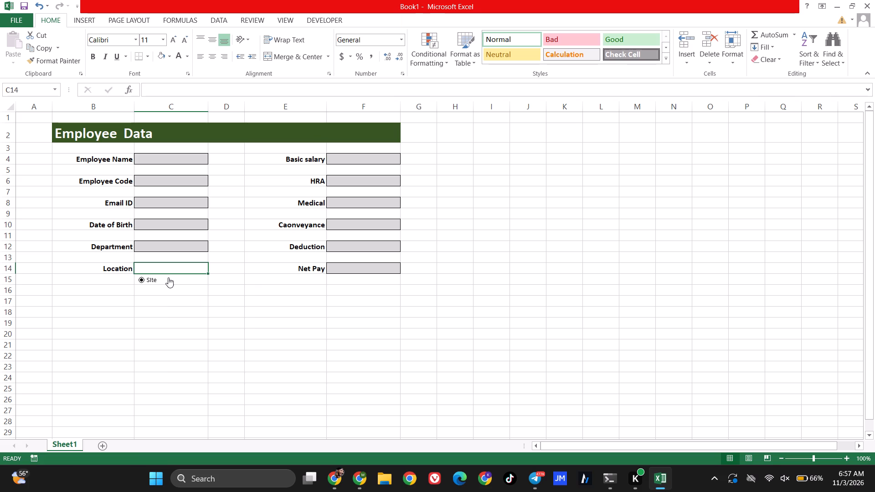
{"action": "key", "text": "ctrl+d"}
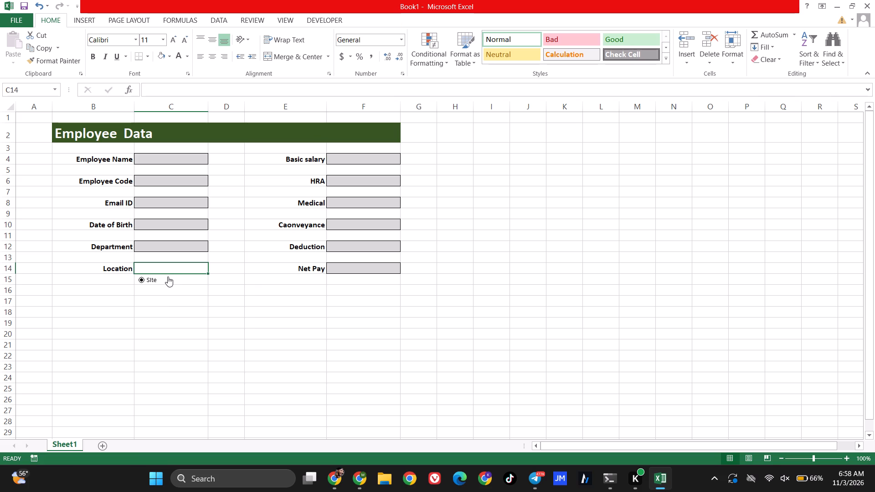
Duplicate the Site option button and place the copy below it, across rows 16 and 17 of column C.
{"action": "left_click", "coordinate": [160, 281]}
{"action": "left_click", "coordinate": [153, 279]}
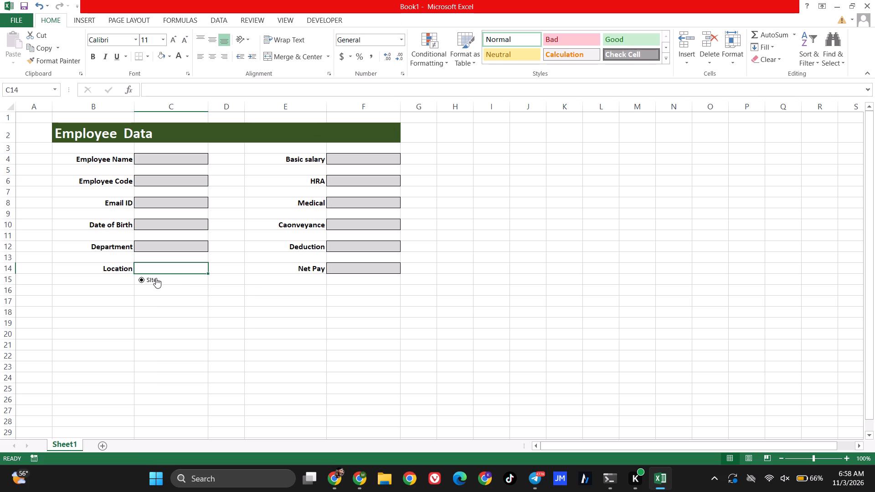
{"action": "right_click", "coordinate": [156, 278]}
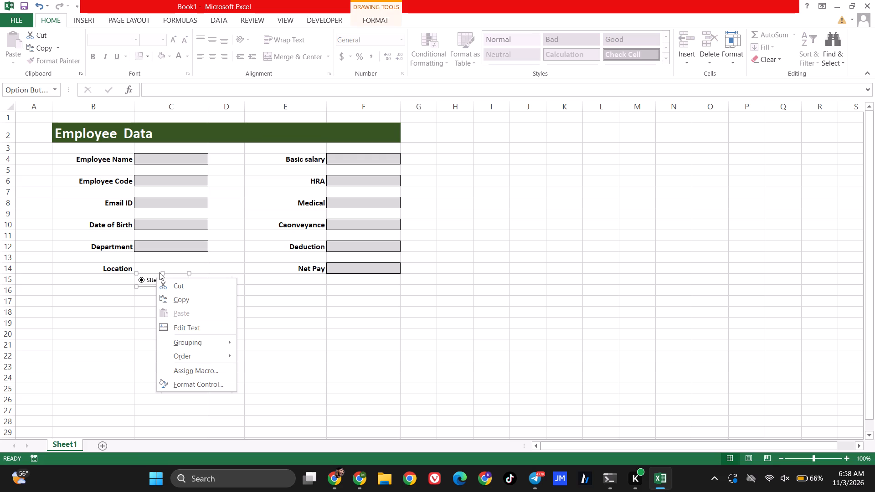
{"action": "key", "text": "Escape"}
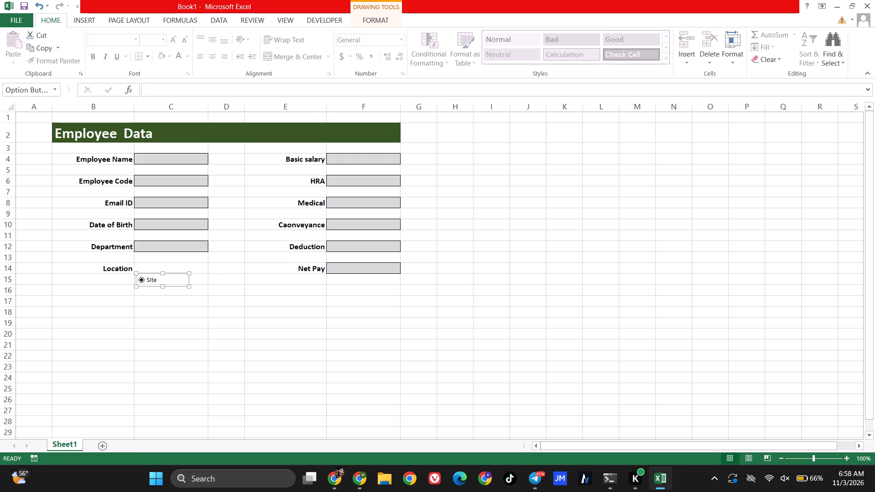
{"action": "key", "text": "ctrl+d"}
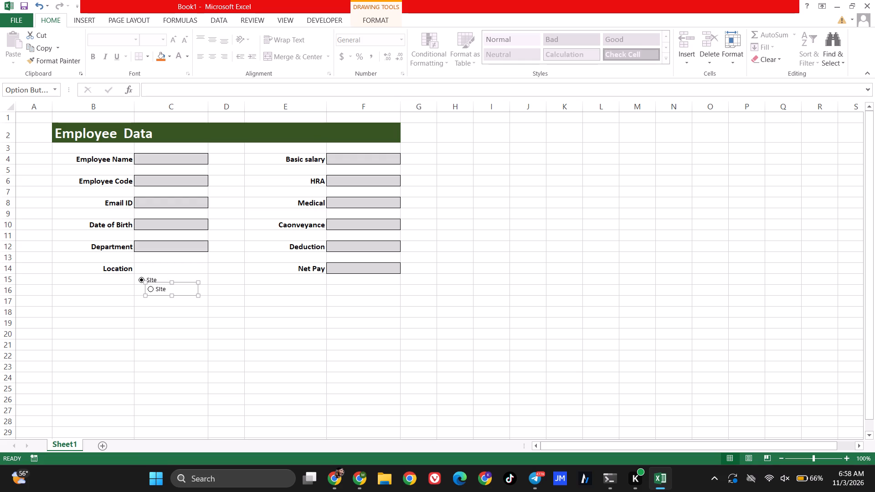
{"action": "left_click_drag", "start_coordinate": [184, 286], "coordinate": [196, 293]}
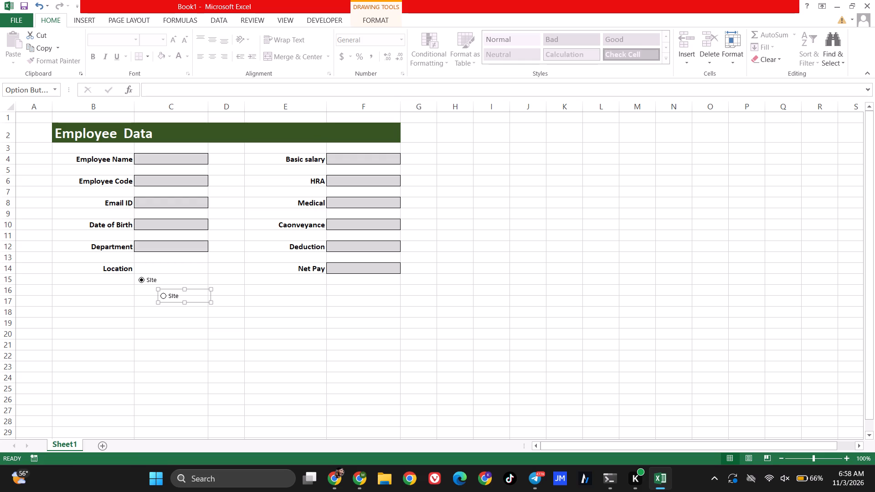
Change the caption of the duplicated option button to Office.
{"action": "right_click", "coordinate": [195, 293]}
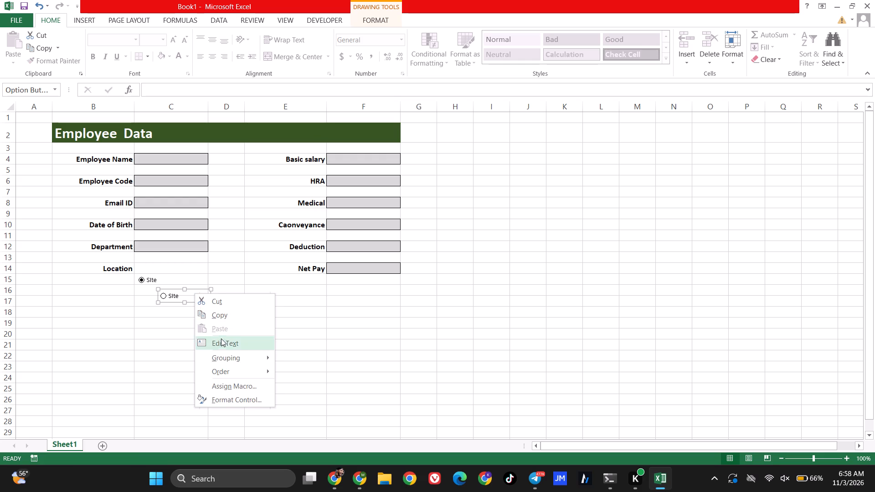
{"action": "left_click", "coordinate": [222, 339]}
{"action": "left_click", "coordinate": [191, 295]}
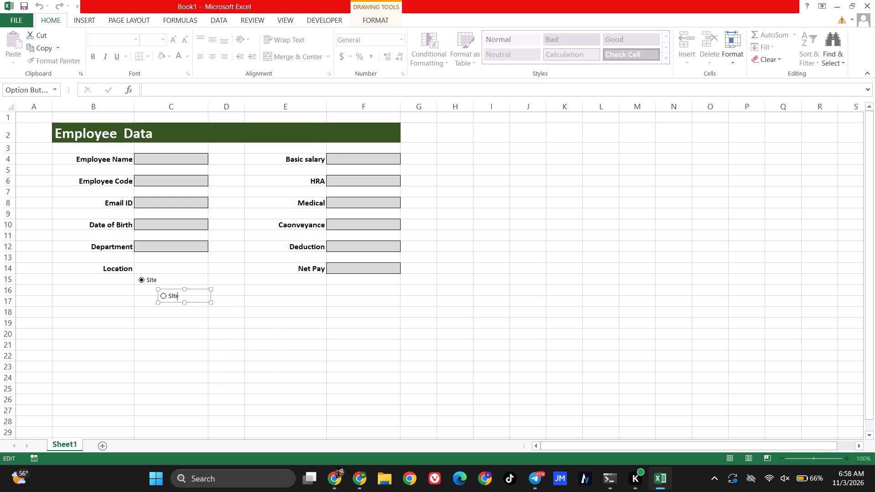
{"action": "key", "text": "BackSpace"}
{"action": "key", "text": "BackSpace"}
{"action": "key", "text": "BackSpace"}
{"action": "key", "text": "BackSpace"}
{"action": "key", "text": "BackSpace"}
{"action": "type", "text": "ffice"}
Select the Site and Office option buttons together and align them with Align Middle.
{"action": "left_click", "coordinate": [154, 278]}
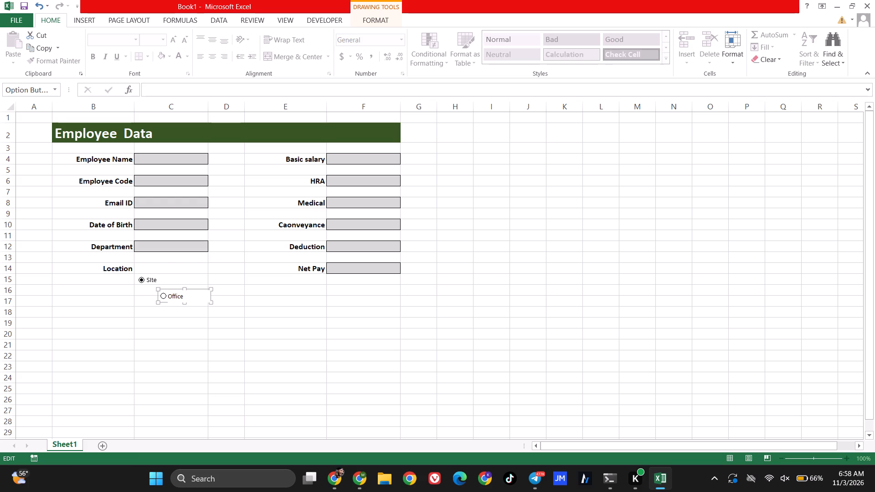
{"action": "right_click", "coordinate": [154, 278]}
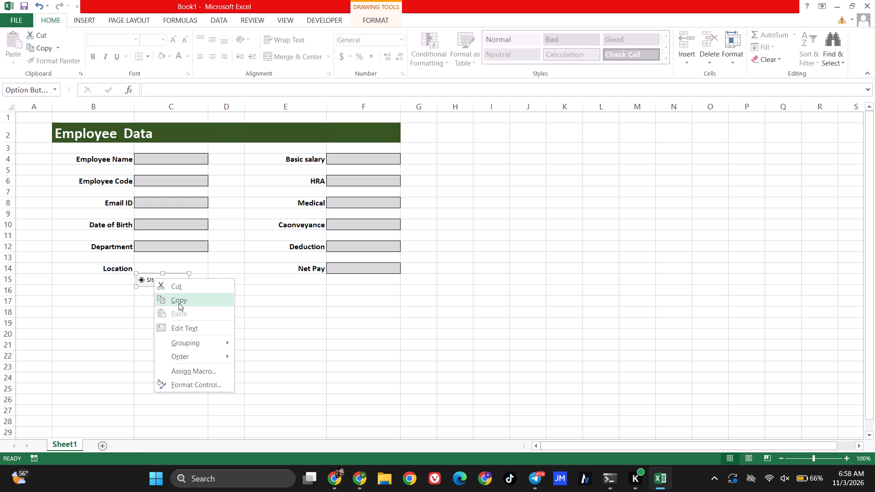
{"action": "key", "text": "Escape"}
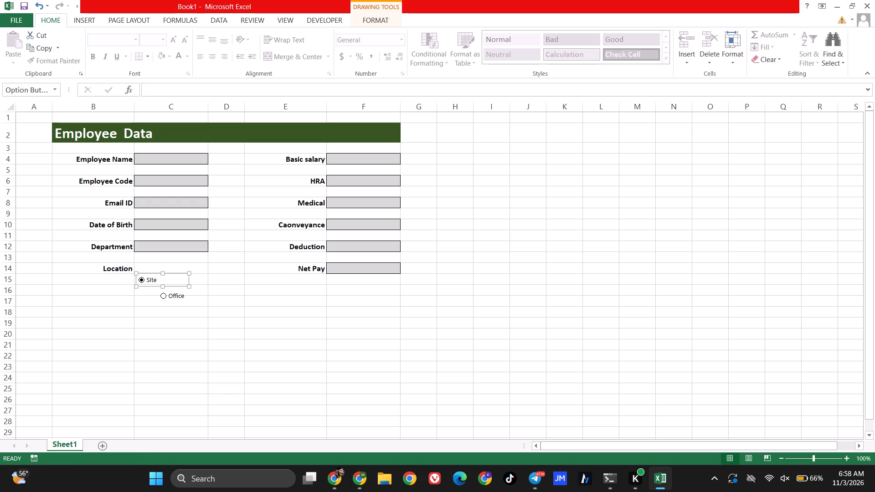
{"action": "left_click", "coordinate": [175, 296], "text": "ctrl"}
{"action": "left_click", "coordinate": [367, 24], "text": "ctrl"}
{"action": "left_click", "coordinate": [377, 17], "text": "ctrl"}
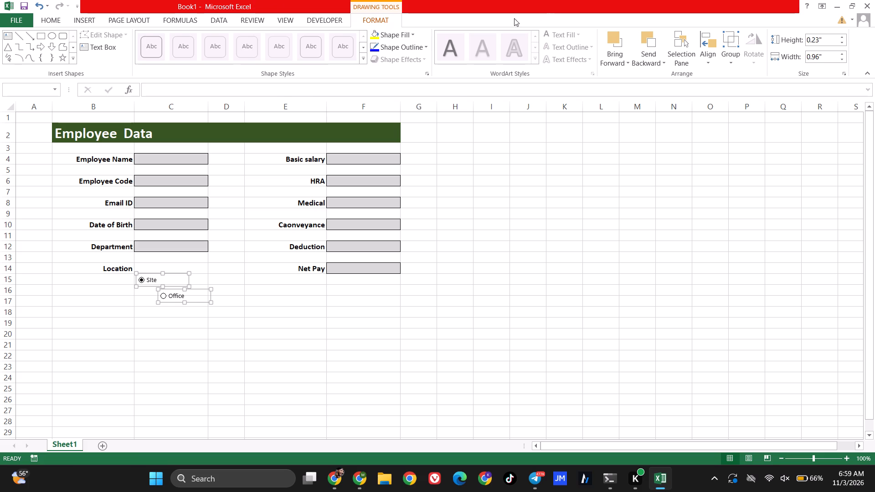
{"action": "left_click", "coordinate": [710, 61], "text": "ctrl"}
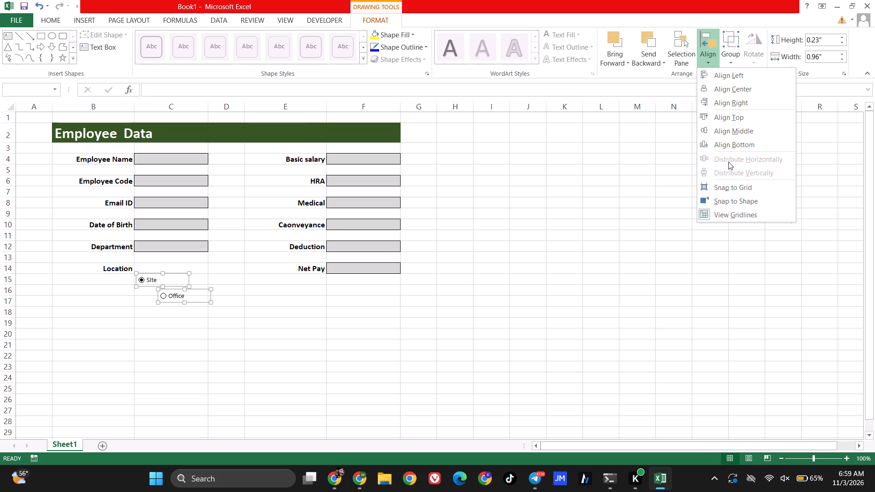
{"action": "left_click", "coordinate": [735, 133], "text": "ctrl"}
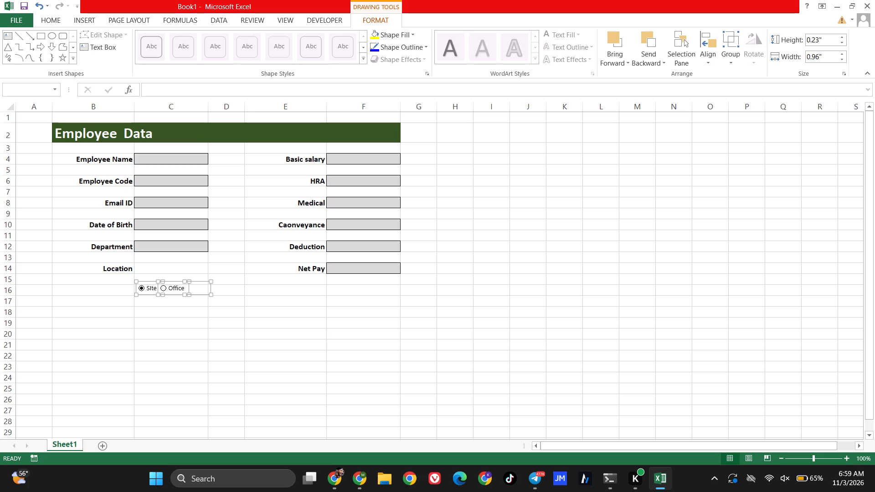
Move the aligned Site and Office option buttons up into Location cell C14 and deselect them.
{"action": "left_click_drag", "start_coordinate": [201, 290], "coordinate": [201, 270]}
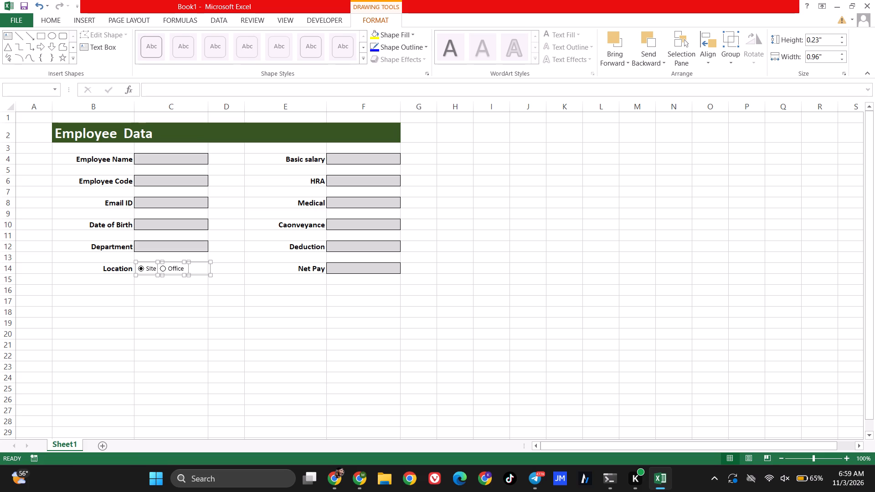
{"action": "left_click", "coordinate": [199, 272]}
{"action": "left_click", "coordinate": [203, 290]}
Test the Location option buttons by switching between Site and Office, leaving Office turned on.
{"action": "left_click", "coordinate": [198, 272]}
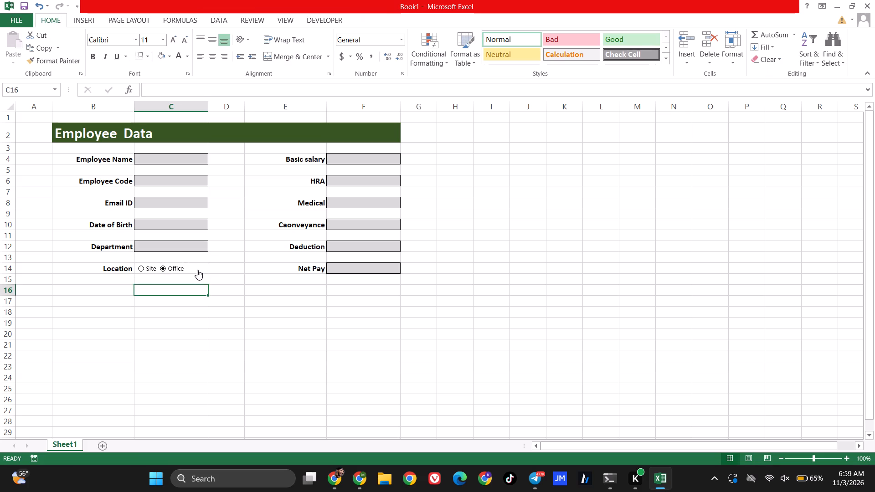
{"action": "left_click", "coordinate": [196, 267]}
{"action": "triple_click", "coordinate": [178, 266]}
{"action": "left_click", "coordinate": [178, 267]}
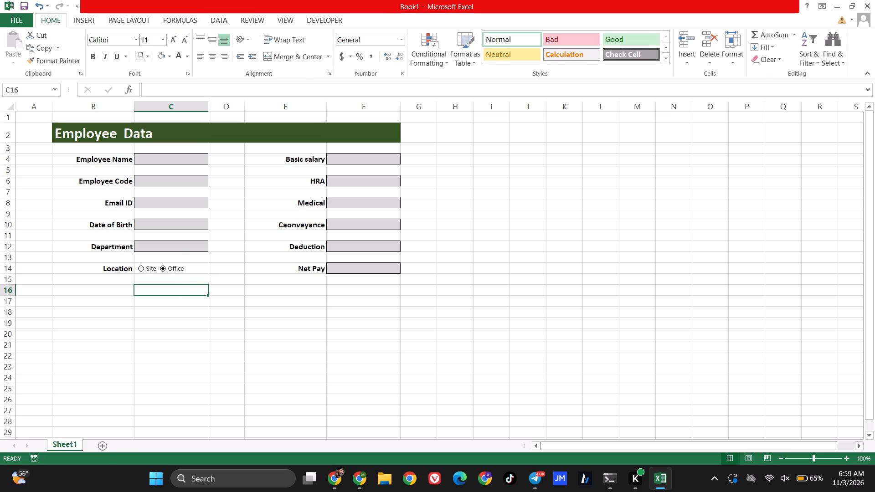
{"action": "left_click", "coordinate": [171, 285]}
{"action": "left_click", "coordinate": [196, 264]}
{"action": "left_click", "coordinate": [191, 259]}
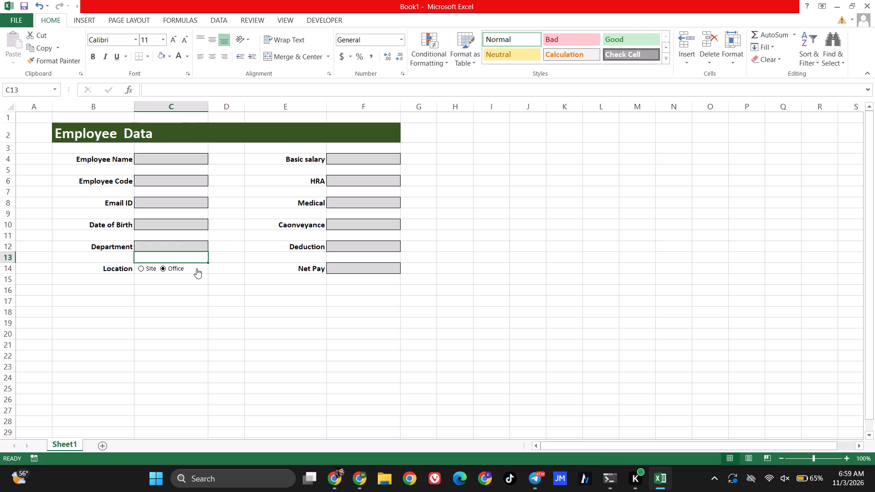
{"action": "left_click", "coordinate": [173, 268]}
{"action": "double_click", "coordinate": [157, 269]}
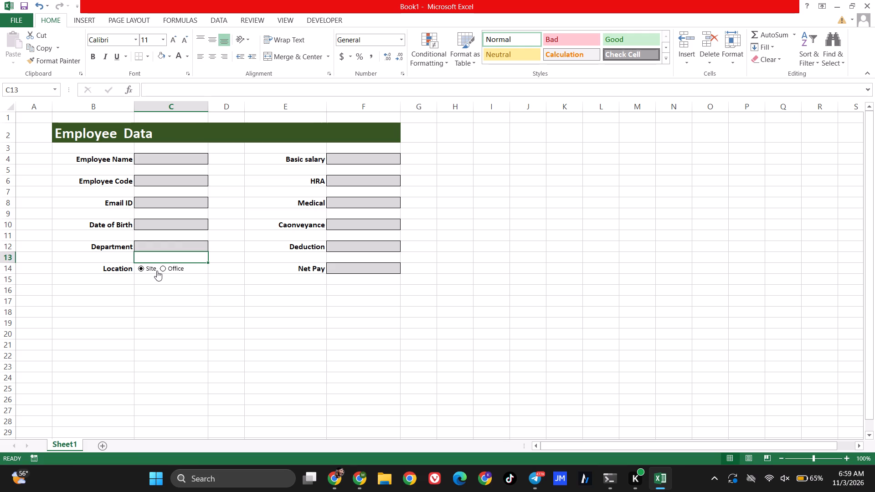
{"action": "left_click", "coordinate": [157, 272]}
{"action": "double_click", "coordinate": [179, 269]}
{"action": "left_click", "coordinate": [190, 269]}
{"action": "left_click", "coordinate": [195, 267]}
{"action": "left_click", "coordinate": [199, 262]}
{"action": "left_click", "coordinate": [199, 275]}
Nudge the Office option button one small increment left within the Location cell and deselect it.
{"action": "right_click", "coordinate": [170, 268]}
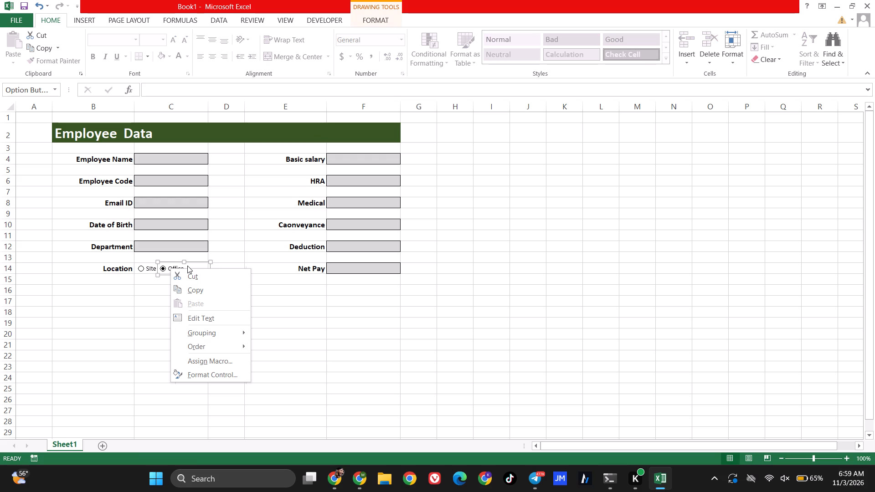
{"action": "key", "text": "Escape"}
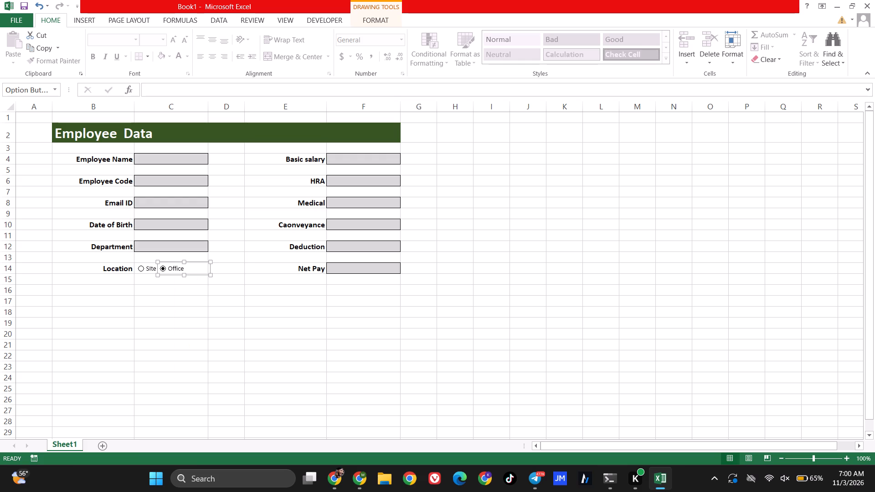
{"action": "key", "text": "Left"}
{"action": "left_click", "coordinate": [175, 288]}
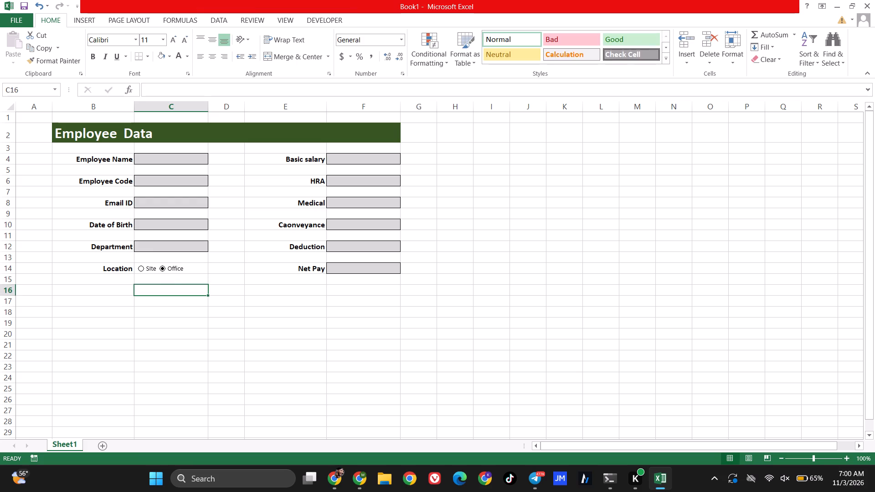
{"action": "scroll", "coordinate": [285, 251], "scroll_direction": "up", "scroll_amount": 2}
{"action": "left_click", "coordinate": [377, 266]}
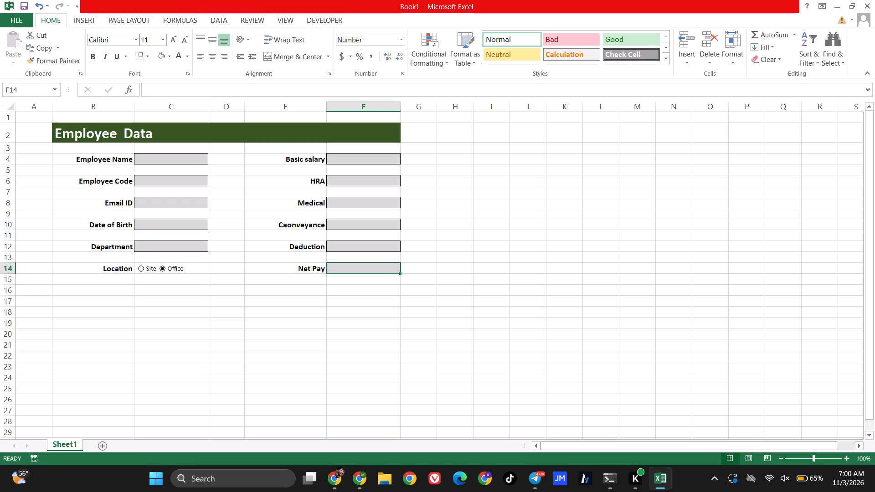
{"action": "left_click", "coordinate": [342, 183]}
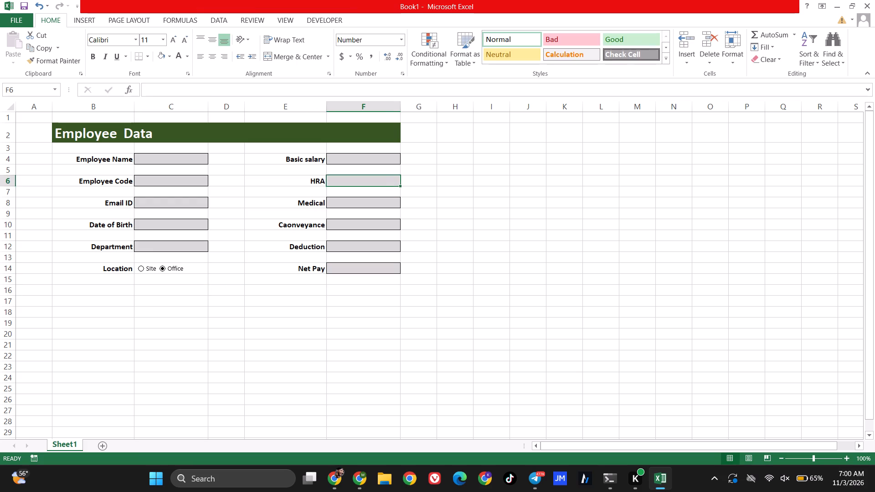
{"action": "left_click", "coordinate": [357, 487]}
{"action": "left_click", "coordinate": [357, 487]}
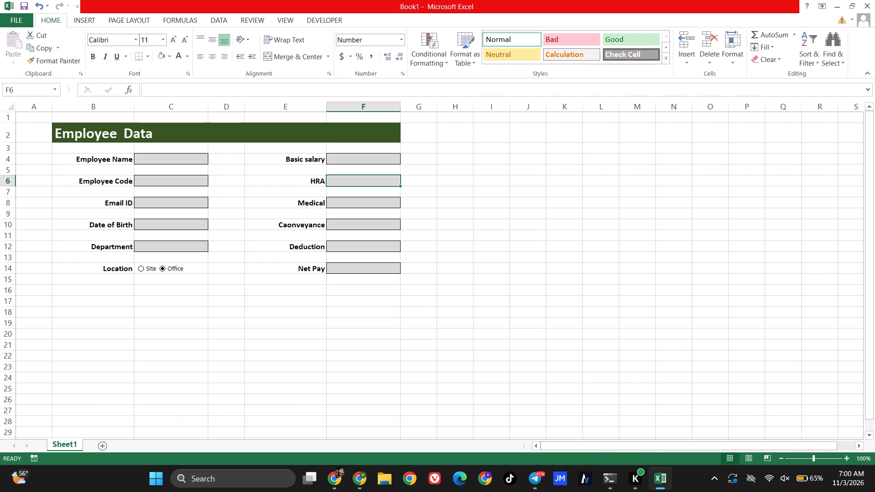
Enter the formula =F4+F6+F8+F10-F12 in the Net Pay cell F14.
{"action": "left_click", "coordinate": [342, 267]}
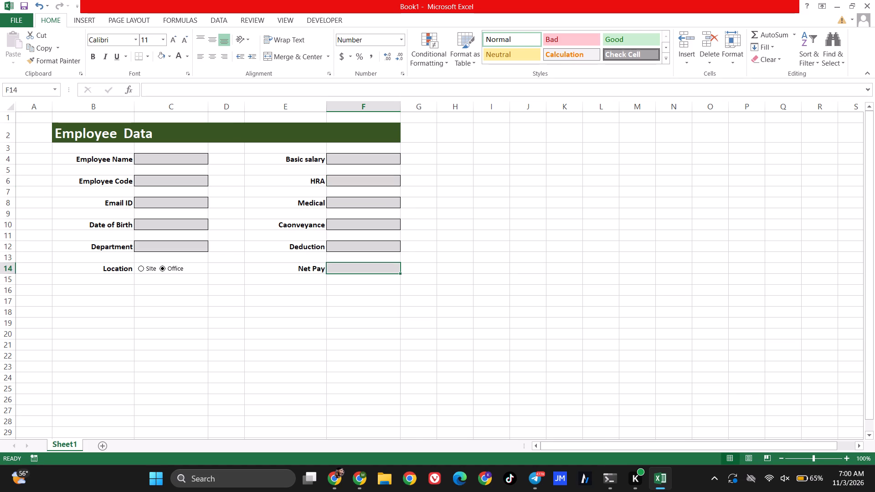
{"action": "key", "text": "equal"}
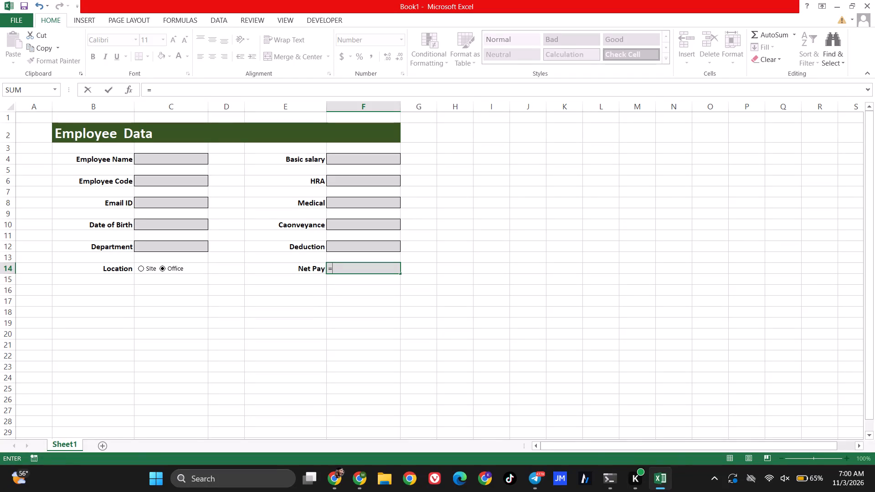
{"action": "left_click", "coordinate": [351, 158]}
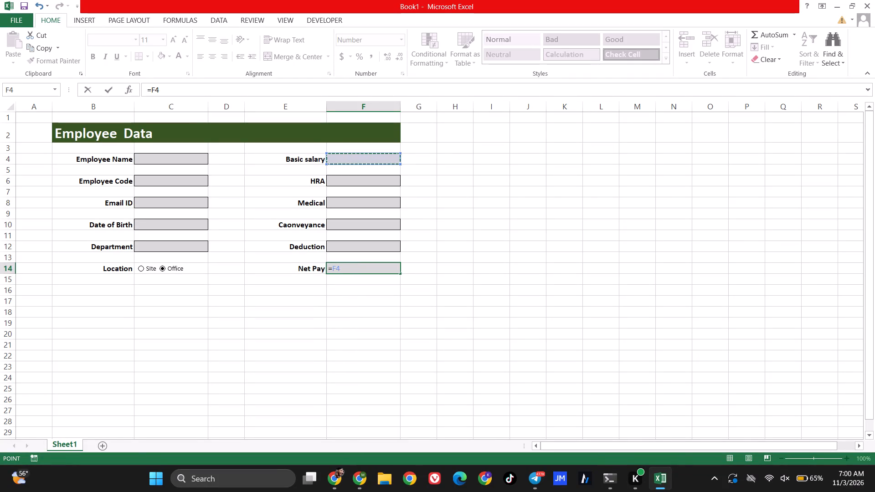
{"action": "key", "text": "shift+plus"}
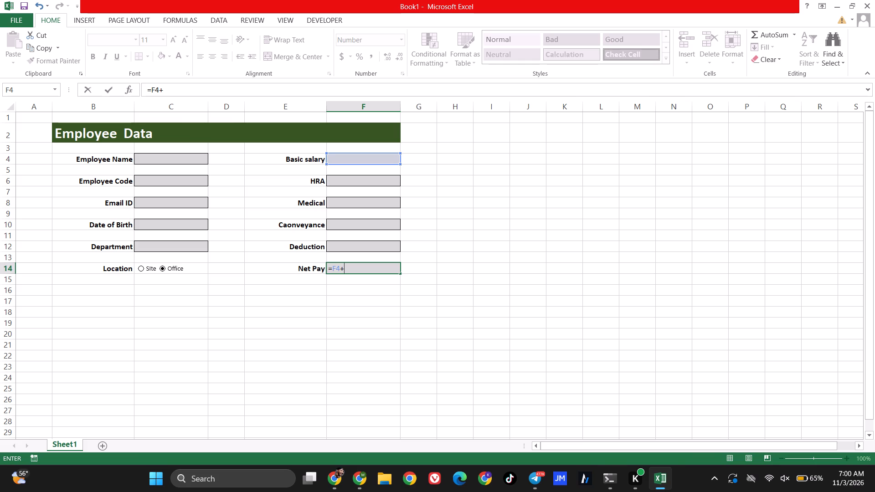
{"action": "left_click", "coordinate": [359, 183]}
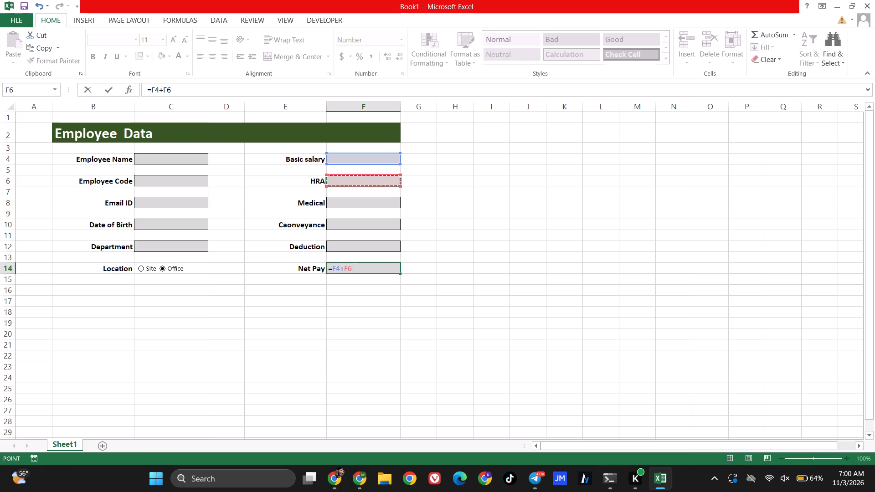
{"action": "key", "text": "shift+plus"}
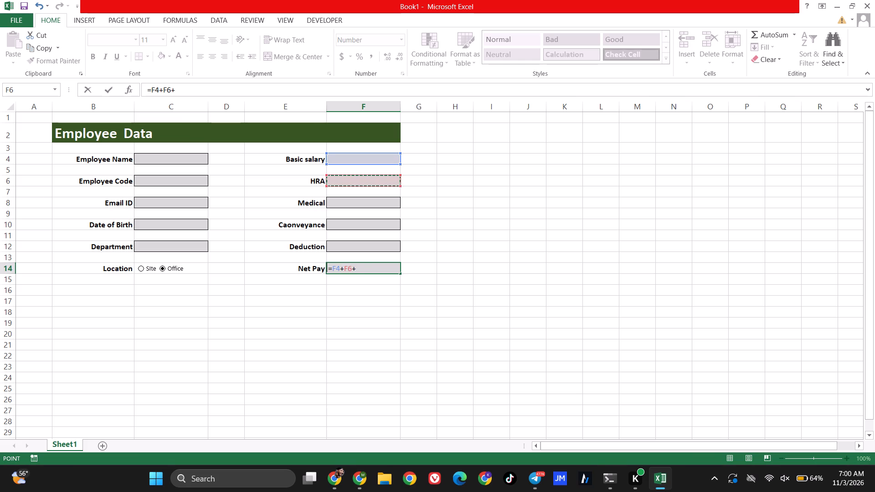
{"action": "left_click", "coordinate": [352, 205]}
{"action": "key", "text": "shift+plus"}
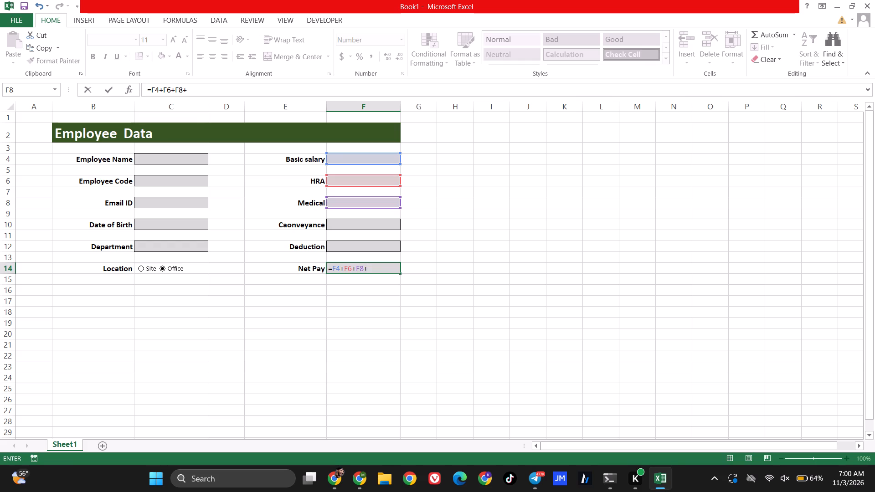
{"action": "left_click", "coordinate": [354, 225]}
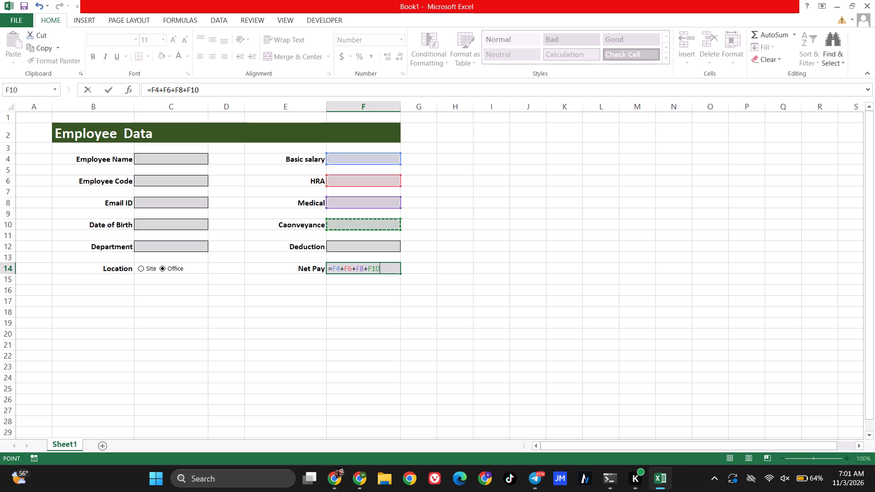
{"action": "key", "text": "minus"}
{"action": "left_click", "coordinate": [360, 248]}
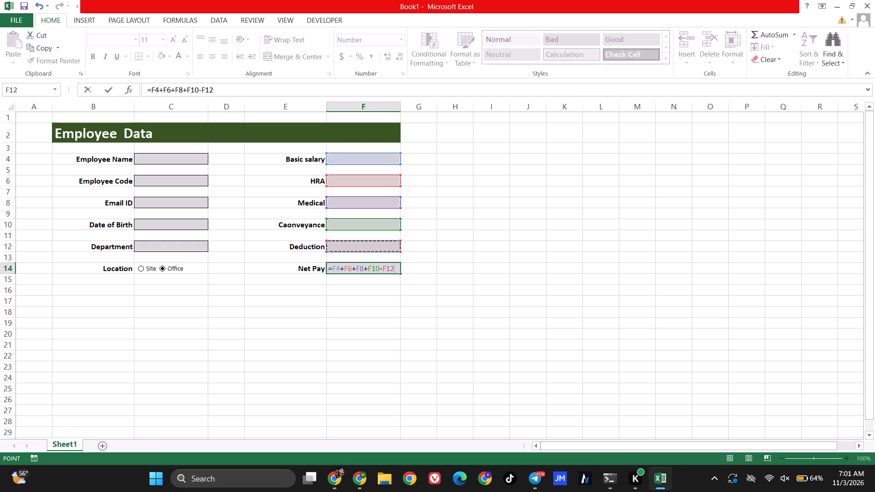
{"action": "key", "text": "Return"}
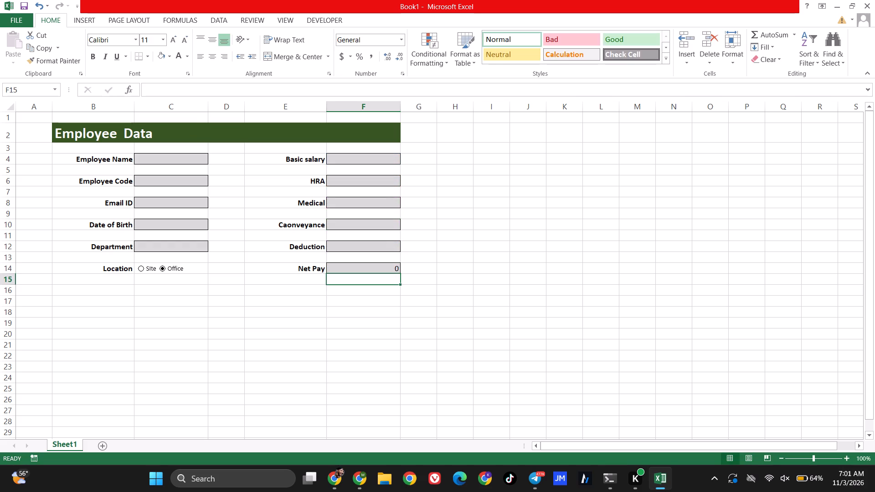
Correct the misspelled label in cell E10 so it reads Conveyance.
{"action": "double_click", "coordinate": [313, 224]}
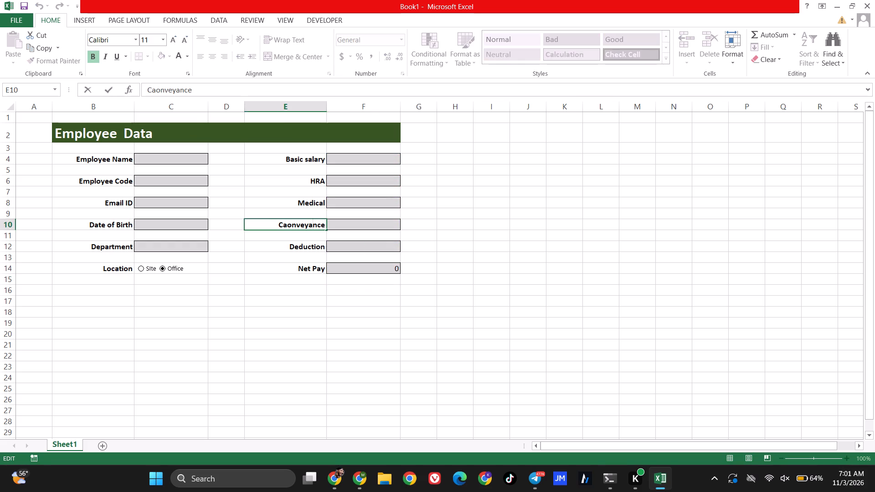
{"action": "left_click", "coordinate": [290, 225]}
{"action": "left_click", "coordinate": [288, 226]}
{"action": "key", "text": "BackSpace"}
Apply Outside Borders around the whole form, from the Employee Data header in B2 through F16.
{"action": "left_click_drag", "start_coordinate": [61, 126], "coordinate": [309, 276]}
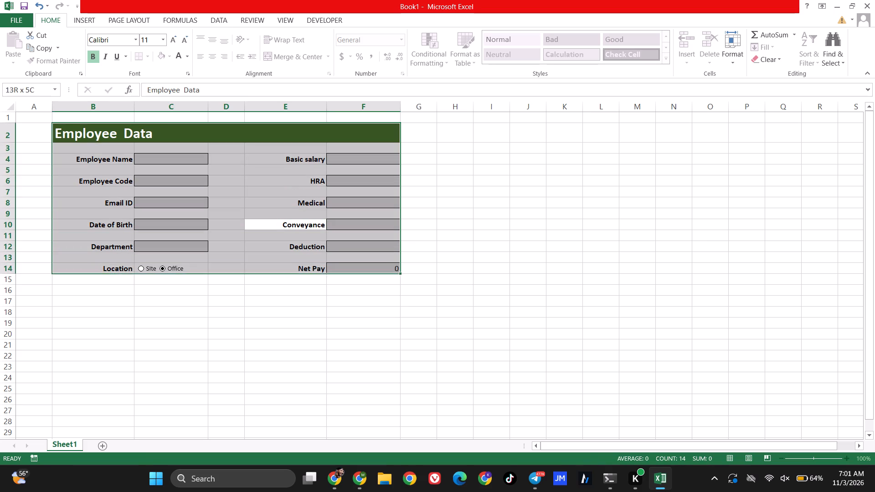
{"action": "left_click_drag", "start_coordinate": [309, 276], "coordinate": [310, 273]}
{"action": "left_click_drag", "start_coordinate": [310, 273], "coordinate": [319, 295]}
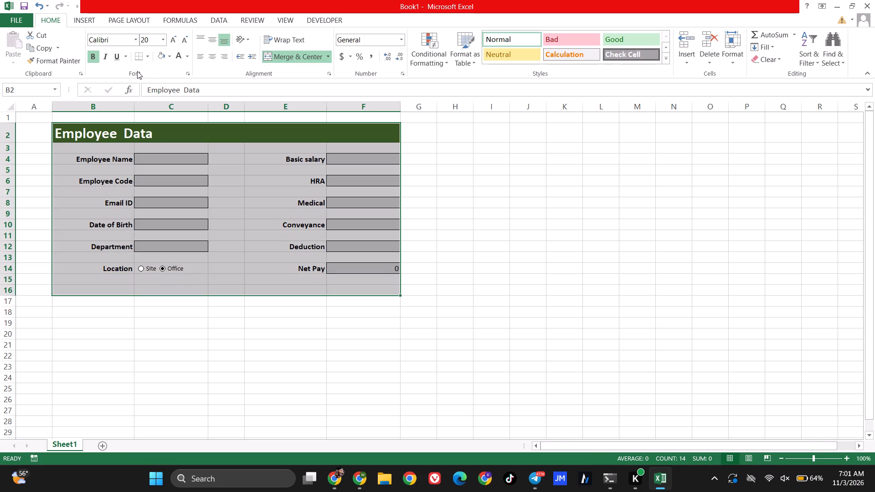
{"action": "left_click", "coordinate": [148, 58]}
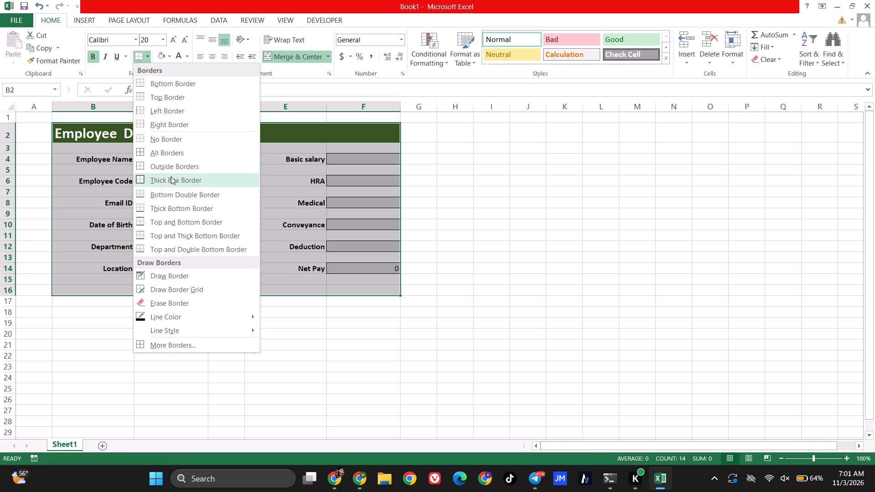
{"action": "left_click", "coordinate": [171, 169]}
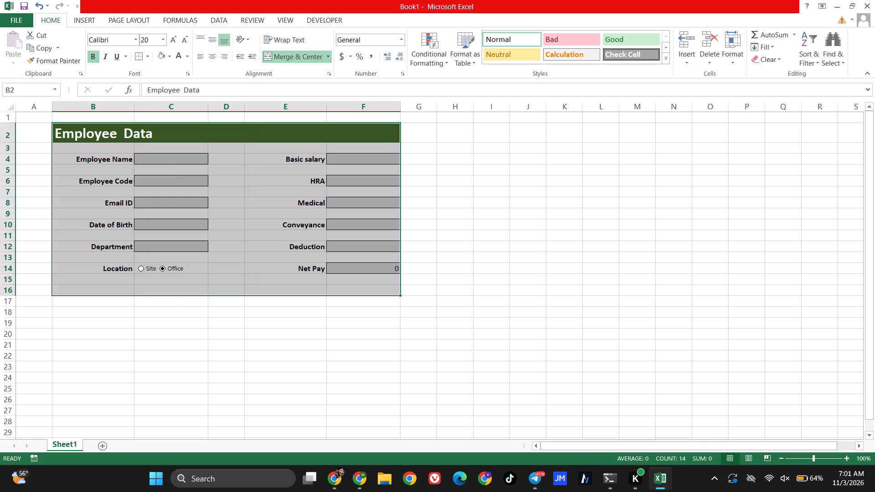
{"action": "left_click", "coordinate": [291, 319]}
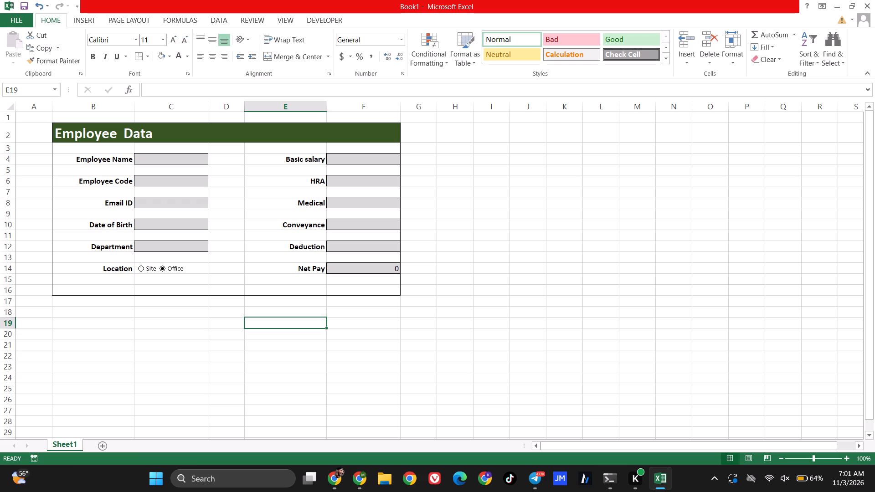
Hide the worksheet gridlines while keeping the row and column headings displayed.
{"action": "left_click", "coordinate": [282, 22]}
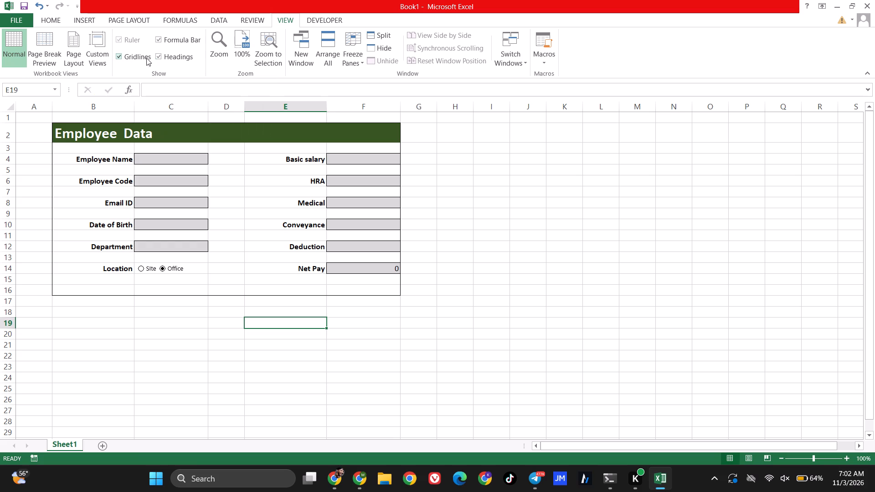
{"action": "left_click", "coordinate": [159, 57]}
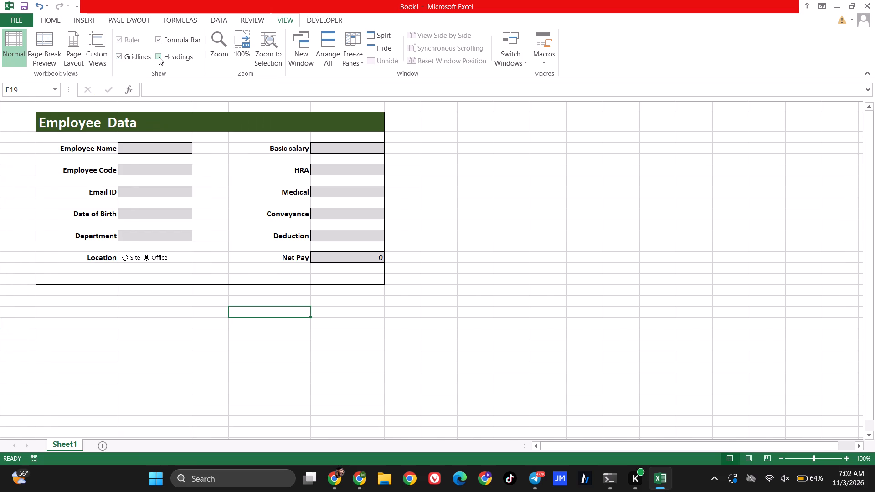
{"action": "left_click", "coordinate": [159, 57]}
{"action": "left_click", "coordinate": [119, 55]}
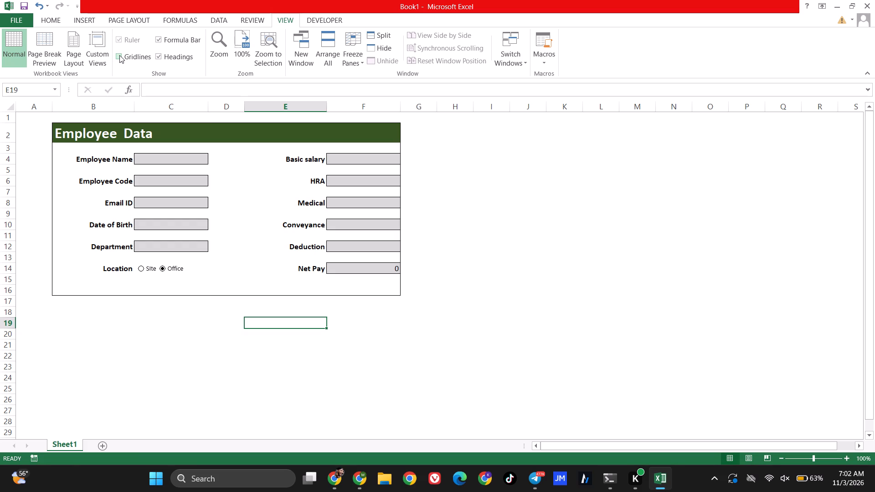
{"action": "left_click", "coordinate": [458, 189]}
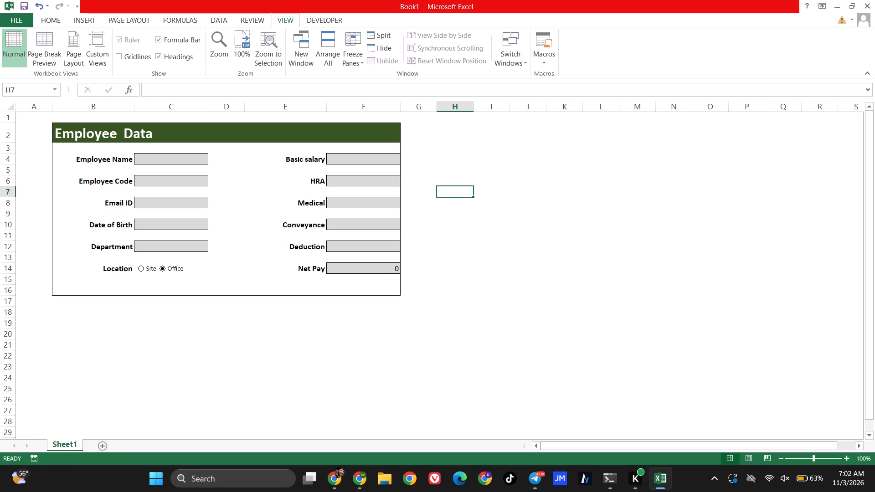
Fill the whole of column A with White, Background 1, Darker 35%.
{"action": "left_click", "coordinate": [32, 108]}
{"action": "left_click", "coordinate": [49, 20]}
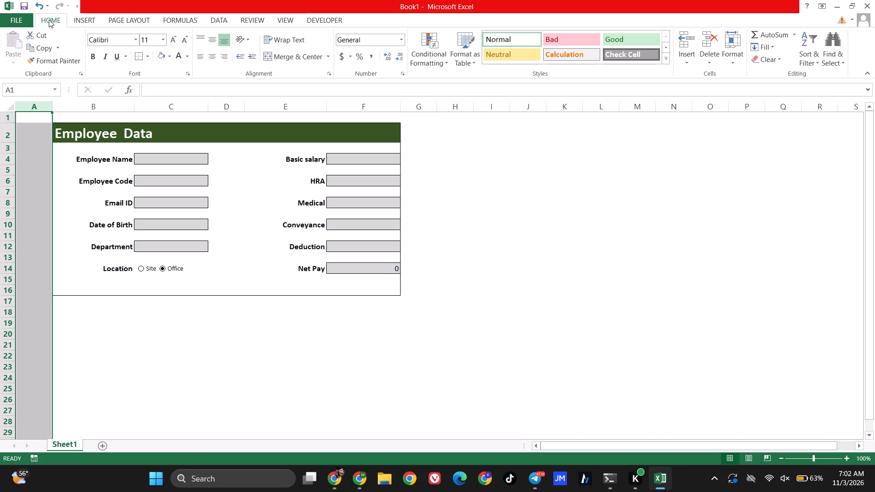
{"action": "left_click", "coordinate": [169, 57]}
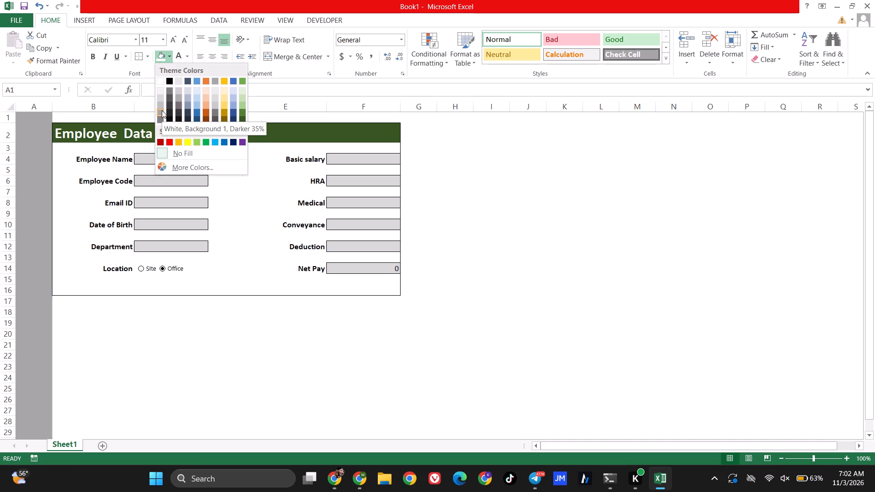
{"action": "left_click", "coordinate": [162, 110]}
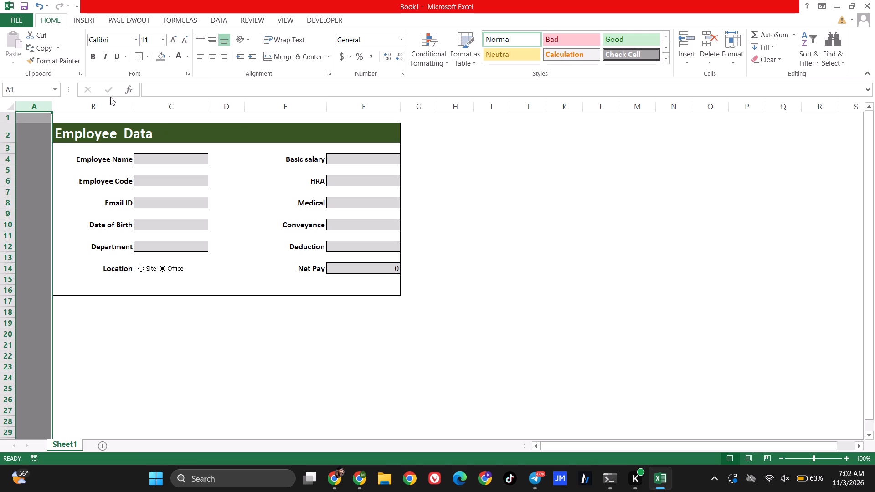
Narrow column A to a slim margin beside the form.
{"action": "left_click_drag", "start_coordinate": [52, 110], "coordinate": [39, 106]}
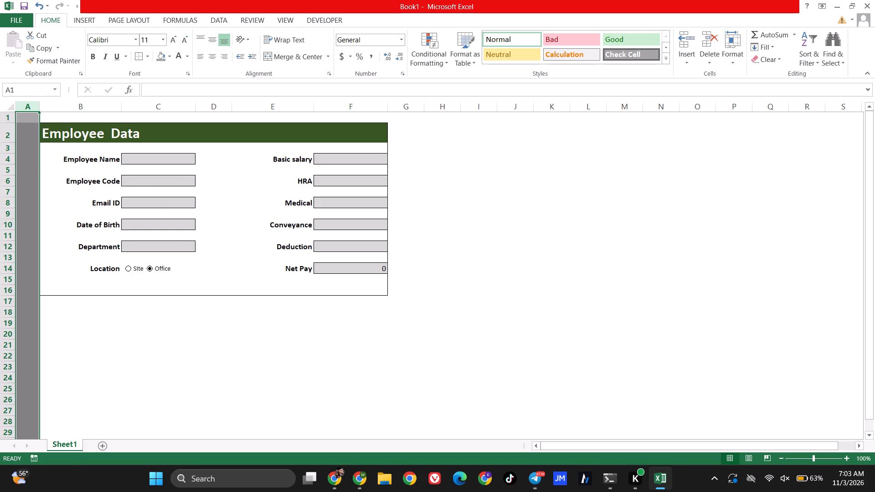
Change the fill of the whole of column A to a lighter grey theme colour.
{"action": "left_click", "coordinate": [31, 108]}
{"action": "left_click", "coordinate": [170, 59]}
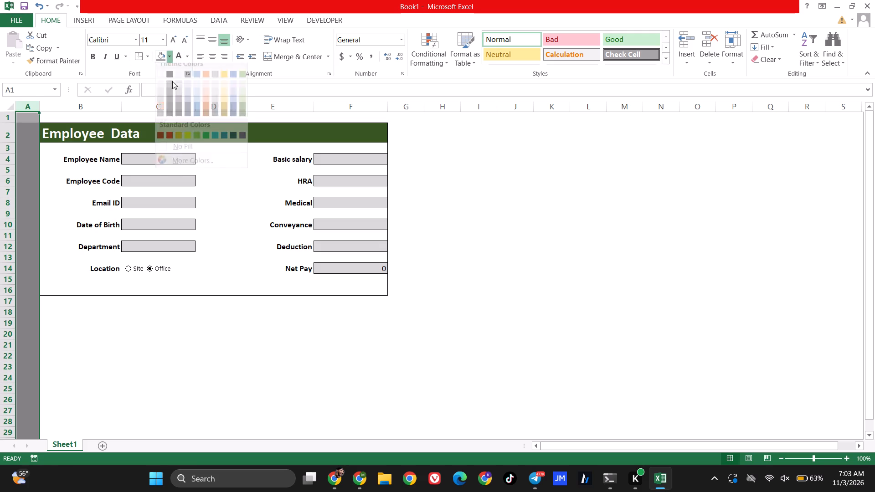
{"action": "left_click", "coordinate": [179, 89]}
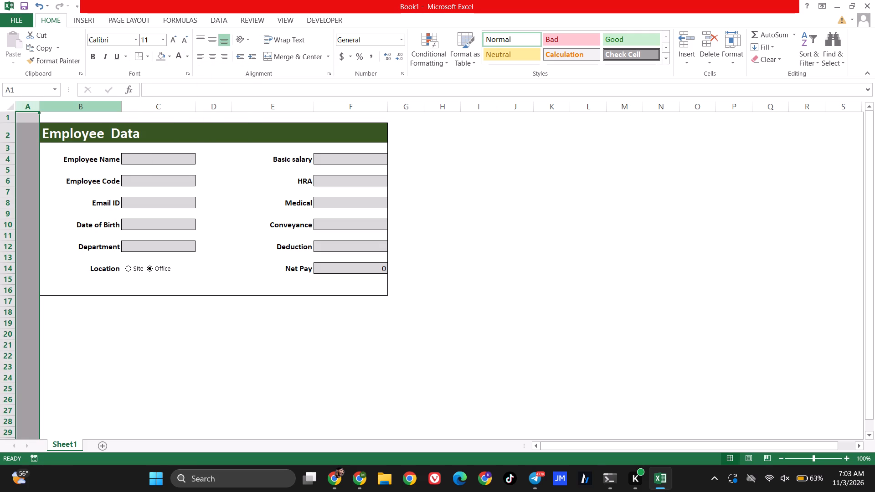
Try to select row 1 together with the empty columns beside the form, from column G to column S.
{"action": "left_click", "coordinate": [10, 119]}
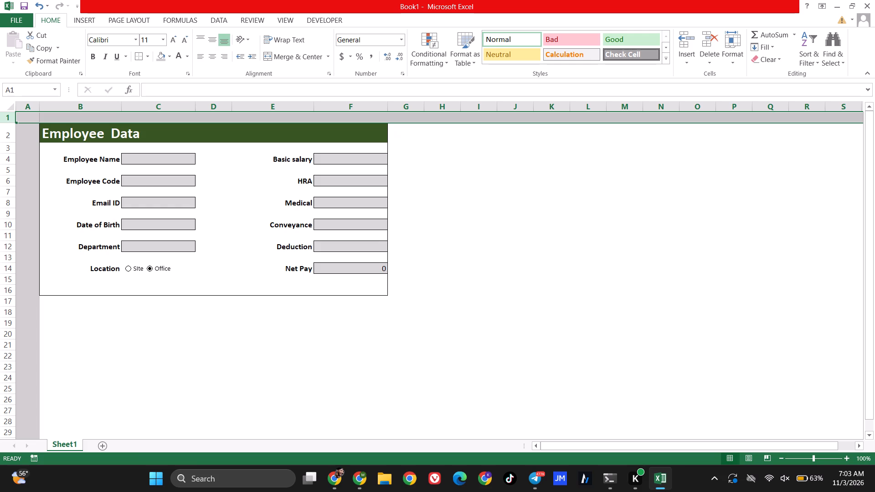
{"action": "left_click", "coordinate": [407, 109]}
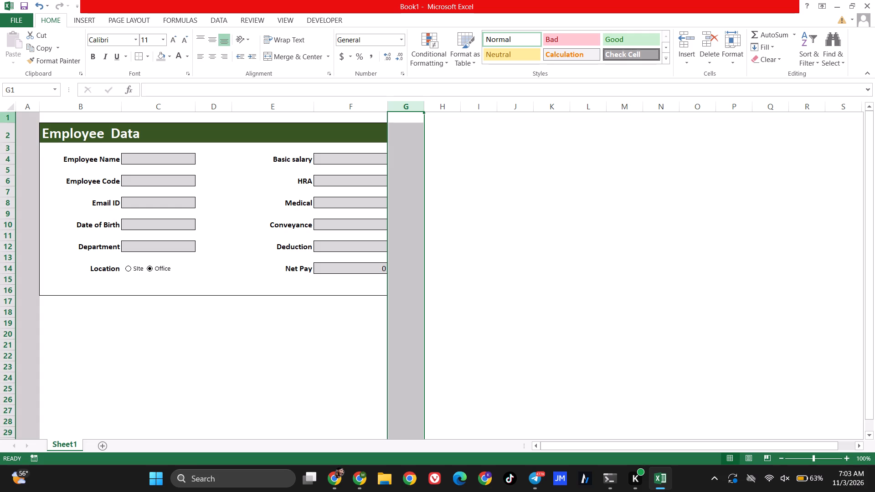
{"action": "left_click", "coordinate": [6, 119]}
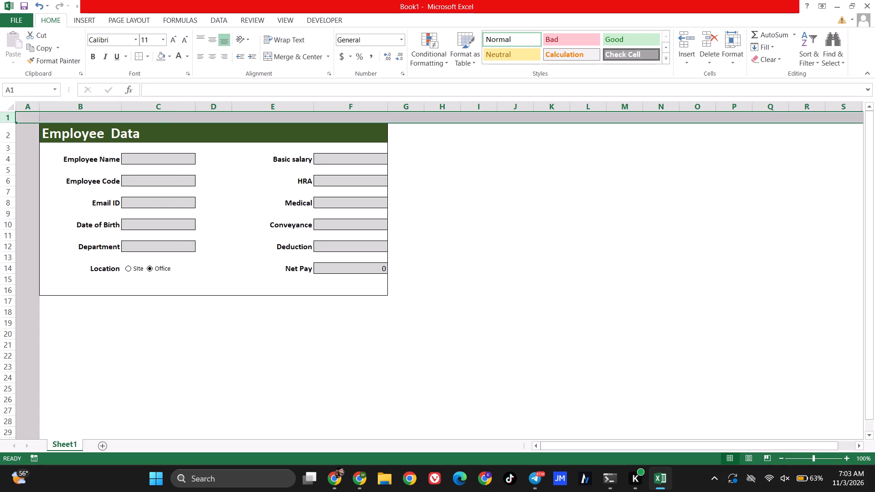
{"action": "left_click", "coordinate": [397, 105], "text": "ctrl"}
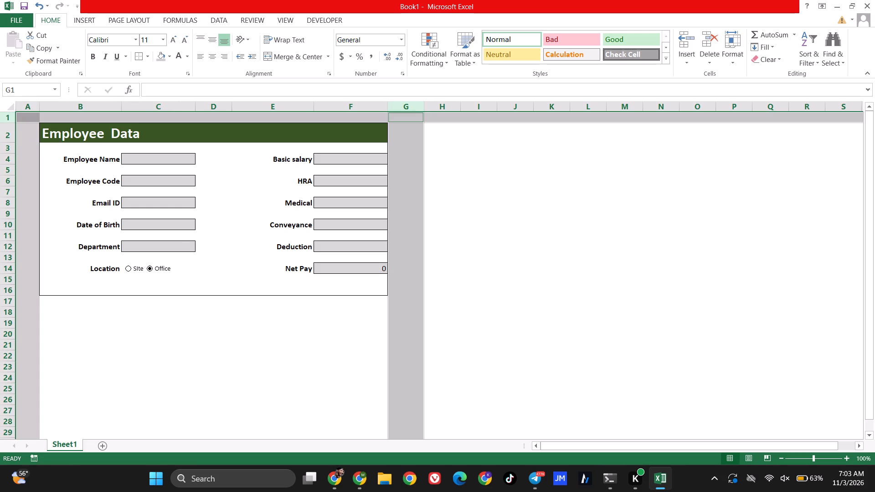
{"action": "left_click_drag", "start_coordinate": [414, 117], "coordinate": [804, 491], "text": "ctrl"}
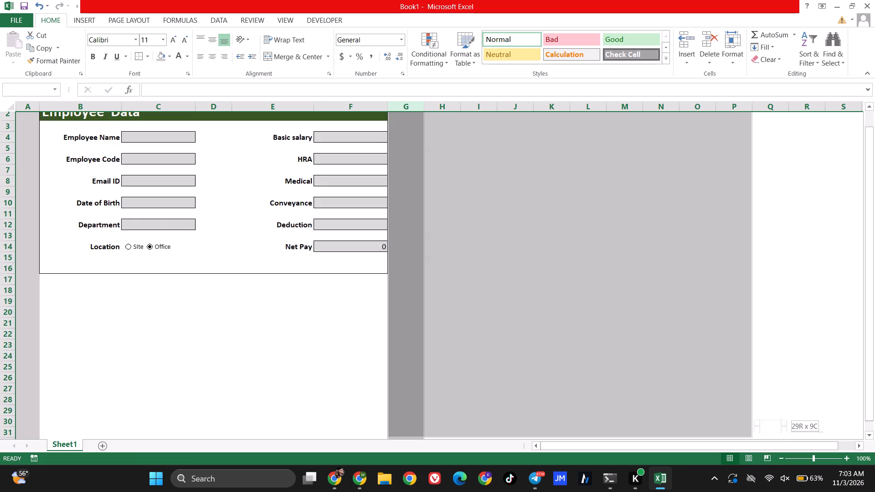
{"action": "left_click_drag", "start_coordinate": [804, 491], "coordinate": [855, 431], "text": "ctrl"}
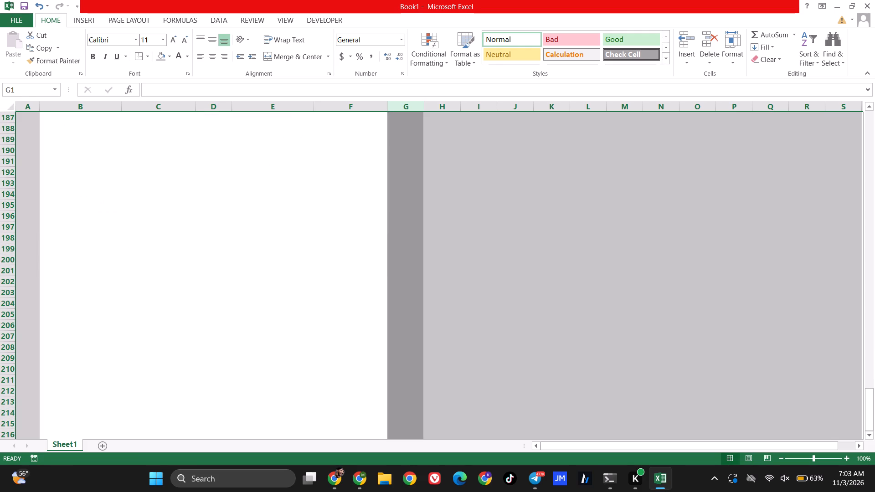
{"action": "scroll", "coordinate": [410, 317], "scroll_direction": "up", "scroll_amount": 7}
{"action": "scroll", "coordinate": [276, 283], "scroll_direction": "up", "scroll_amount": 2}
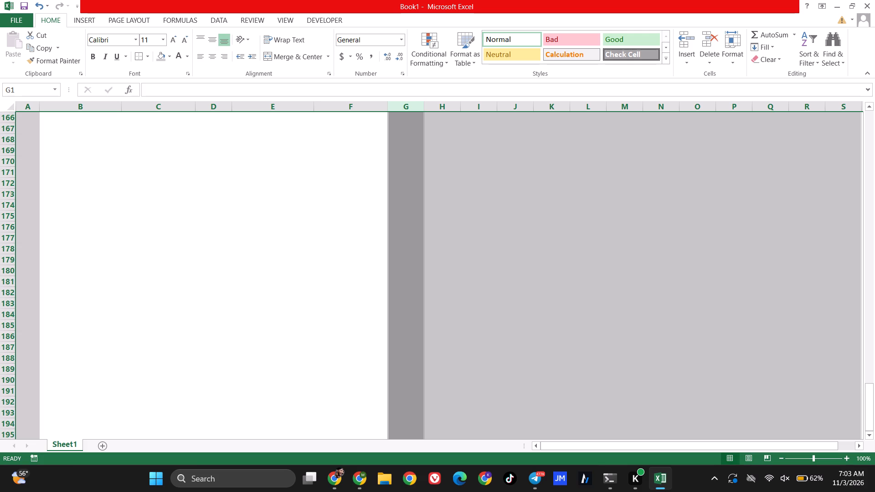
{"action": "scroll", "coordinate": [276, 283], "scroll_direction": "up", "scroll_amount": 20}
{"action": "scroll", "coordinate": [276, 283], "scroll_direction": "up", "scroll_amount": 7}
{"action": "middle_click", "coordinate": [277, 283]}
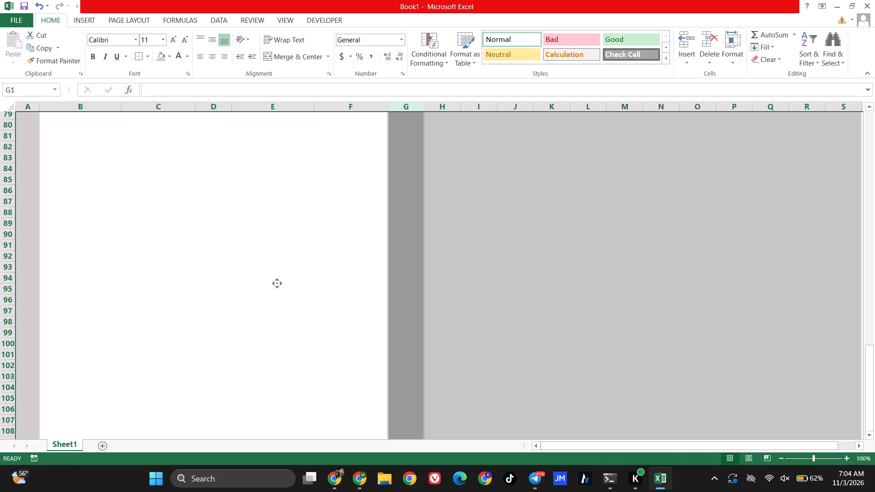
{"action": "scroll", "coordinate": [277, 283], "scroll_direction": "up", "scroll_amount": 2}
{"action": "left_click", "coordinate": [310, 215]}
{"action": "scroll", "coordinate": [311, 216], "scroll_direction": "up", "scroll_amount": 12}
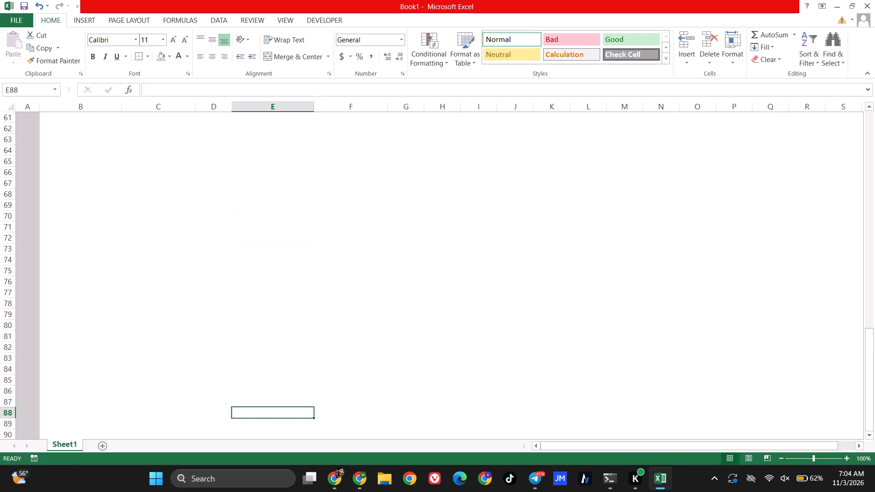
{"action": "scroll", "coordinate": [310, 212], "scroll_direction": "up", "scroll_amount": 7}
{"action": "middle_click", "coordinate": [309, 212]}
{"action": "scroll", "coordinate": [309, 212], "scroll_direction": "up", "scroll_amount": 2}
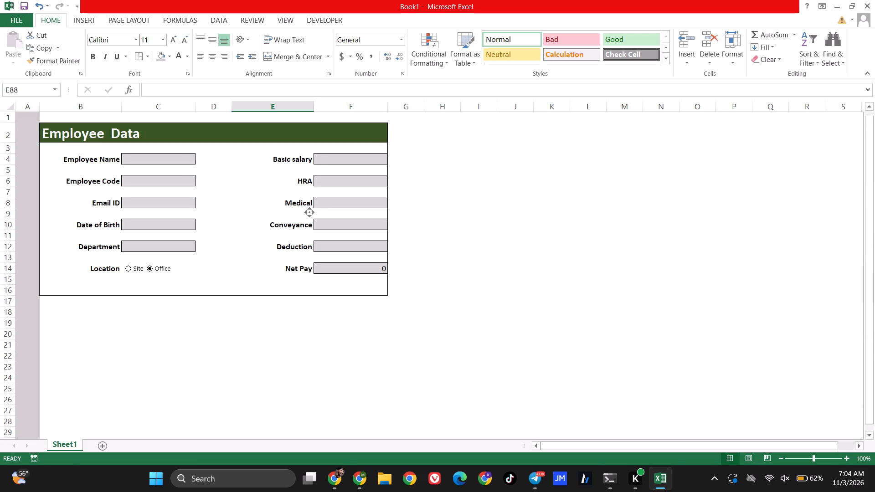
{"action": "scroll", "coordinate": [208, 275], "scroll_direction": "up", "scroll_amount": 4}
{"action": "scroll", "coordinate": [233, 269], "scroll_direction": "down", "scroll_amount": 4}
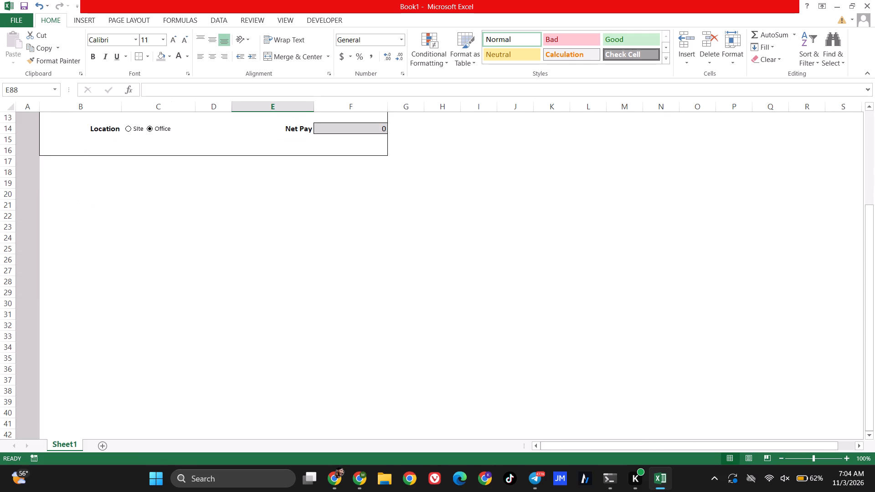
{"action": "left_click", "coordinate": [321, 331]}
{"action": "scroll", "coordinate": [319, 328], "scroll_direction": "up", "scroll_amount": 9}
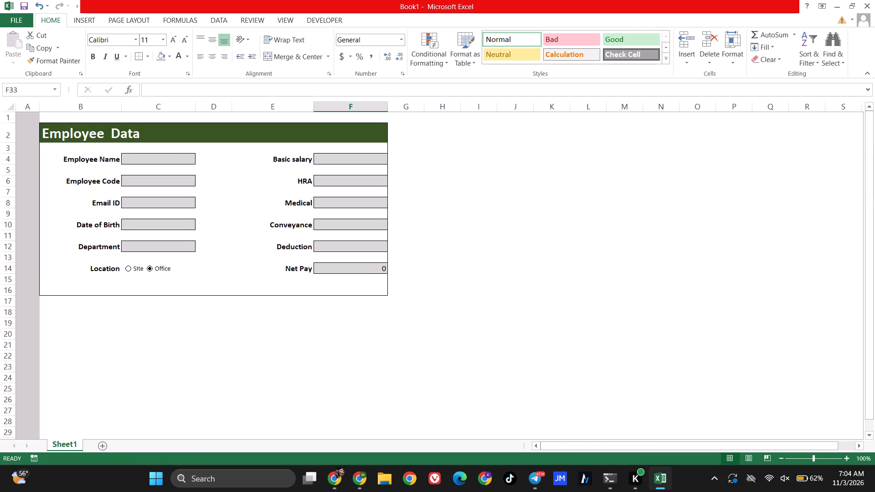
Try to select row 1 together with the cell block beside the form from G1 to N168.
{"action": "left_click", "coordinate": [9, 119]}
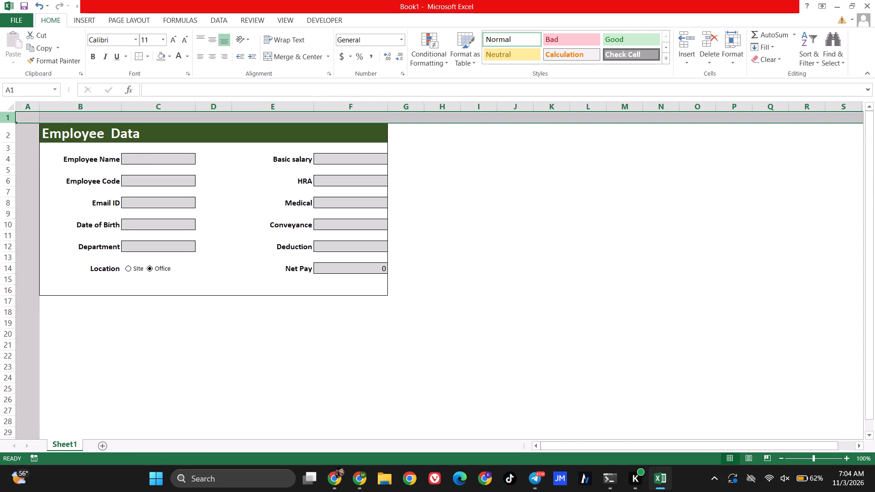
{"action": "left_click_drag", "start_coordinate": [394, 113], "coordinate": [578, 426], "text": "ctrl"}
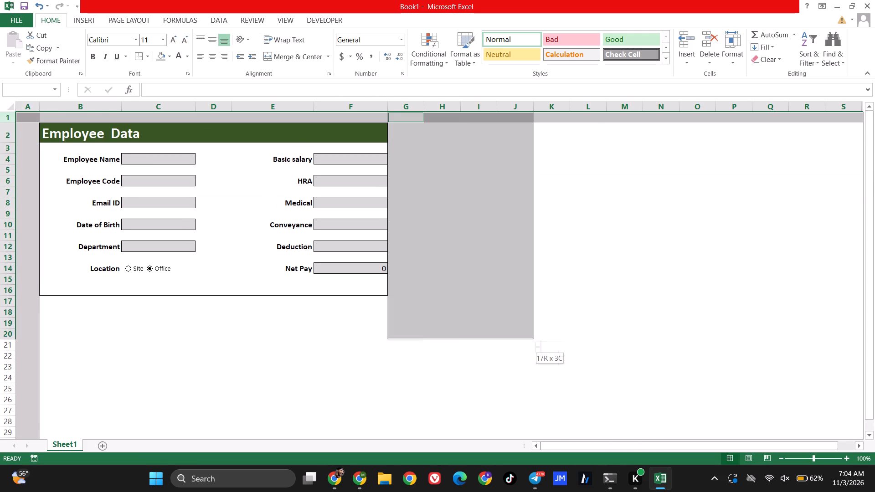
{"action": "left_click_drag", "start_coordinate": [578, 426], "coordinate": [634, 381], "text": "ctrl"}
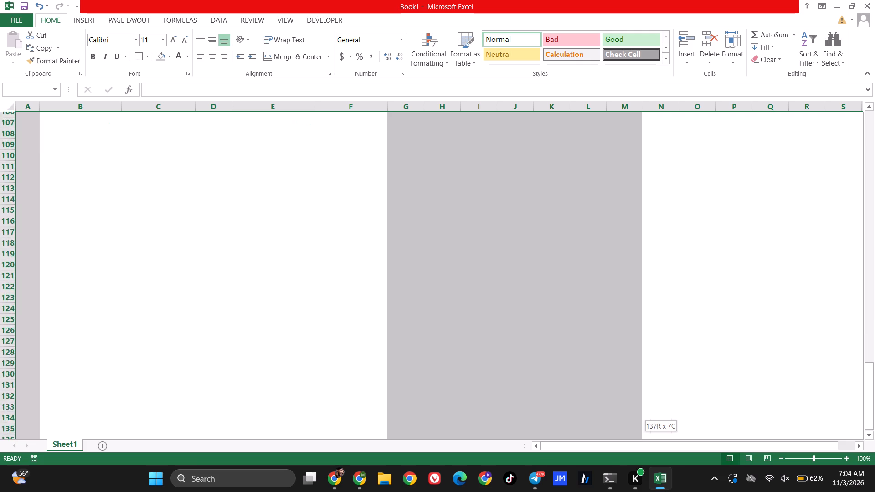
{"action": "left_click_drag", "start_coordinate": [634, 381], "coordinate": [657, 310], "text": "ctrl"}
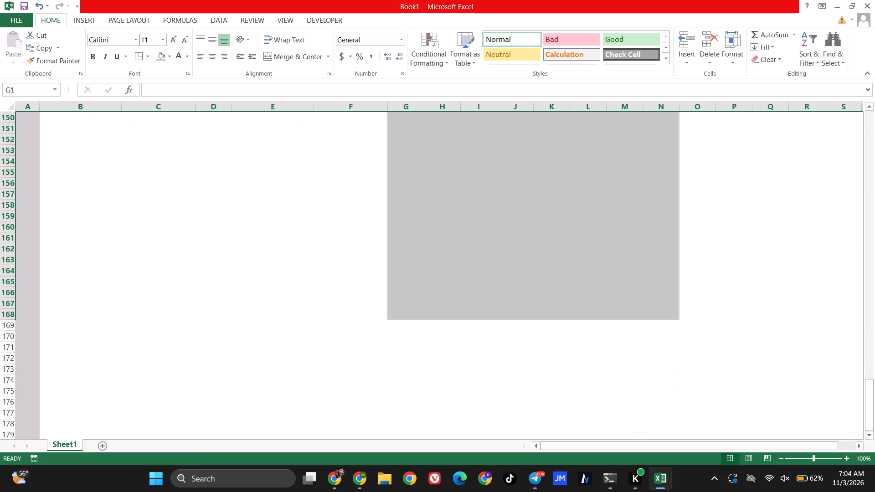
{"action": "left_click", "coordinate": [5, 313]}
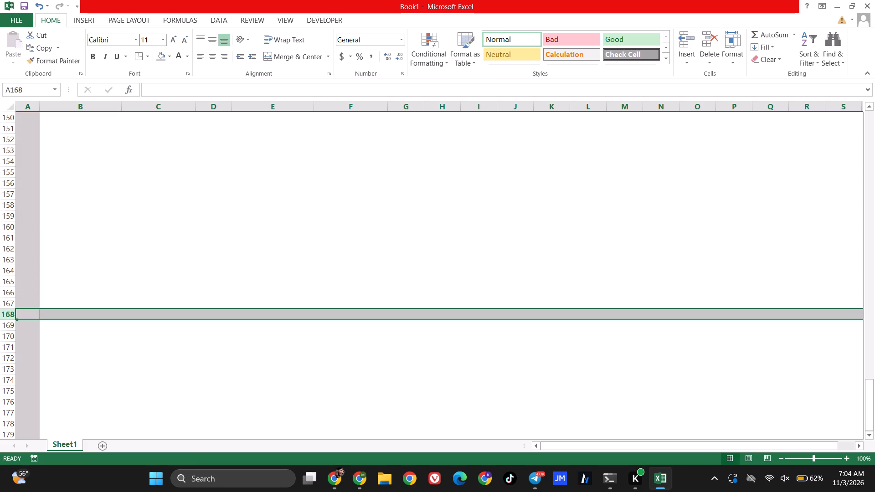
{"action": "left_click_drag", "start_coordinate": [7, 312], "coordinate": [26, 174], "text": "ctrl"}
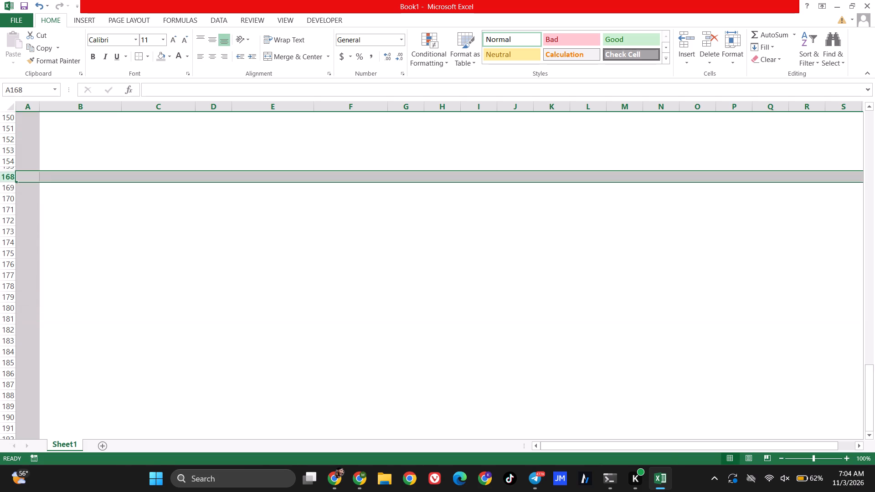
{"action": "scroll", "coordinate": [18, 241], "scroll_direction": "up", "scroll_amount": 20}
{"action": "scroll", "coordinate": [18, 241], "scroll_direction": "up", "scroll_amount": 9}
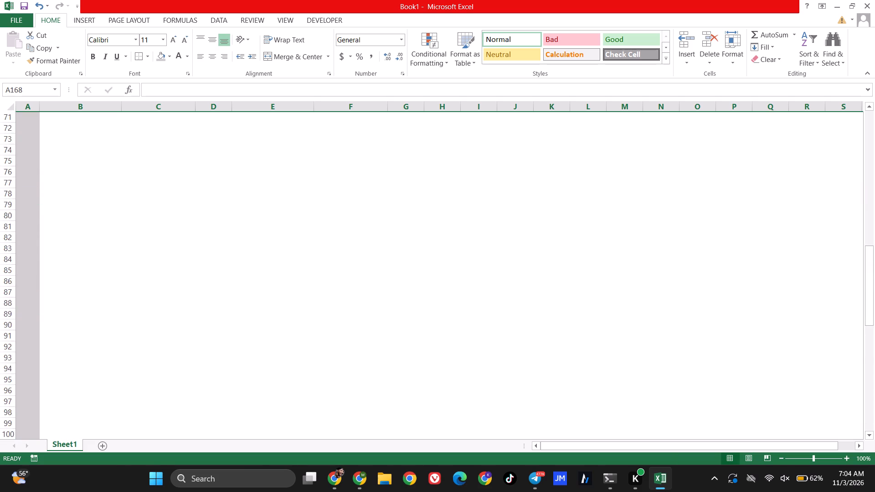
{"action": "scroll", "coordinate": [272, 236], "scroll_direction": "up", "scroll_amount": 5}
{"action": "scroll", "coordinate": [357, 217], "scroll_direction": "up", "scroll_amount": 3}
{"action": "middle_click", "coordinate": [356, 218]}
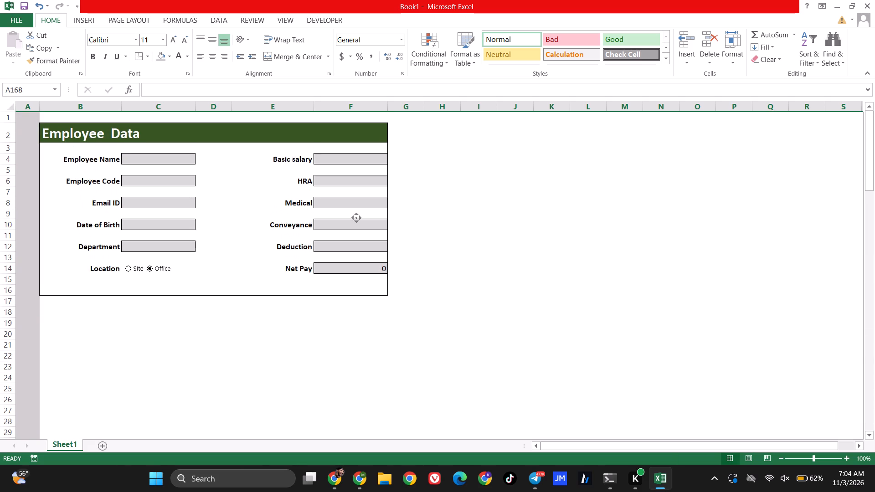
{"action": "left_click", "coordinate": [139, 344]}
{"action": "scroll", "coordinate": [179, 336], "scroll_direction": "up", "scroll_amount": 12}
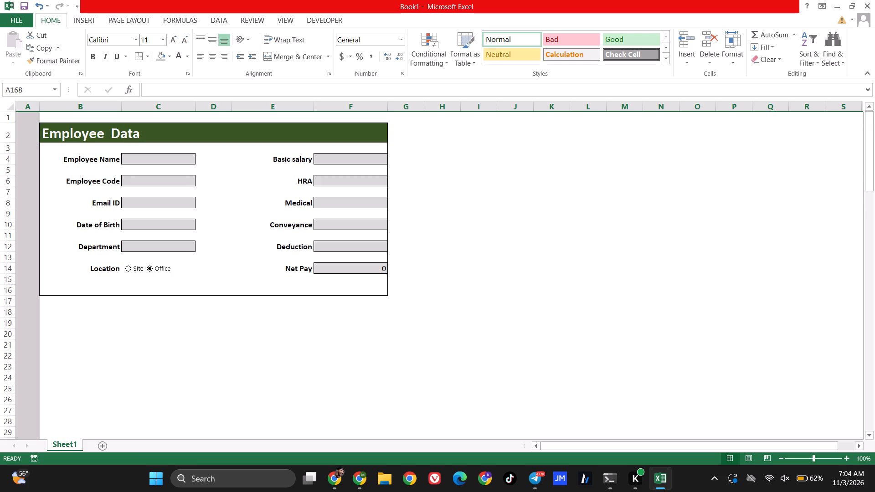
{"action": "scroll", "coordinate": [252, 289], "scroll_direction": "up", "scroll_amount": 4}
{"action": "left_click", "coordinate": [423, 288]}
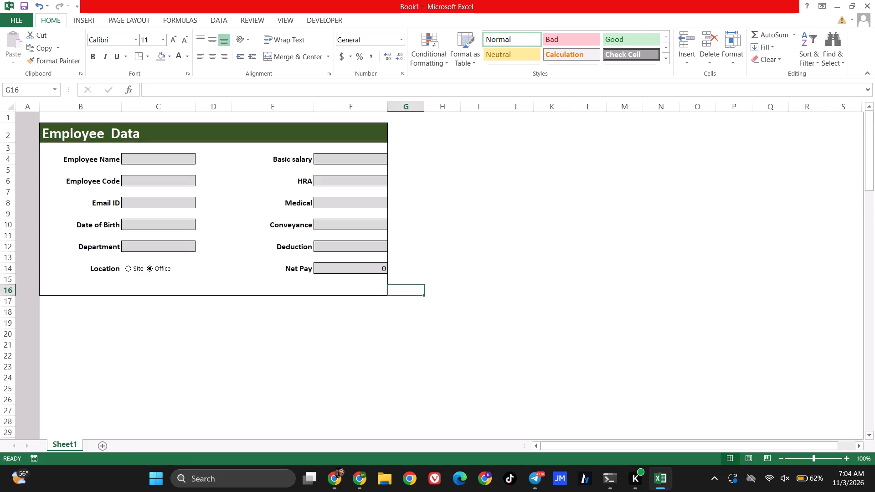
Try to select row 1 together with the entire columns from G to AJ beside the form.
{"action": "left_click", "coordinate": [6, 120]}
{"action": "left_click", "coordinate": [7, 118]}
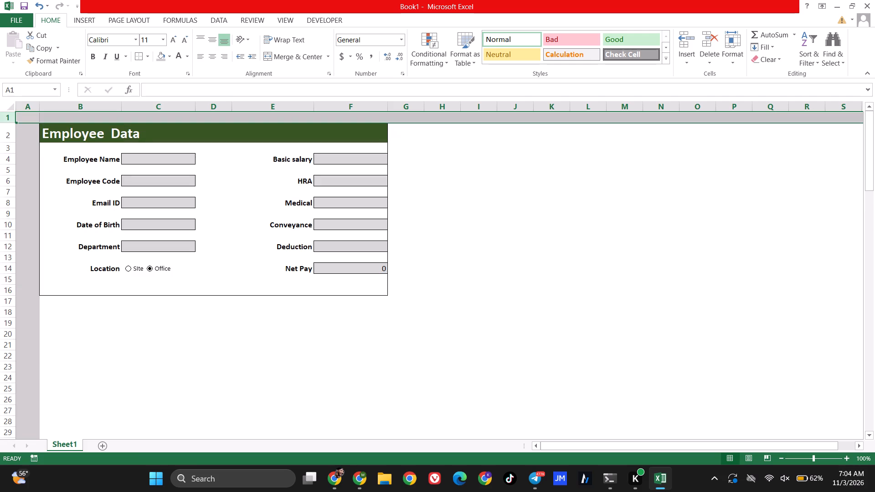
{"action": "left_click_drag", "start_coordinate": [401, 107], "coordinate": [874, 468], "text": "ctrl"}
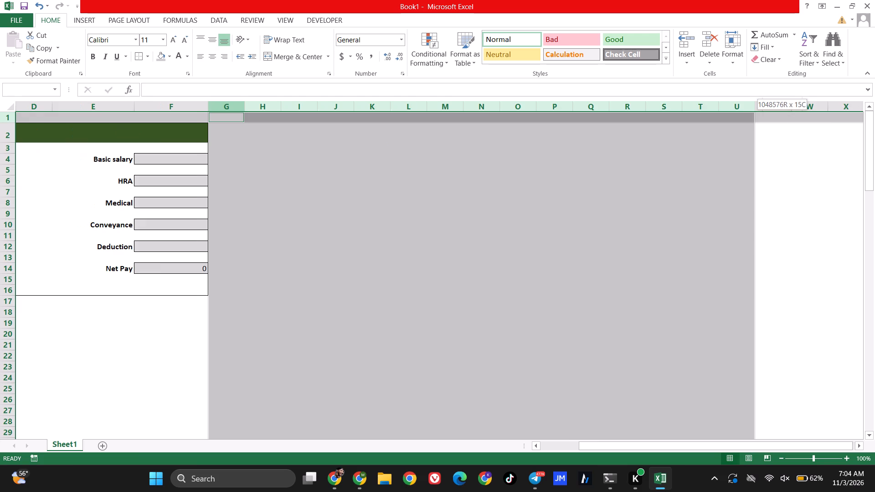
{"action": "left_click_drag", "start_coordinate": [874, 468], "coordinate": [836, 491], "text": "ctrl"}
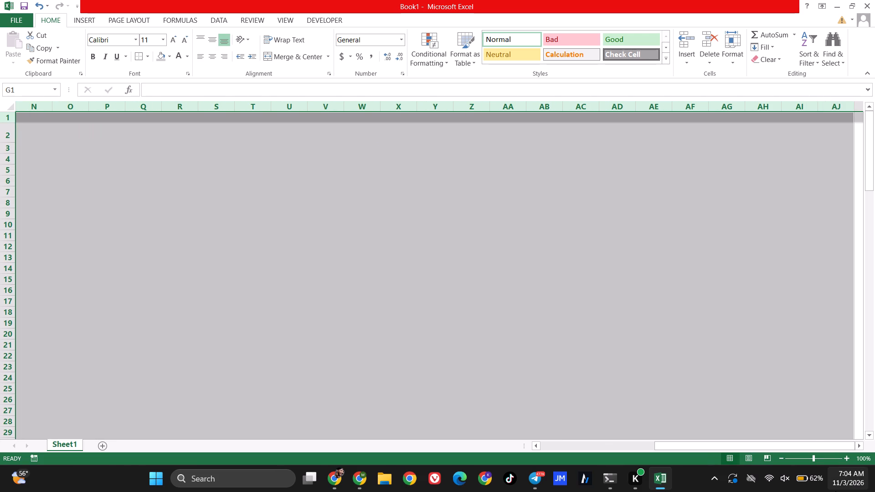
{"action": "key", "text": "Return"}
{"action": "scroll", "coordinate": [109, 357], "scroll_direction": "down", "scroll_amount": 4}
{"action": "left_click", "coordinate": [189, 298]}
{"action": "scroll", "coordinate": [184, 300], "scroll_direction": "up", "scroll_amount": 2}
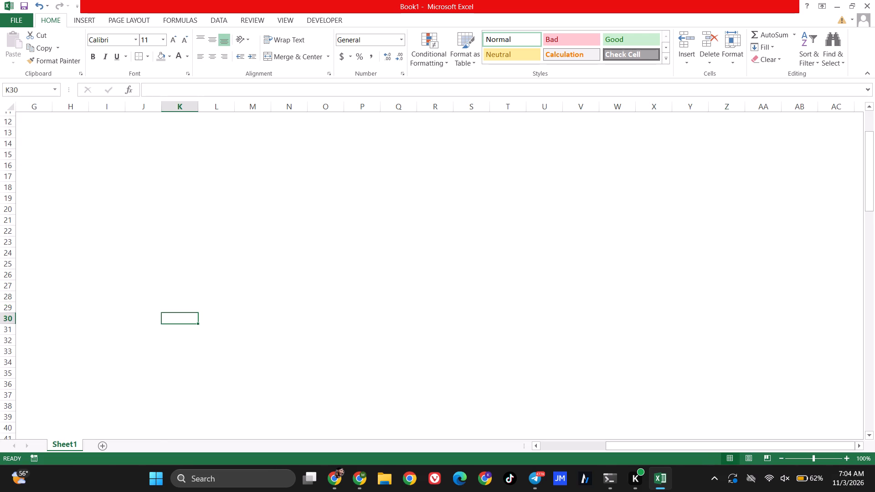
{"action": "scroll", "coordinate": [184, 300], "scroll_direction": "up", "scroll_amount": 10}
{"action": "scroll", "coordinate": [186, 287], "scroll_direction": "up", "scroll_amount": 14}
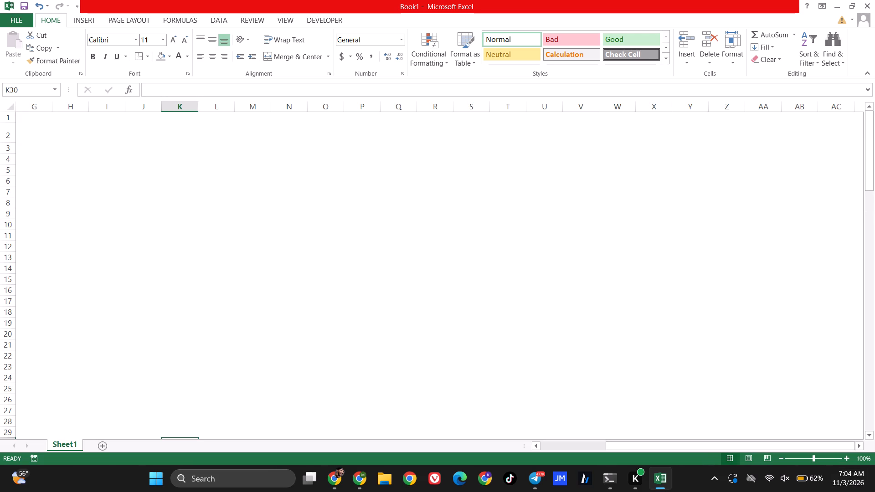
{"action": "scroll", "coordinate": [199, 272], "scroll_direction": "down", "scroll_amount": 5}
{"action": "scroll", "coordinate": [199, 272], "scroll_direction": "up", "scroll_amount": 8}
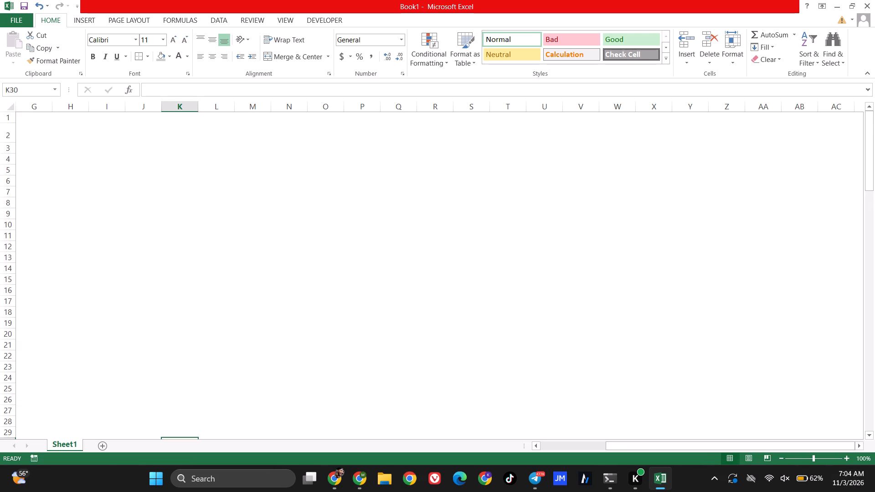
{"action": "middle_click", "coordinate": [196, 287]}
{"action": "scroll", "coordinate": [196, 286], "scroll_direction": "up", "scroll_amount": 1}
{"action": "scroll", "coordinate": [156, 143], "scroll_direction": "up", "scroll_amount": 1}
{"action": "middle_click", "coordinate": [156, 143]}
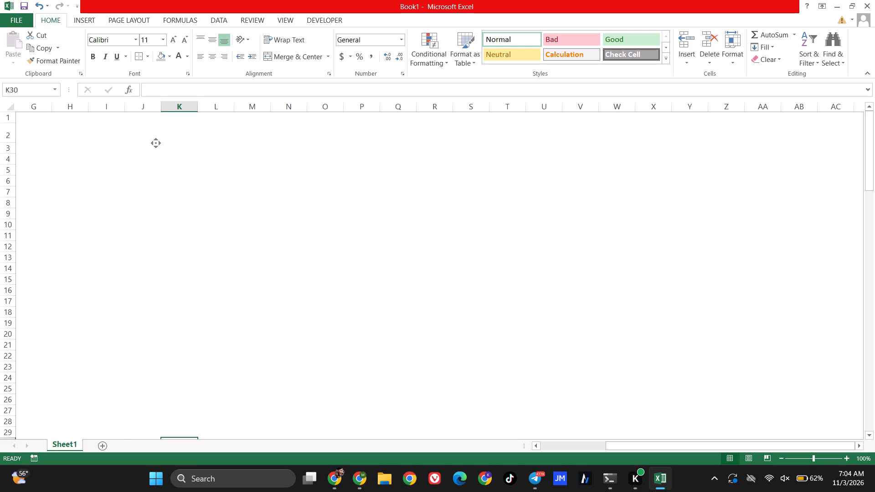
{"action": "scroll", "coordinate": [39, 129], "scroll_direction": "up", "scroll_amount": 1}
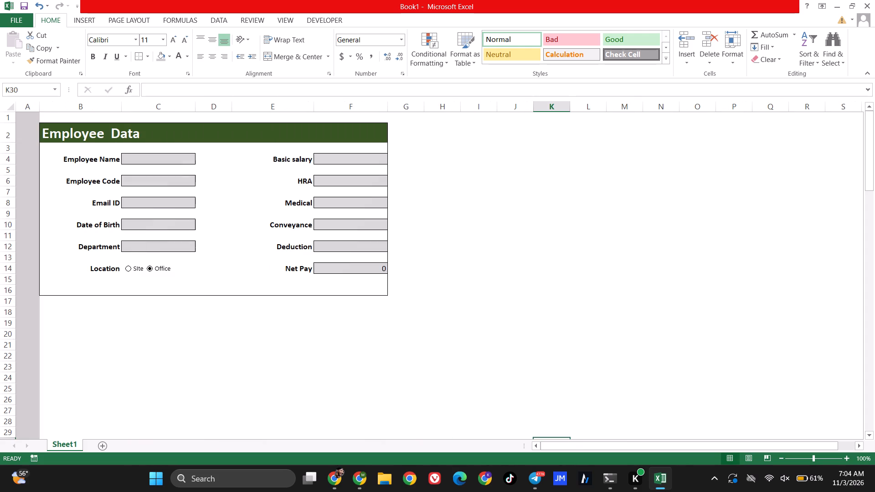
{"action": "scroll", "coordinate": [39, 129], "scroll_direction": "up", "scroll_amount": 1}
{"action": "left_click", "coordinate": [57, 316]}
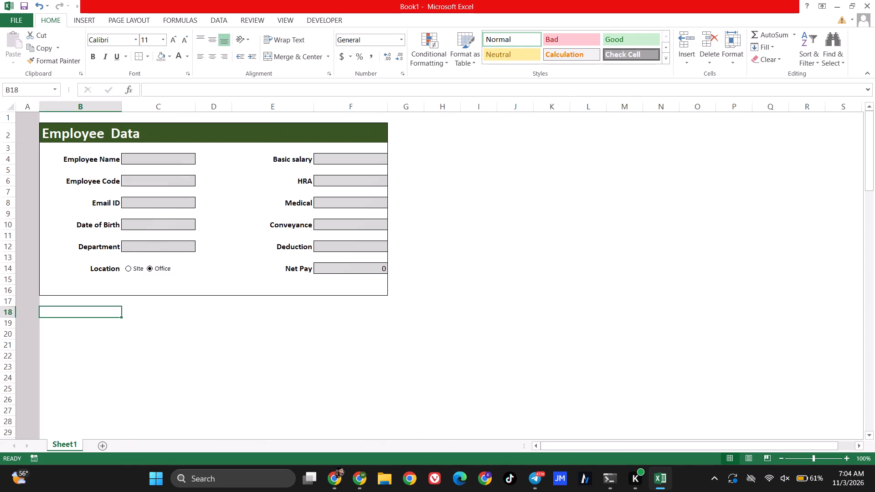
Change the fill of the whole of column A to white.
{"action": "left_click", "coordinate": [26, 106]}
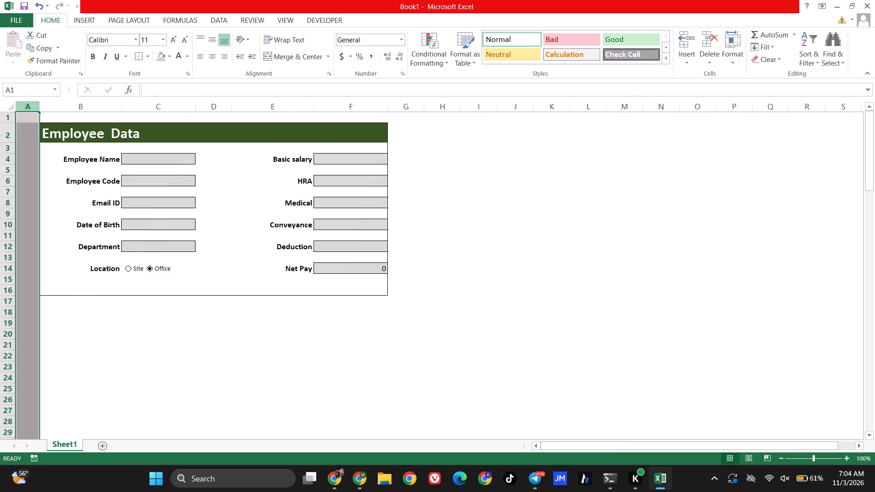
{"action": "left_click", "coordinate": [167, 57]}
{"action": "left_click", "coordinate": [160, 78]}
{"action": "left_click", "coordinate": [471, 216]}
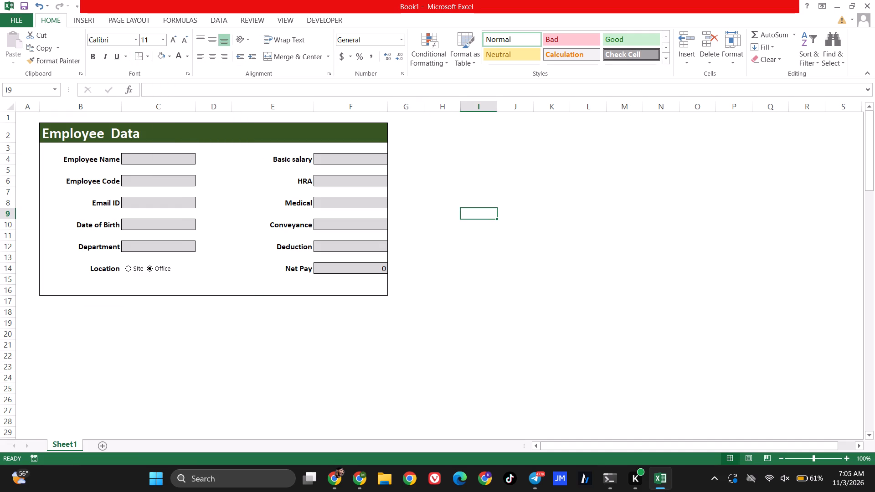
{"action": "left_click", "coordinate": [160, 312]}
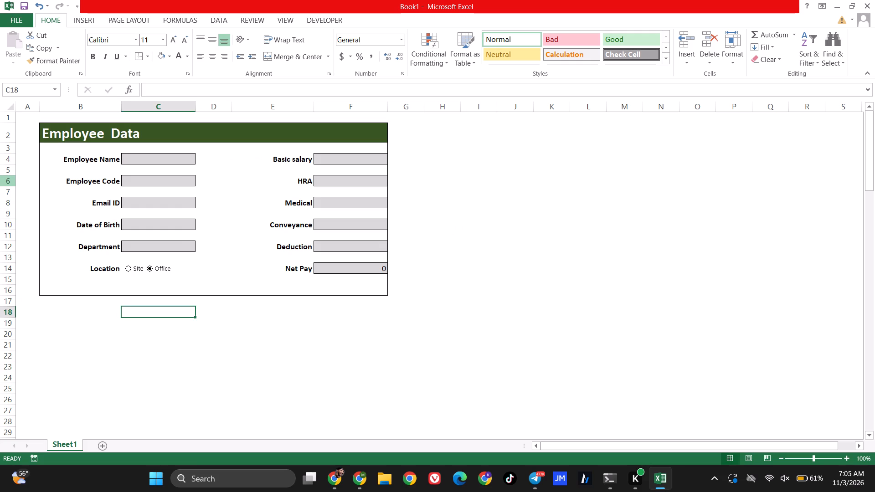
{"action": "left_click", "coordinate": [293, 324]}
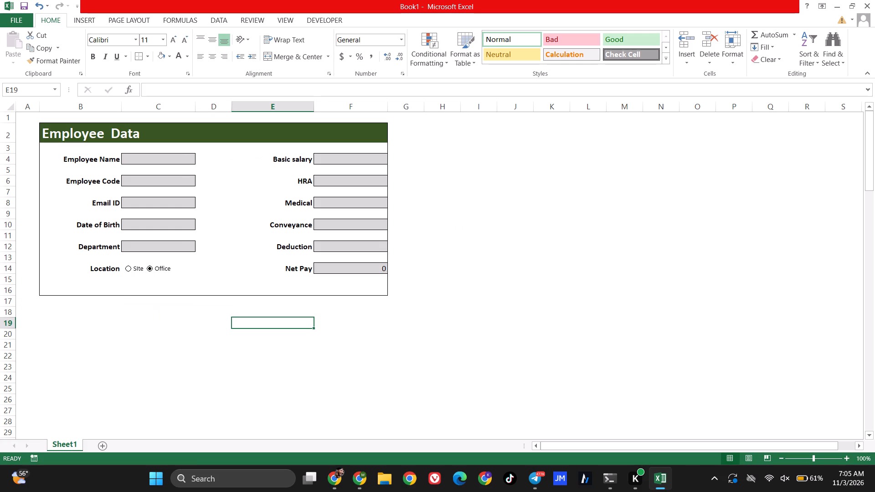
Switch to Chrome and search Google Images for "xlncad logo" in a new browser tab.
{"action": "left_click", "coordinate": [339, 487]}
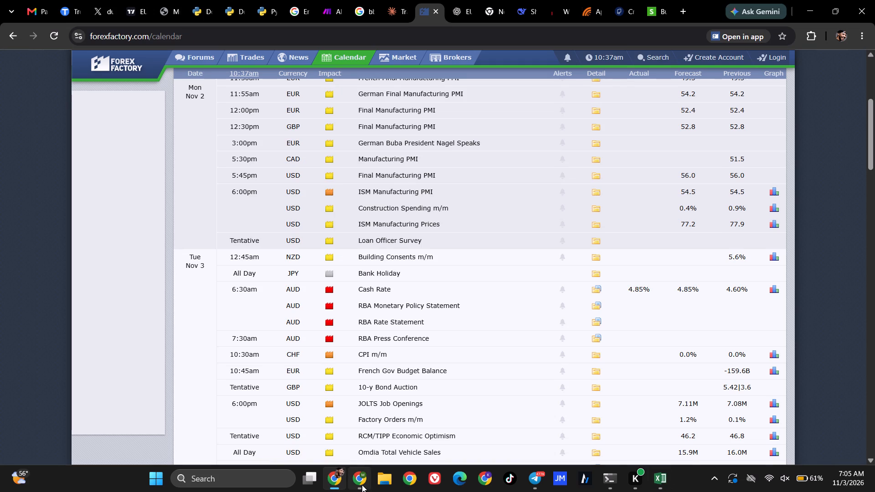
{"action": "left_click", "coordinate": [362, 485]}
{"action": "left_click", "coordinate": [362, 485]}
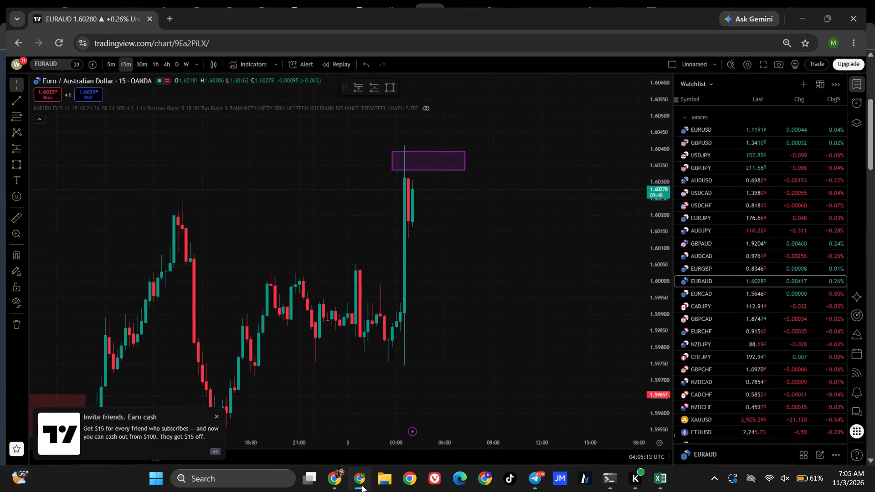
{"action": "left_click", "coordinate": [362, 485]}
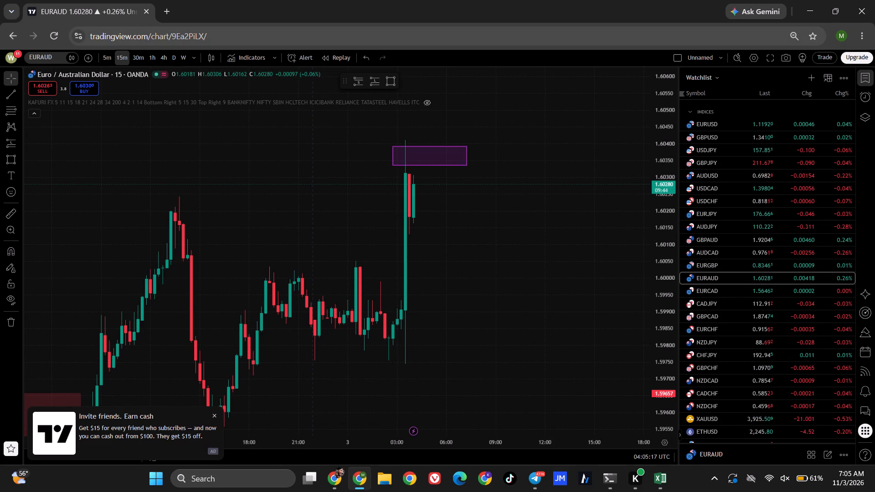
{"action": "left_click", "coordinate": [167, 15]}
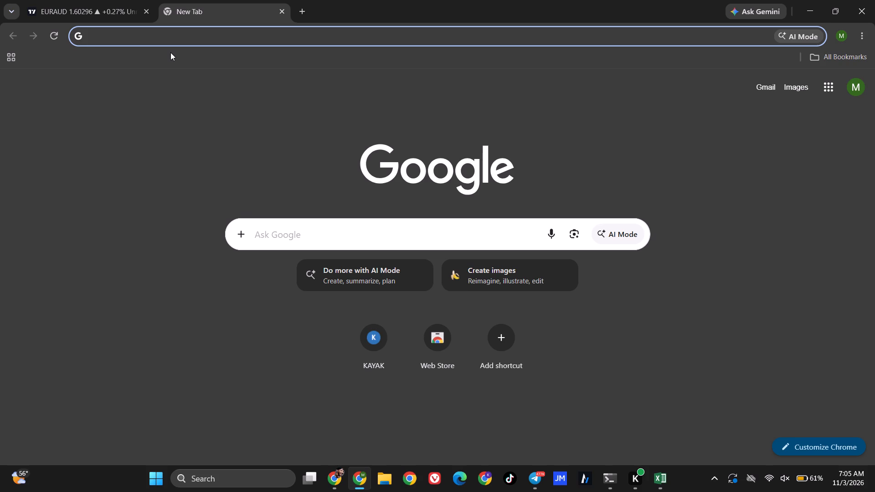
{"action": "type", "text": "xlncad"}
{"action": "key", "text": "space"}
{"action": "type", "text": "logo"}
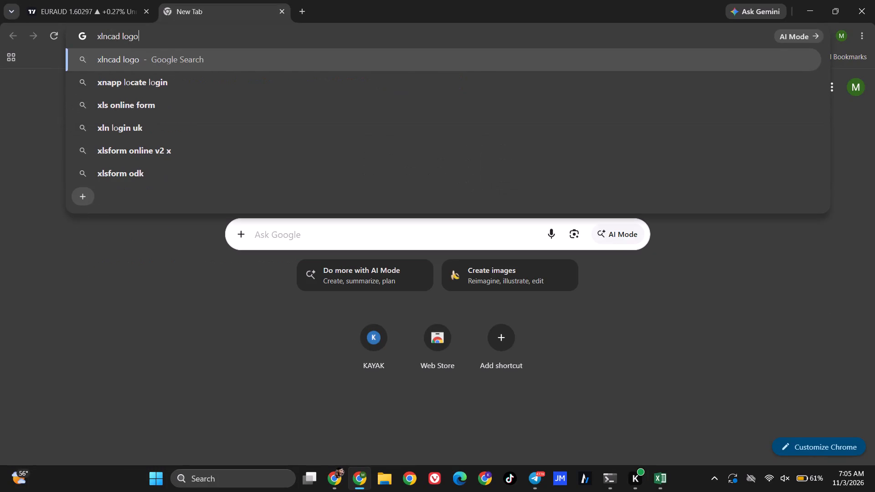
{"action": "key", "text": "Return"}
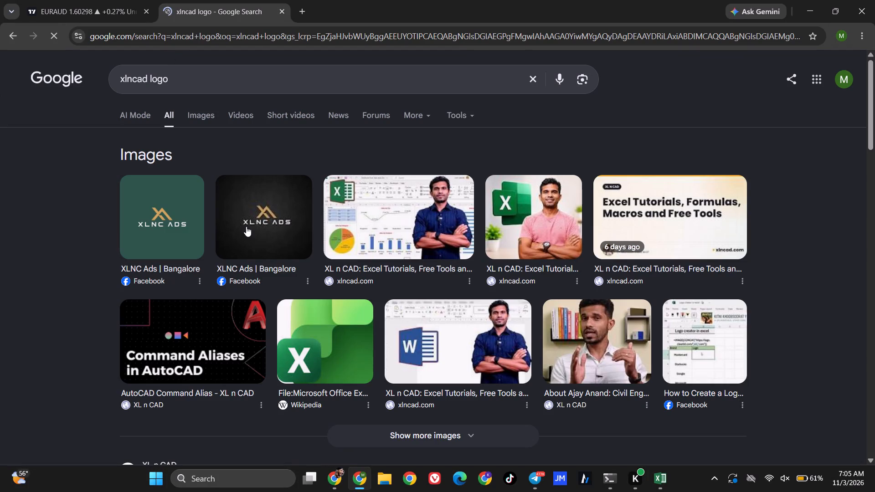
{"action": "left_click", "coordinate": [193, 115]}
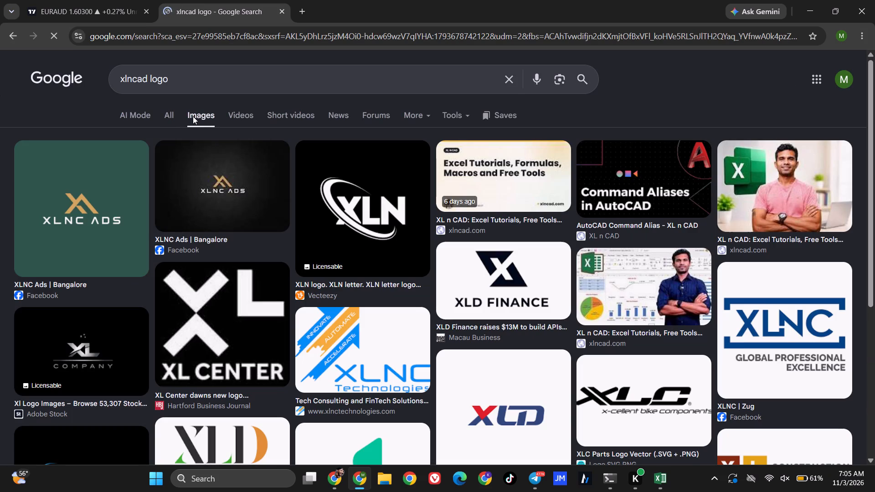
{"action": "scroll", "coordinate": [190, 119], "scroll_direction": "down", "scroll_amount": 2}
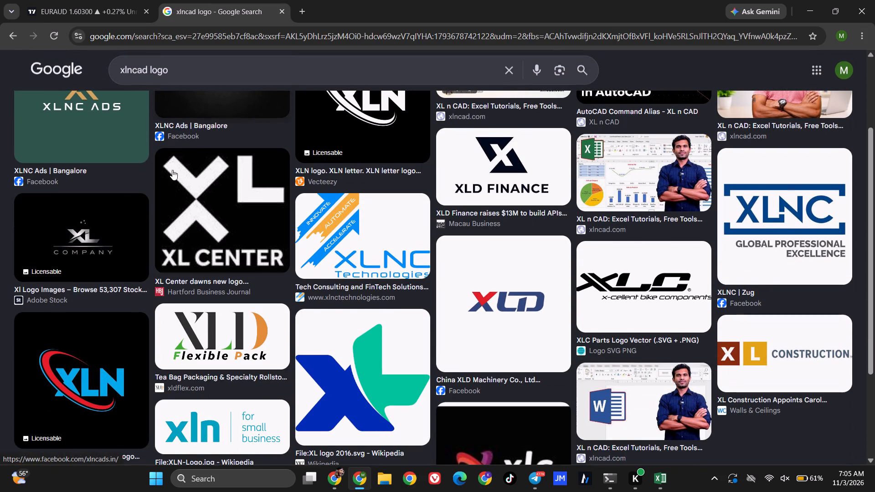
Save the blue XLN logo image with the red ring to the Downloads folder as "sert".
{"action": "right_click", "coordinate": [83, 349]}
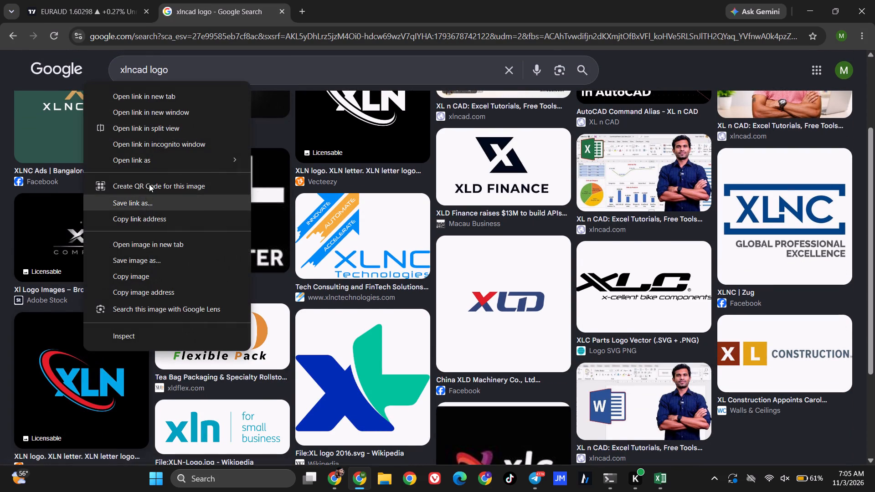
{"action": "left_click", "coordinate": [157, 259]}
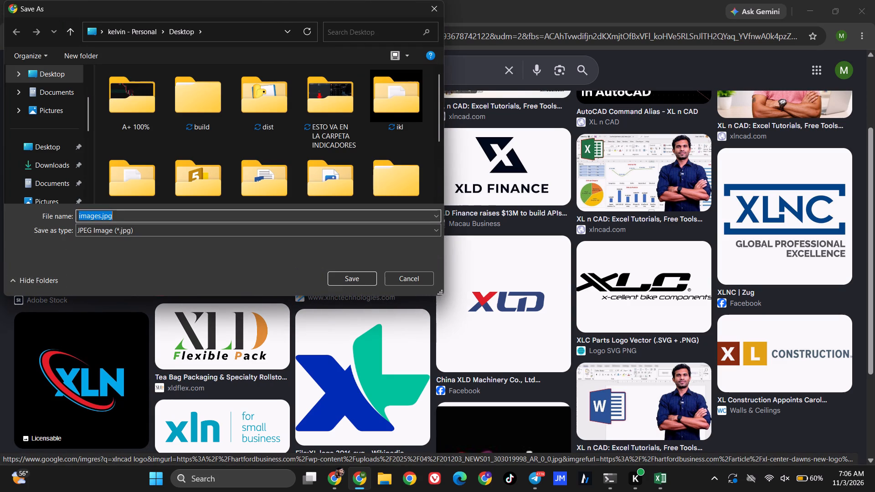
{"action": "type", "text": "sert"}
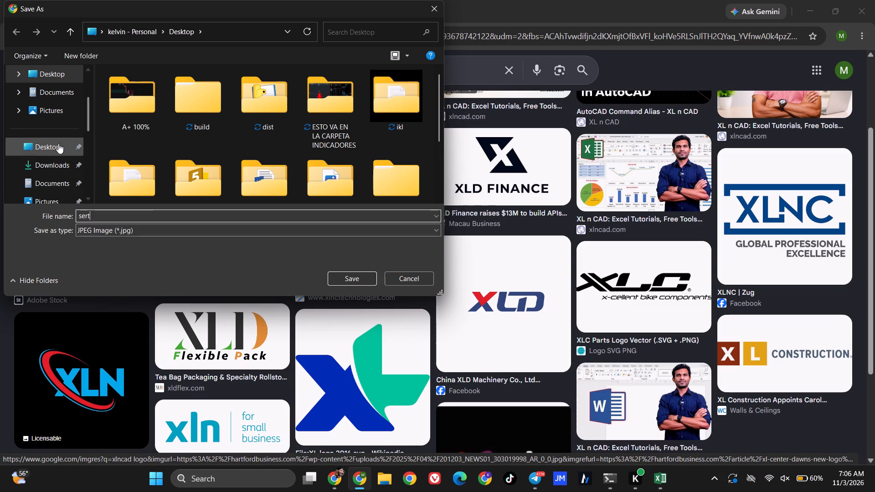
{"action": "left_click", "coordinate": [54, 165]}
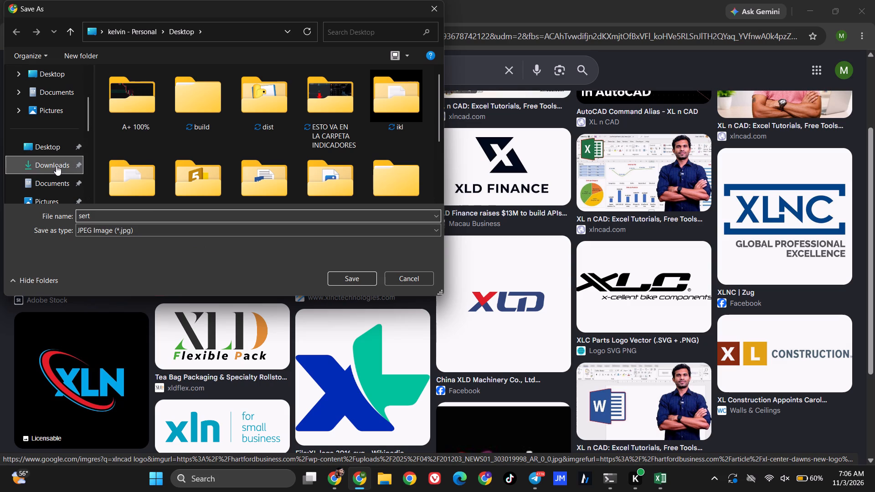
{"action": "left_click", "coordinate": [355, 279]}
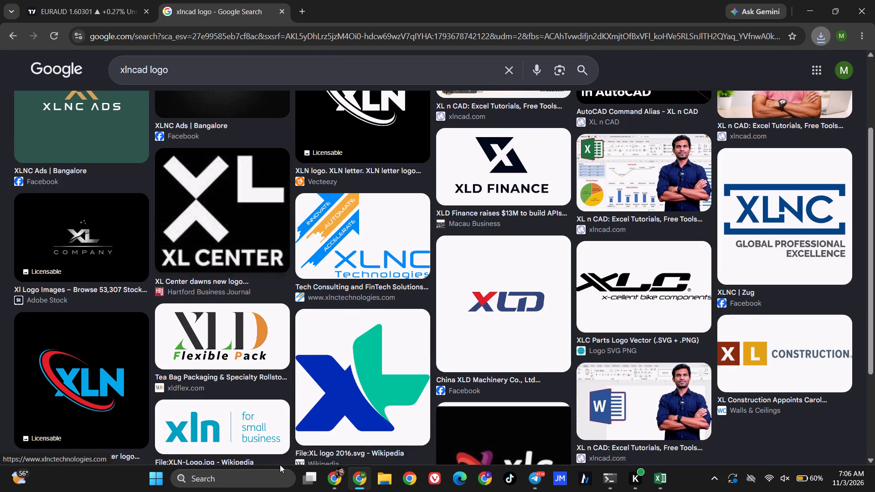
Switch back to the Excel workbook and select cell H4 beside the form.
{"action": "left_click", "coordinate": [336, 484]}
{"action": "left_click", "coordinate": [658, 485]}
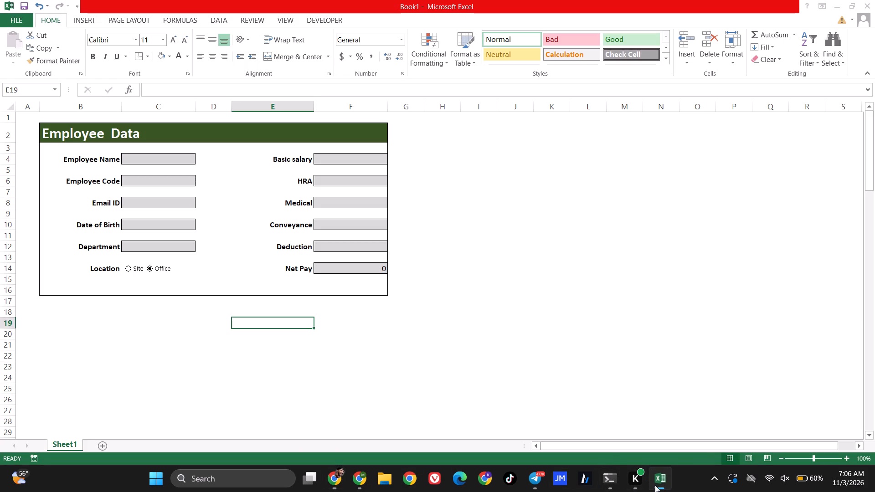
{"action": "scroll", "coordinate": [295, 236], "scroll_direction": "up", "scroll_amount": 3}
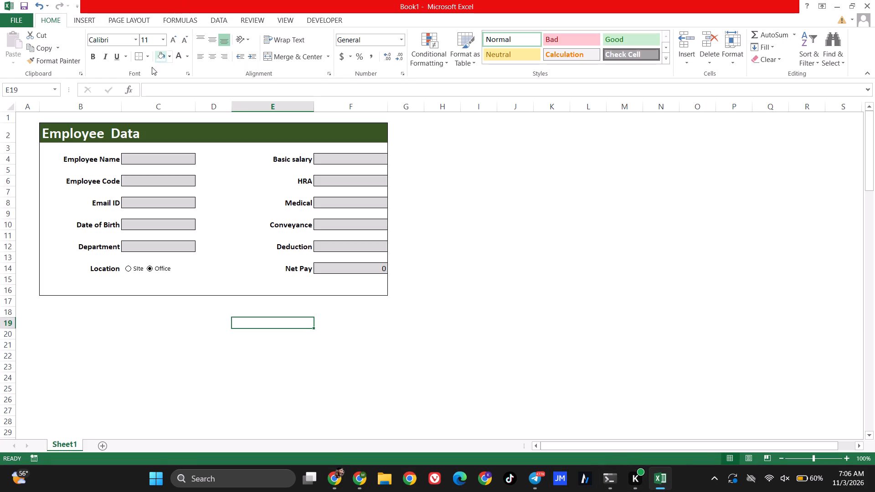
{"action": "left_click", "coordinate": [383, 170]}
{"action": "left_click", "coordinate": [430, 163]}
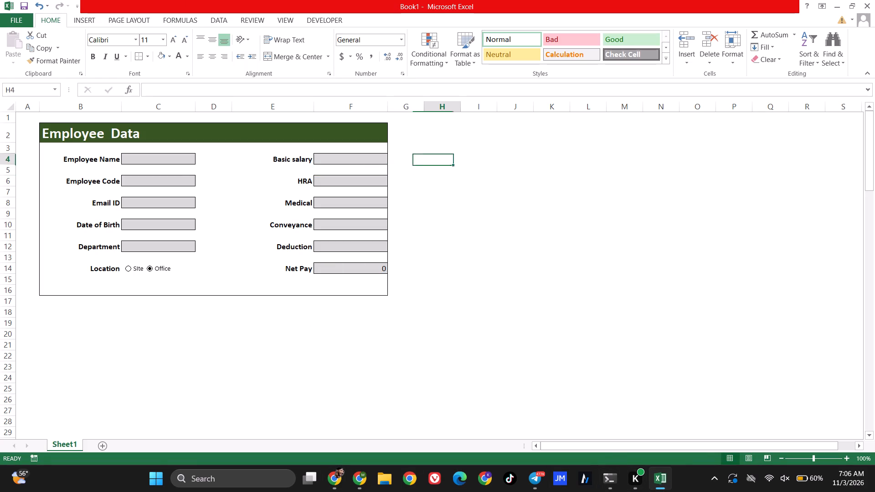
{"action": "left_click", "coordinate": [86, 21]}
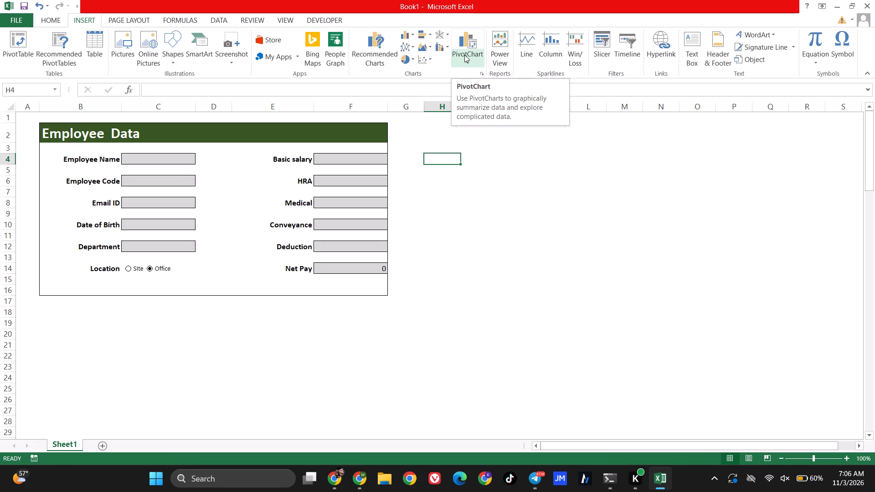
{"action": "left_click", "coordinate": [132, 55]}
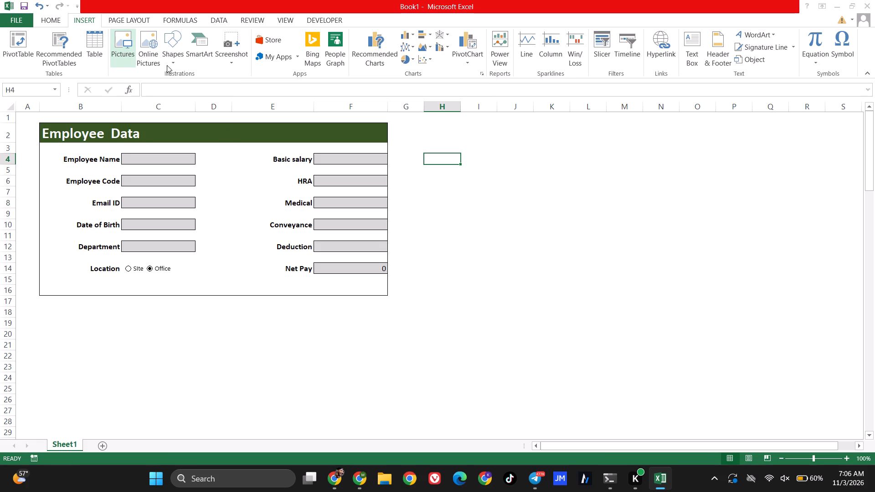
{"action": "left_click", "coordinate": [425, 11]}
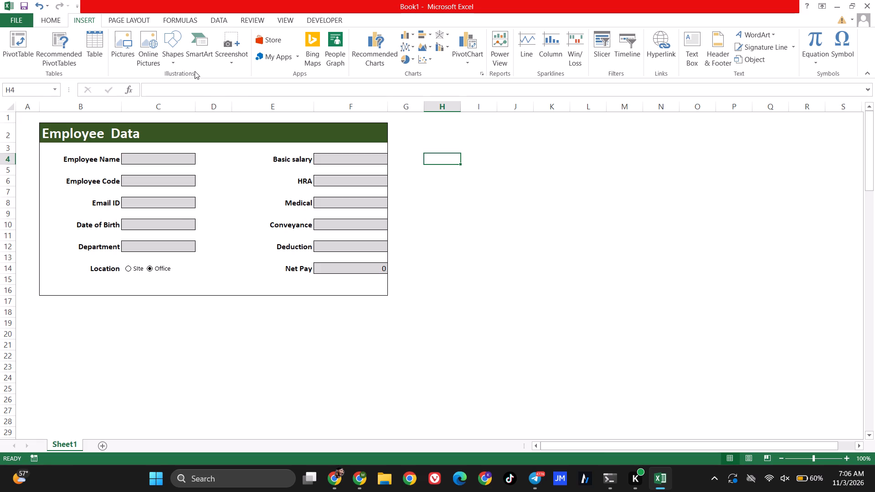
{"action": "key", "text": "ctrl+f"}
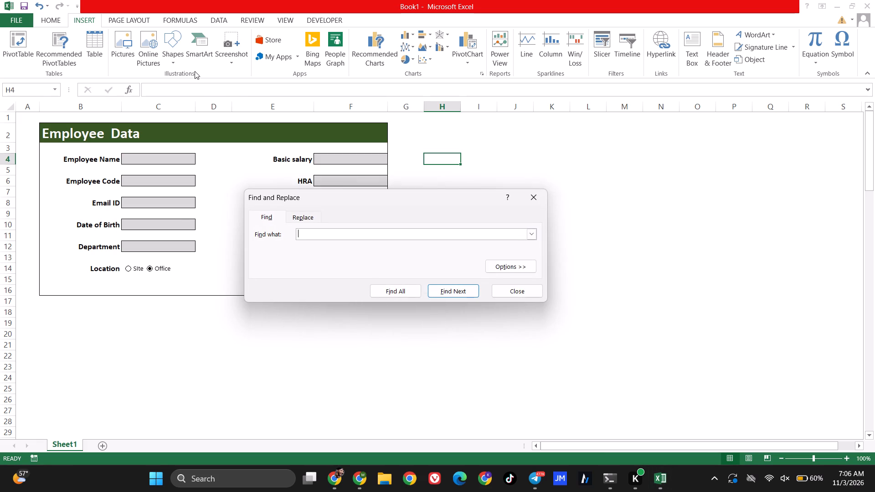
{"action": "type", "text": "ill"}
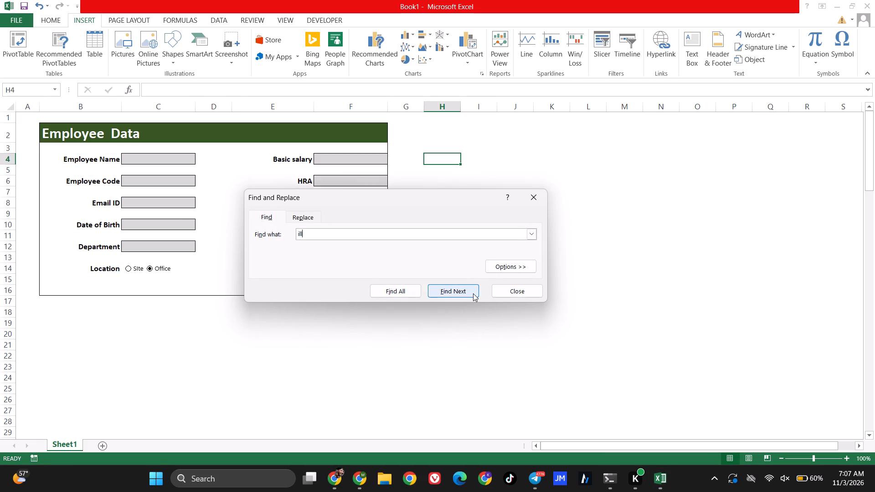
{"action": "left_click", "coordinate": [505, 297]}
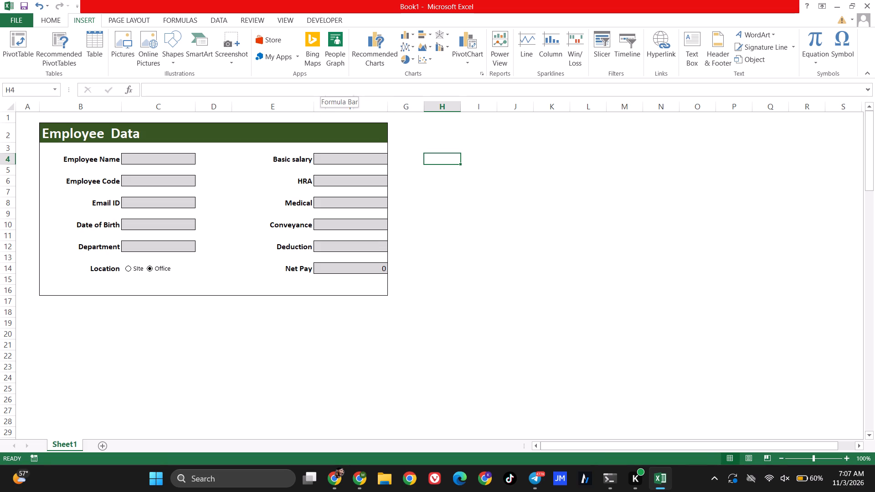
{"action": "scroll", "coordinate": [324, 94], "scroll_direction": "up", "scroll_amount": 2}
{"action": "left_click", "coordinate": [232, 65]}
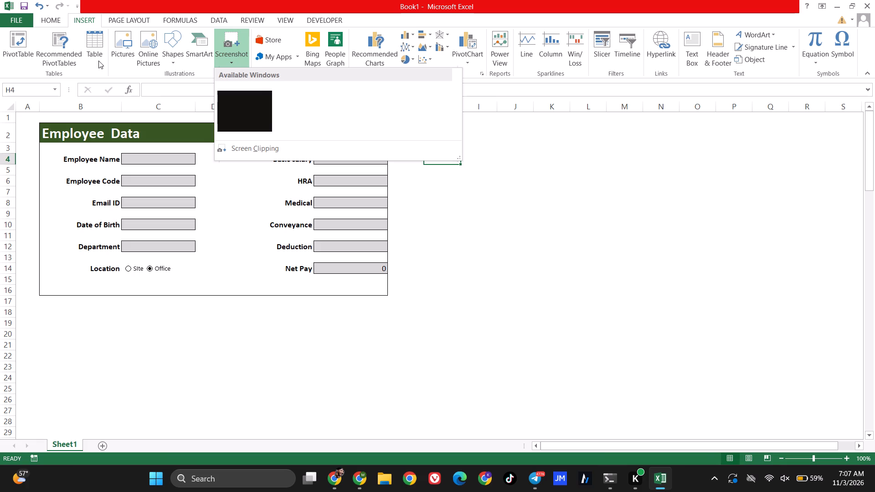
Insert the picture sert.jpg from the Downloads folder into the sheet.
{"action": "left_click", "coordinate": [123, 61]}
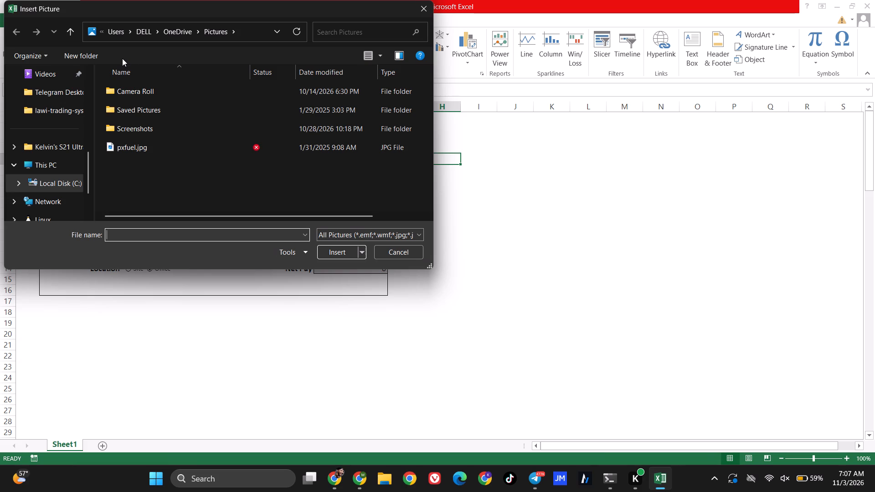
{"action": "scroll", "coordinate": [64, 98], "scroll_direction": "up", "scroll_amount": 5}
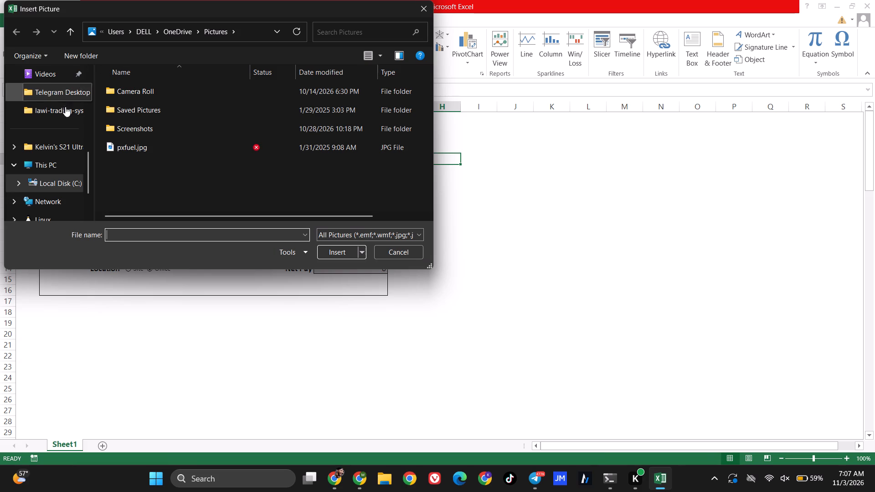
{"action": "scroll", "coordinate": [55, 137], "scroll_direction": "down", "scroll_amount": 2}
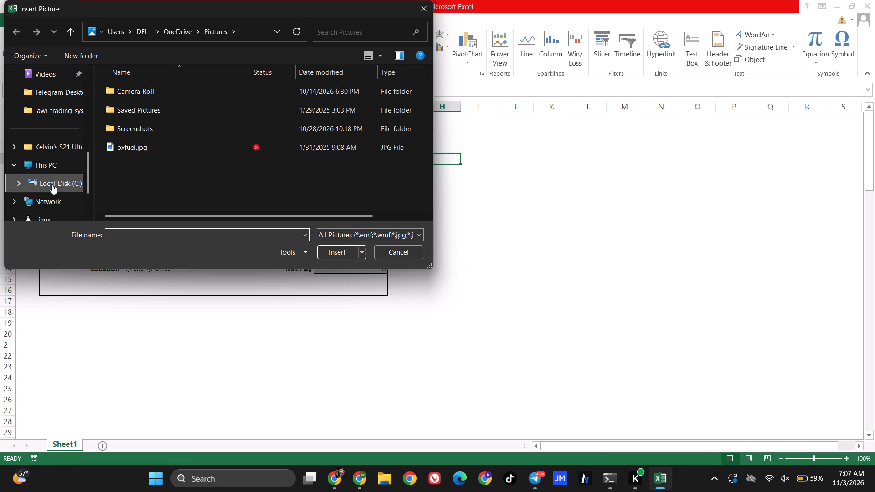
{"action": "double_click", "coordinate": [48, 162]}
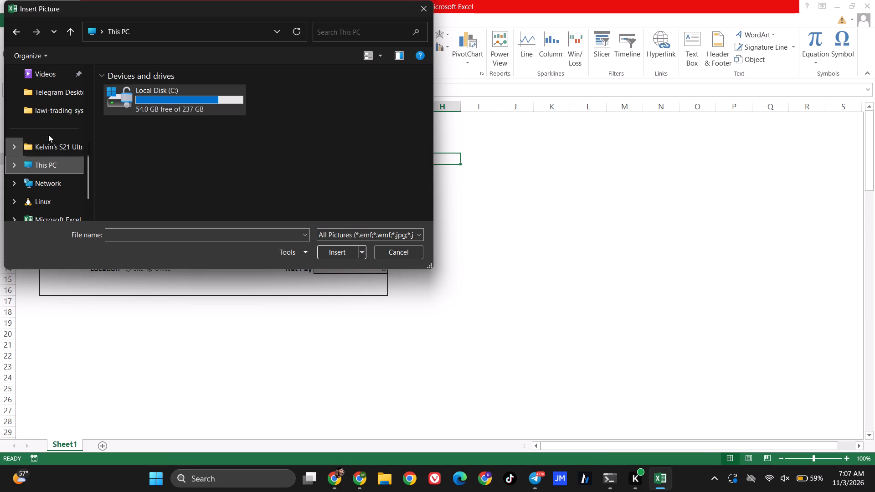
{"action": "scroll", "coordinate": [56, 144], "scroll_direction": "down", "scroll_amount": 2}
{"action": "scroll", "coordinate": [56, 144], "scroll_direction": "up", "scroll_amount": 3}
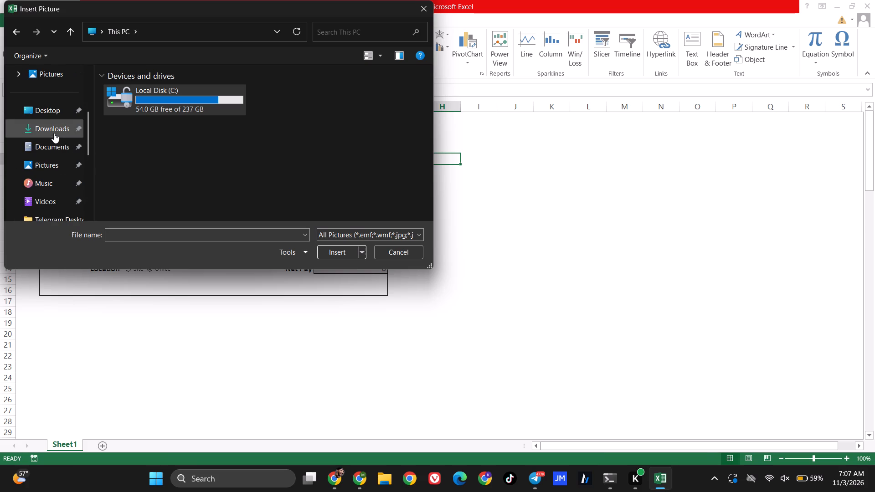
{"action": "double_click", "coordinate": [54, 133]}
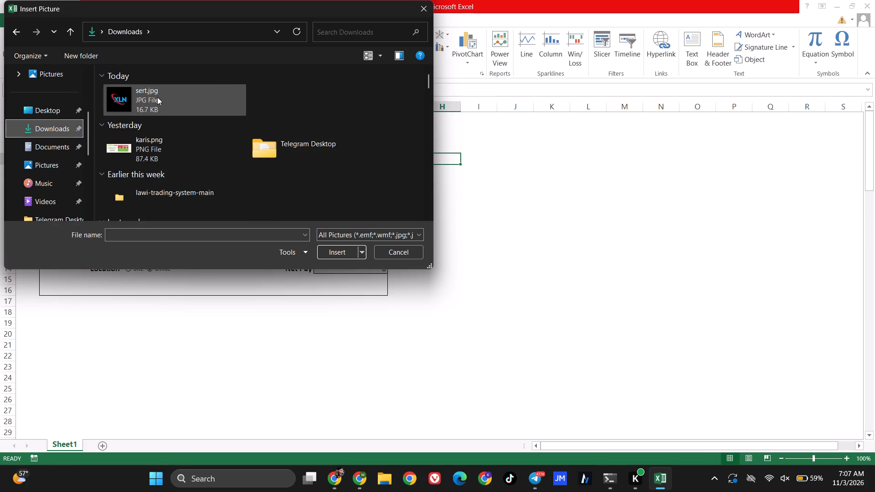
{"action": "left_click", "coordinate": [157, 97]}
{"action": "left_click", "coordinate": [334, 249]}
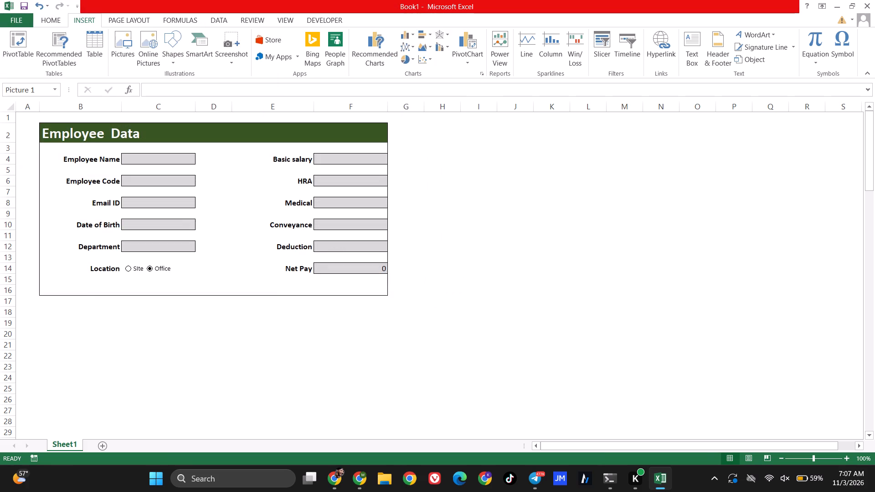
Move the XLN logo picture clear of the form, with its upper-left corner in cell G2.
{"action": "left_click_drag", "start_coordinate": [533, 287], "coordinate": [466, 246]}
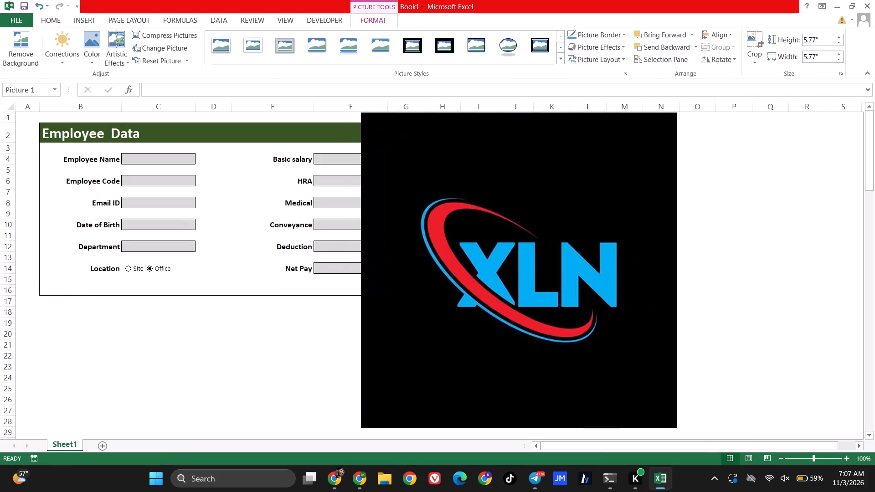
{"action": "left_click_drag", "start_coordinate": [466, 246], "coordinate": [530, 268]}
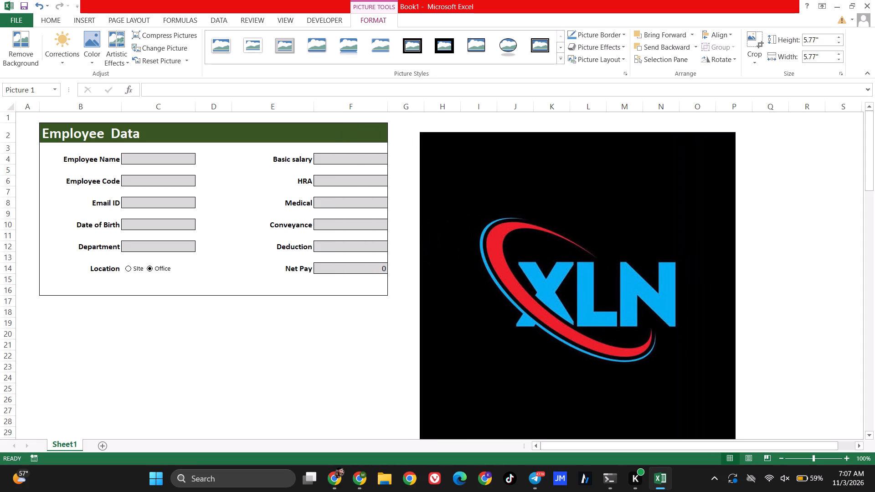
{"action": "left_click_drag", "start_coordinate": [530, 268], "coordinate": [528, 266]}
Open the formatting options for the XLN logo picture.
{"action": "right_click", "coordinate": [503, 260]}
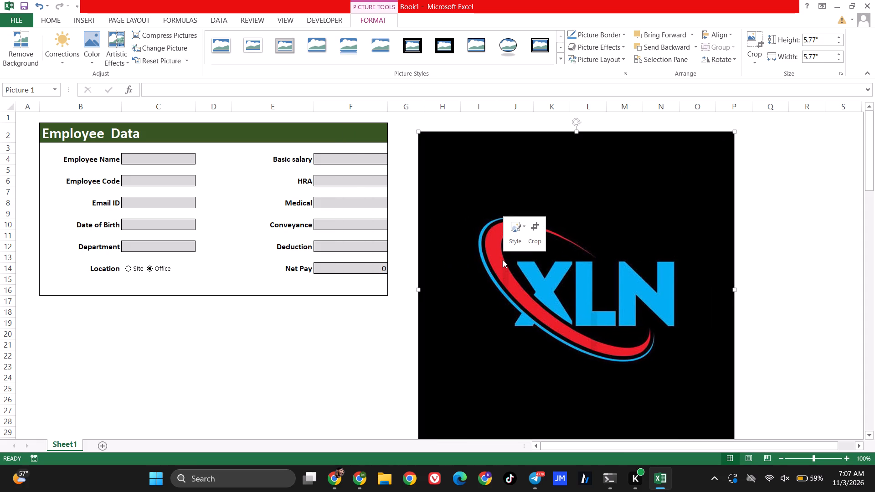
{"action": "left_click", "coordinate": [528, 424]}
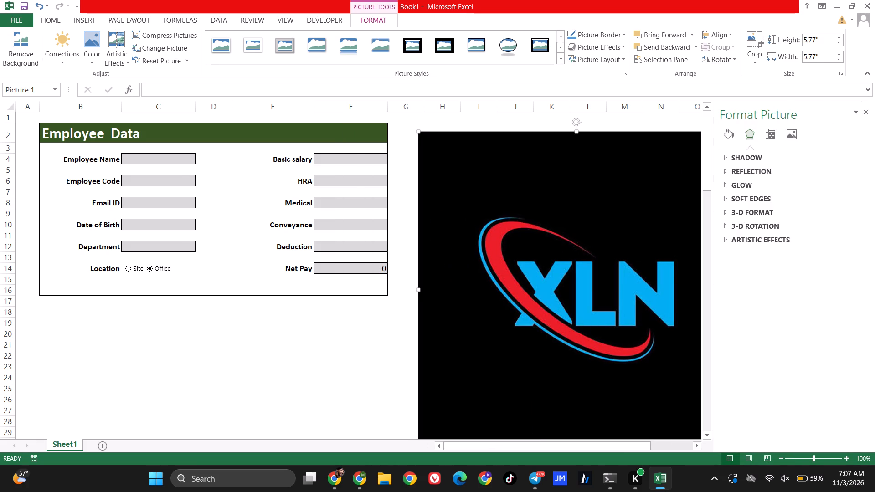
Shrink the XLN logo to about 1.38" by 1.38" and move it over the right end of the Employee Data header.
{"action": "left_click_drag", "start_coordinate": [611, 219], "coordinate": [488, 190]}
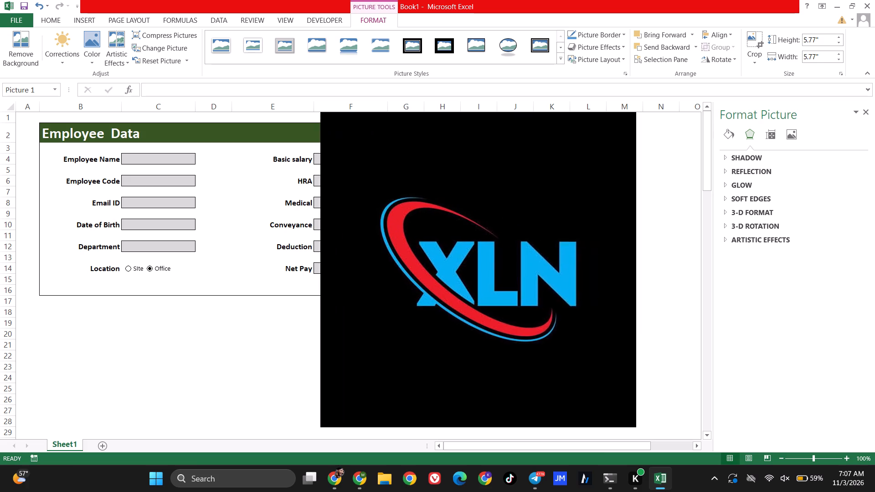
{"action": "left_click_drag", "start_coordinate": [488, 190], "coordinate": [448, 206]}
{"action": "left_click_drag", "start_coordinate": [571, 120], "coordinate": [571, 123]}
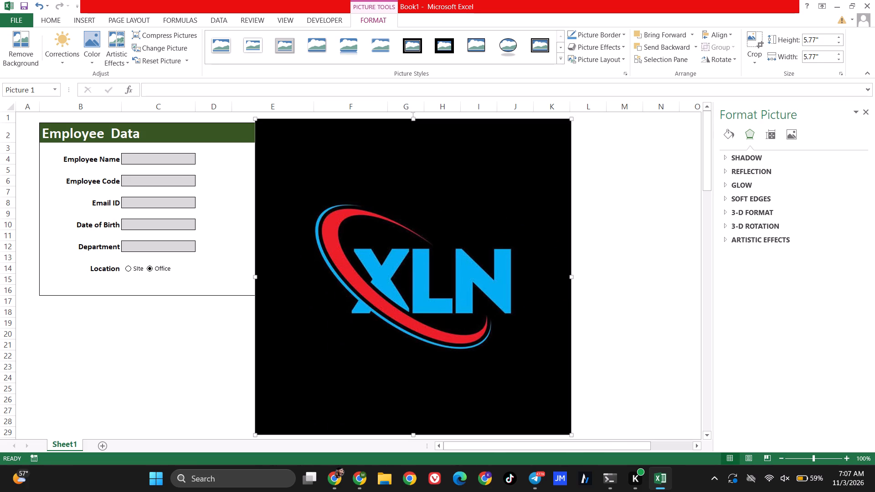
{"action": "left_click_drag", "start_coordinate": [571, 123], "coordinate": [391, 298]}
{"action": "left_click_drag", "start_coordinate": [355, 363], "coordinate": [476, 220]}
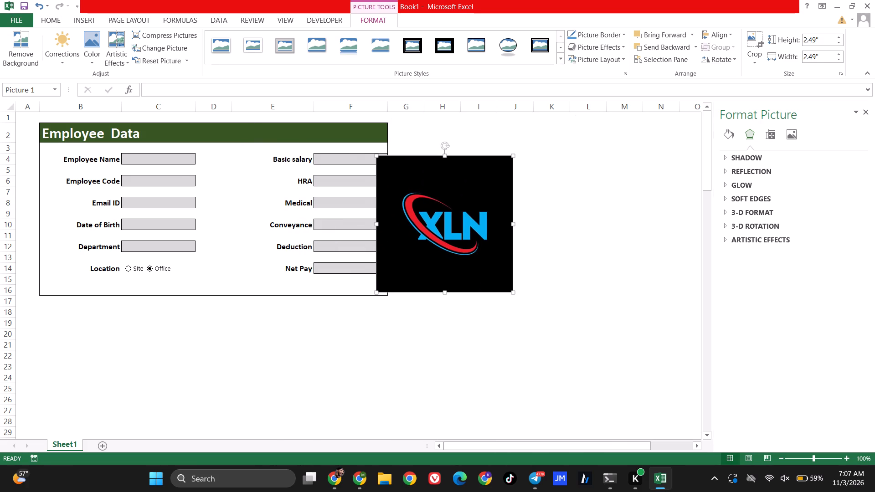
{"action": "left_click_drag", "start_coordinate": [512, 292], "coordinate": [488, 246]}
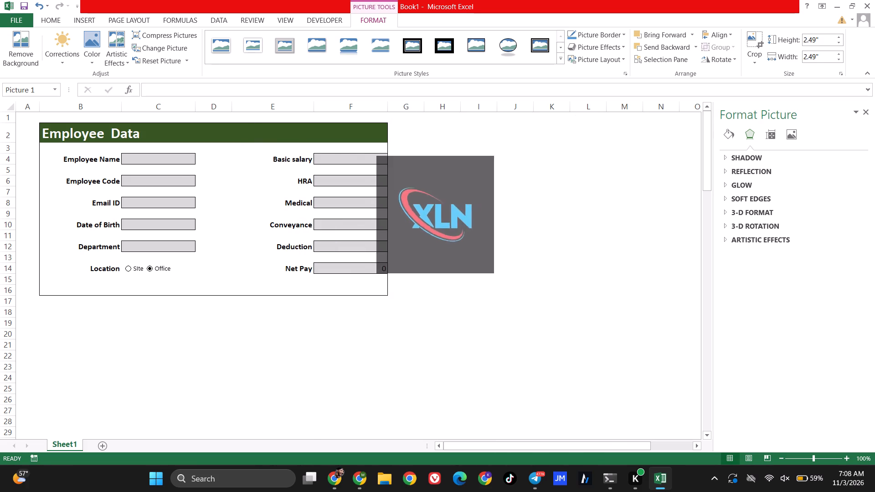
{"action": "left_click_drag", "start_coordinate": [488, 246], "coordinate": [452, 195]}
{"action": "left_click_drag", "start_coordinate": [412, 195], "coordinate": [373, 161]}
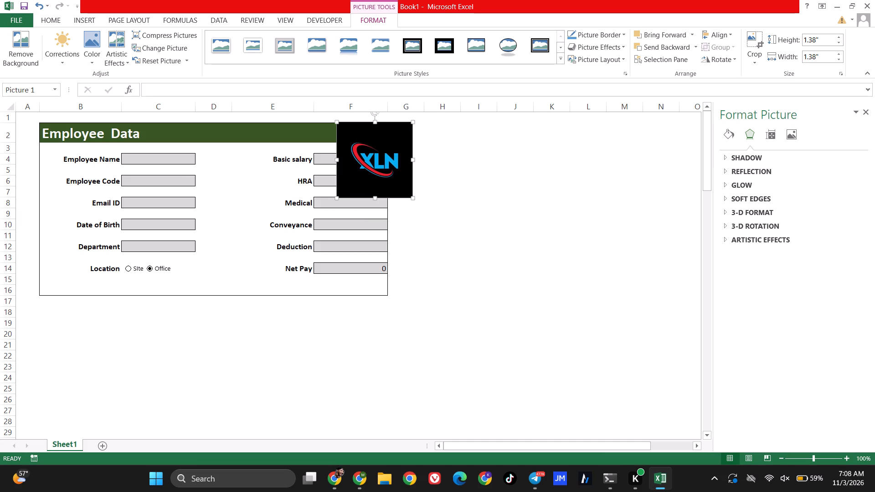
Reduce the XLN logo to about 0.45" by 0.45" and place it at the right end of the green header in column F.
{"action": "left_click_drag", "start_coordinate": [413, 198], "coordinate": [376, 138]}
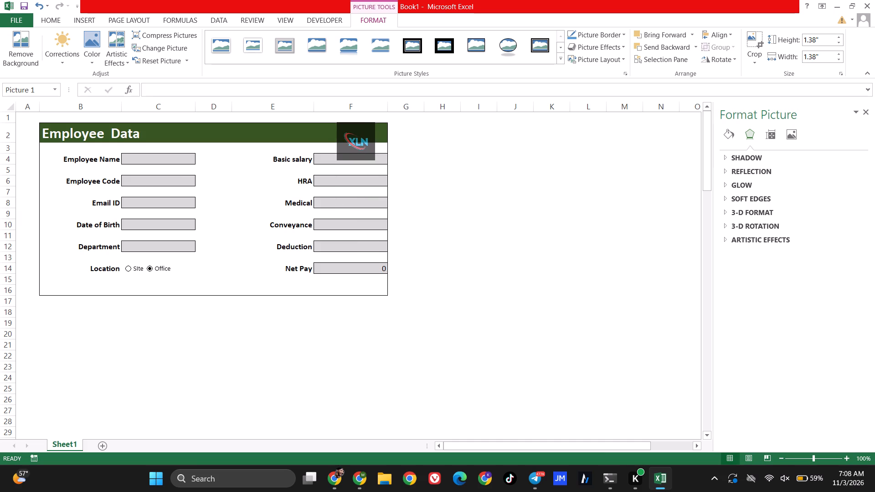
{"action": "left_click_drag", "start_coordinate": [376, 138], "coordinate": [376, 138]}
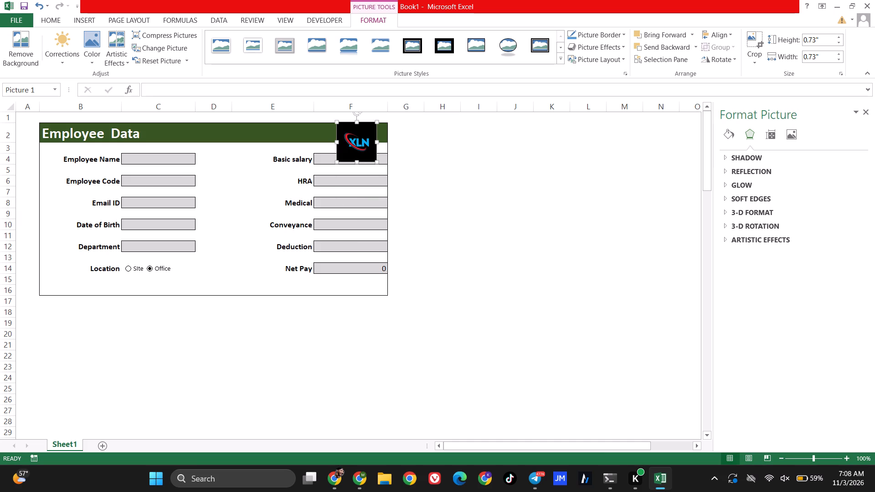
{"action": "left_click_drag", "start_coordinate": [366, 139], "coordinate": [396, 148]}
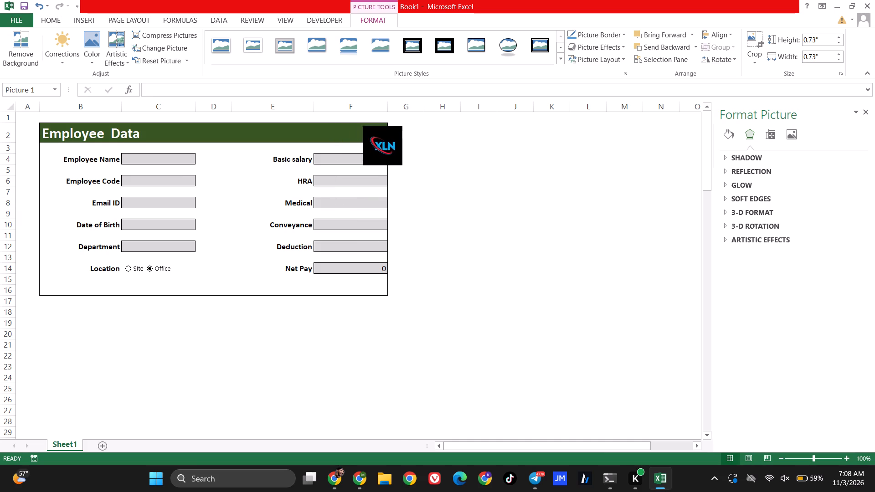
{"action": "left_click_drag", "start_coordinate": [396, 148], "coordinate": [430, 199]}
{"action": "left_click_drag", "start_coordinate": [442, 222], "coordinate": [426, 193]}
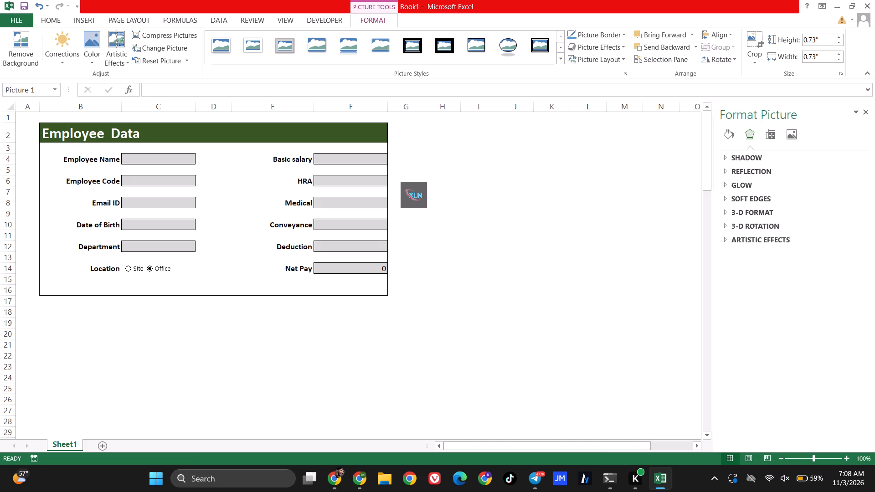
{"action": "left_click_drag", "start_coordinate": [426, 193], "coordinate": [425, 192]}
{"action": "left_click_drag", "start_coordinate": [412, 195], "coordinate": [373, 133]}
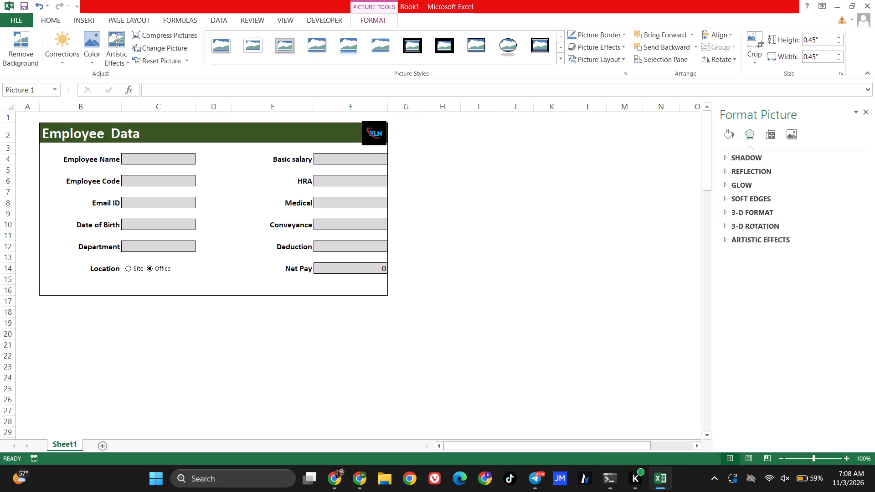
{"action": "left_click_drag", "start_coordinate": [373, 133], "coordinate": [374, 136]}
Reduce the XLN logo to about 0.35" by 0.35", fit it inside the green header's right end, and deselect it.
{"action": "left_click_drag", "start_coordinate": [389, 149], "coordinate": [383, 138]}
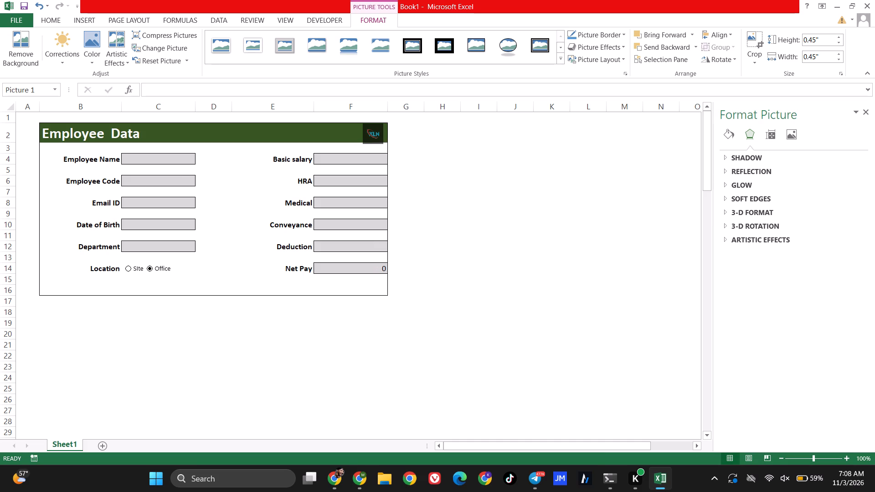
{"action": "left_click_drag", "start_coordinate": [383, 138], "coordinate": [382, 136]}
{"action": "left_click_drag", "start_coordinate": [366, 131], "coordinate": [375, 130]}
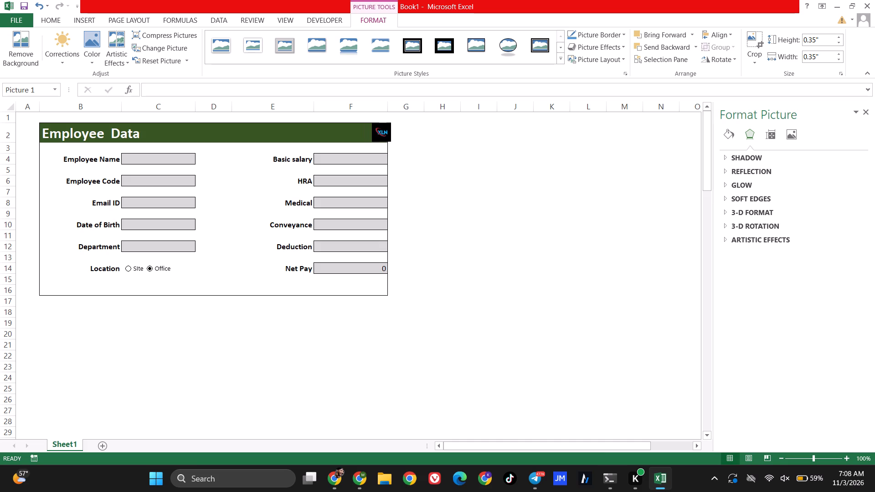
{"action": "left_click_drag", "start_coordinate": [375, 130], "coordinate": [371, 131]}
{"action": "left_click", "coordinate": [466, 154]}
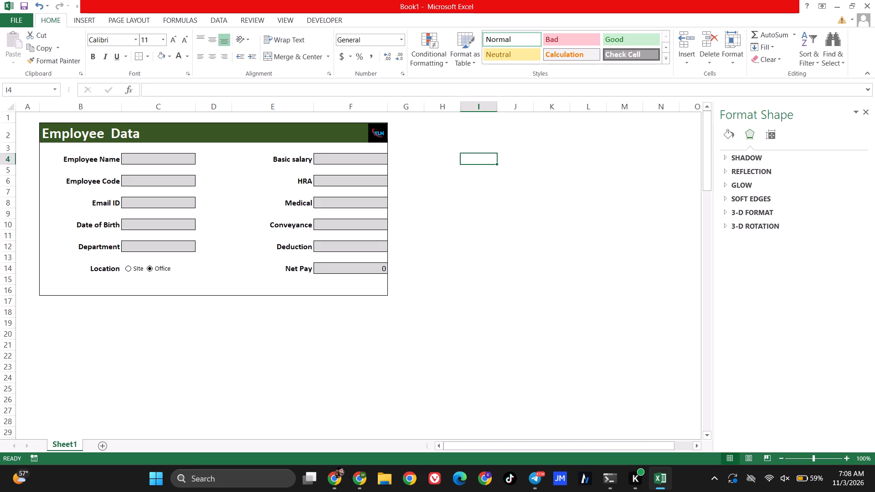
{"action": "left_click", "coordinate": [278, 140]}
{"action": "left_click", "coordinate": [268, 166]}
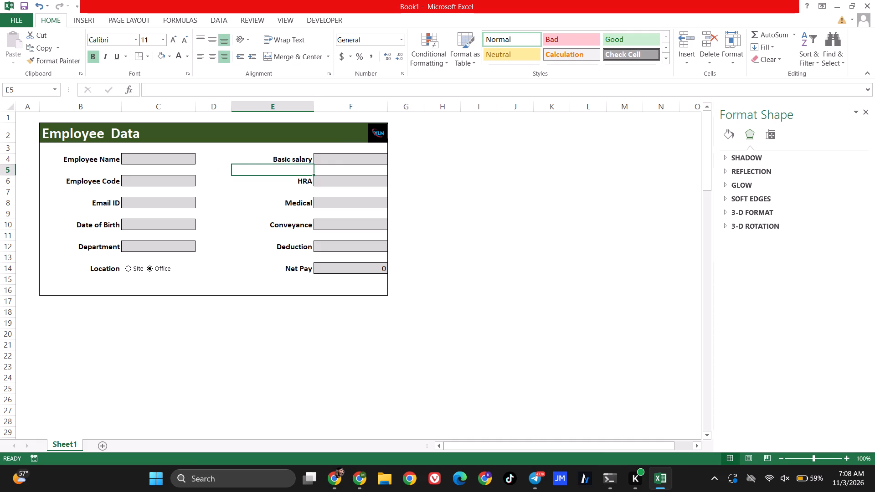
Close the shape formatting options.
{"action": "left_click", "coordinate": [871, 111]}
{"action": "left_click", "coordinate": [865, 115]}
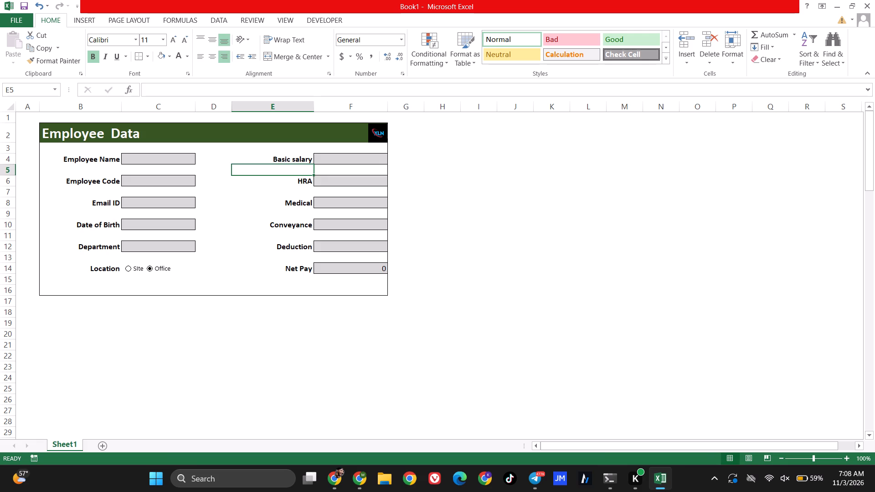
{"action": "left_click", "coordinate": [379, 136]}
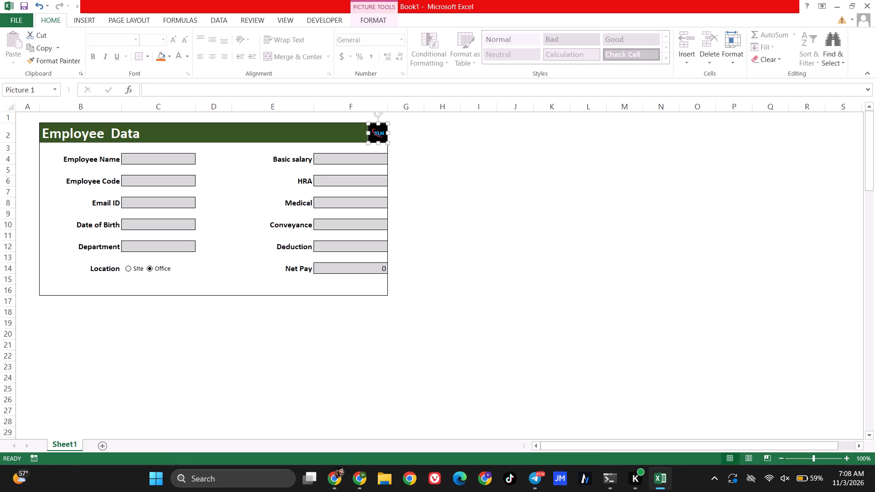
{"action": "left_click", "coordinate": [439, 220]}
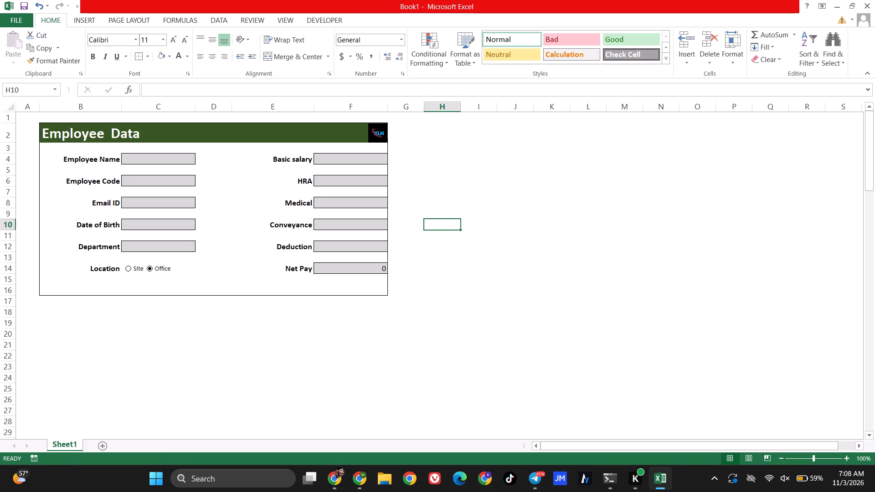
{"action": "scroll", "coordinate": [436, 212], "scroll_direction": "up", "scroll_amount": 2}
Copy the employee labels in B4:B14, Employee Name through Location, and paste them as values starting at cell B23.
{"action": "left_click_drag", "start_coordinate": [71, 156], "coordinate": [86, 168]}
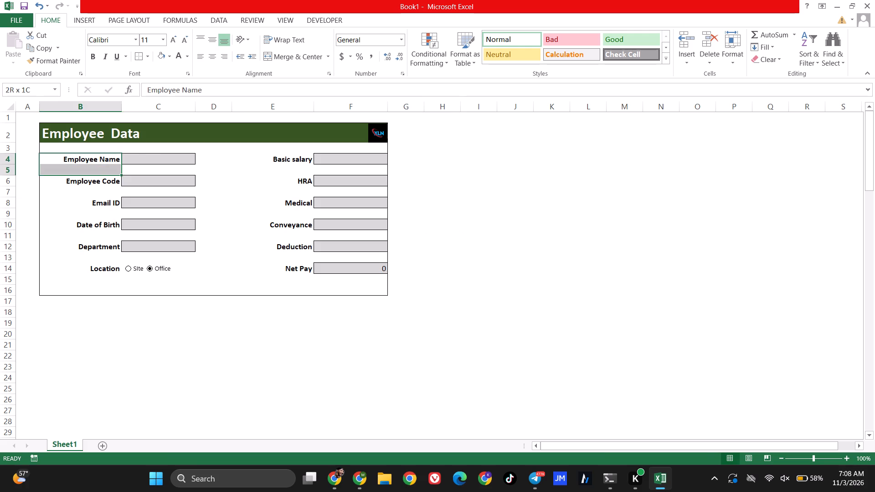
{"action": "left_click_drag", "start_coordinate": [86, 168], "coordinate": [86, 167]}
{"action": "left_click_drag", "start_coordinate": [86, 167], "coordinate": [86, 162]}
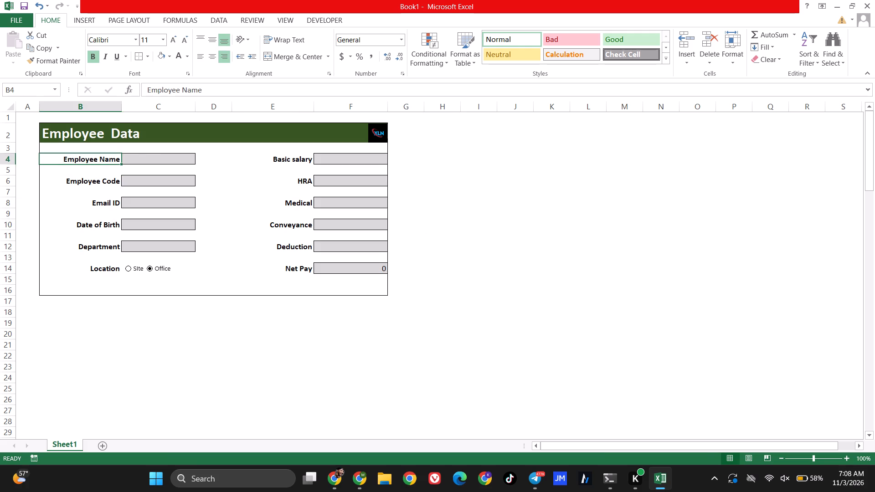
{"action": "left_click_drag", "start_coordinate": [85, 160], "coordinate": [95, 196]}
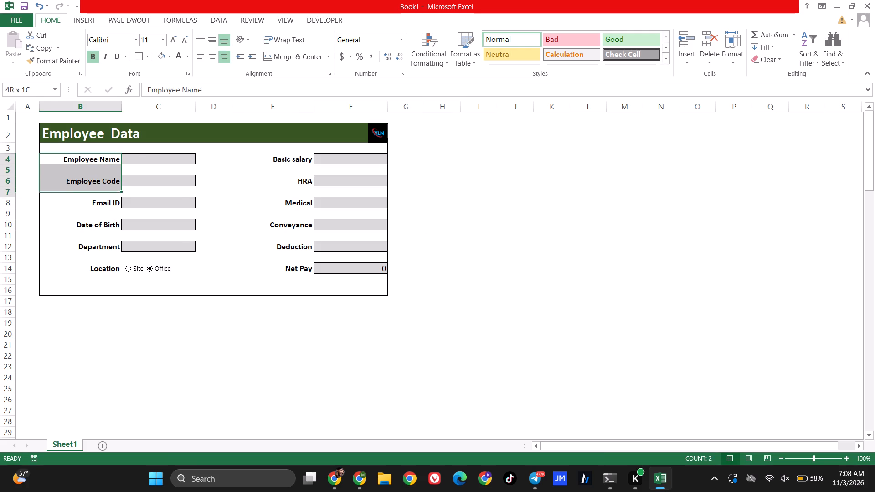
{"action": "left_click_drag", "start_coordinate": [95, 196], "coordinate": [101, 242]}
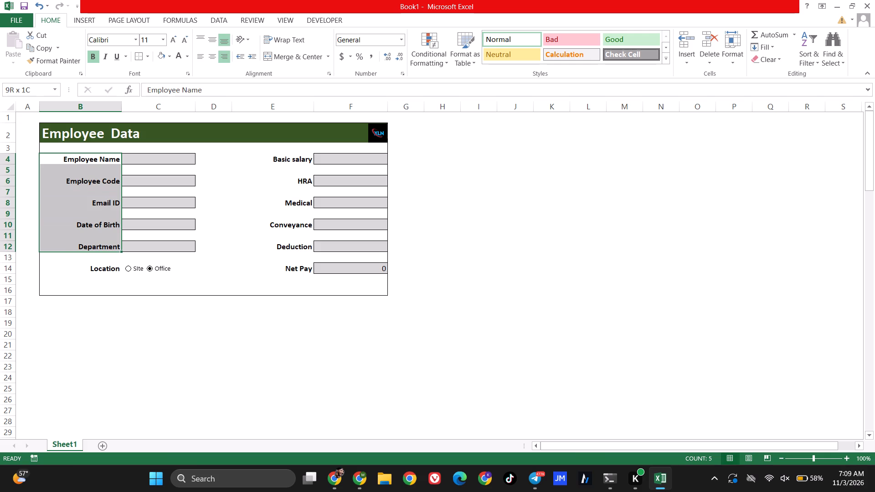
{"action": "left_click_drag", "start_coordinate": [101, 242], "coordinate": [106, 270]}
{"action": "right_click", "coordinate": [100, 236]}
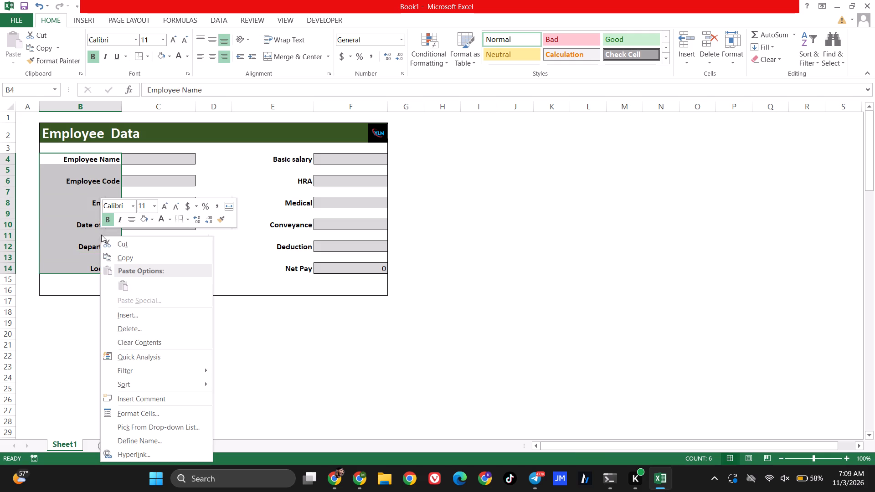
{"action": "left_click", "coordinate": [126, 257]}
{"action": "scroll", "coordinate": [116, 311], "scroll_direction": "down", "scroll_amount": 4}
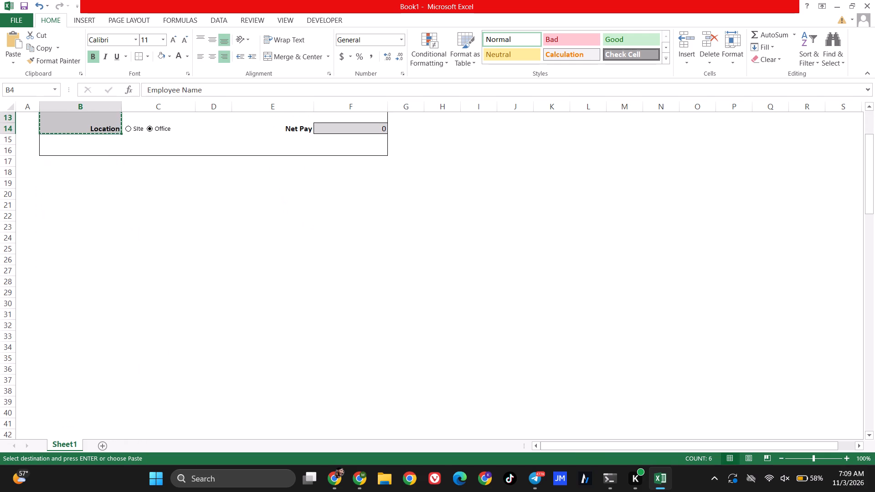
{"action": "left_click", "coordinate": [58, 228]}
{"action": "right_click", "coordinate": [63, 226]}
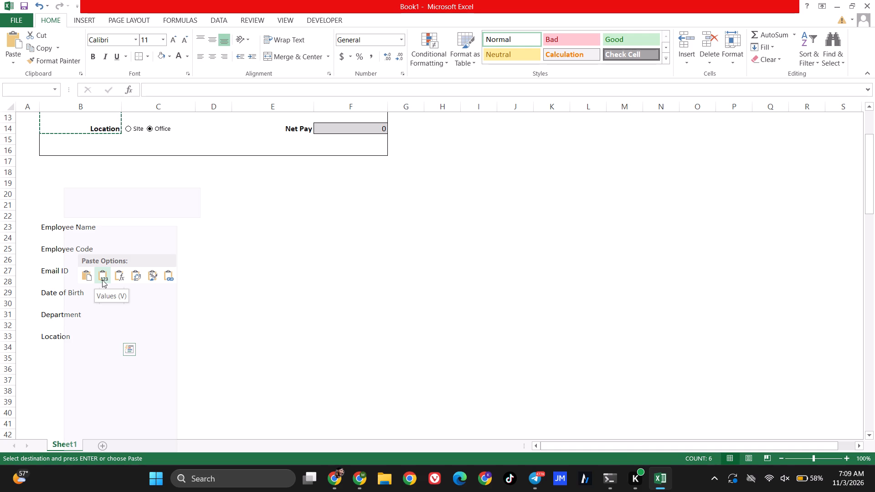
{"action": "left_click", "coordinate": [102, 280]}
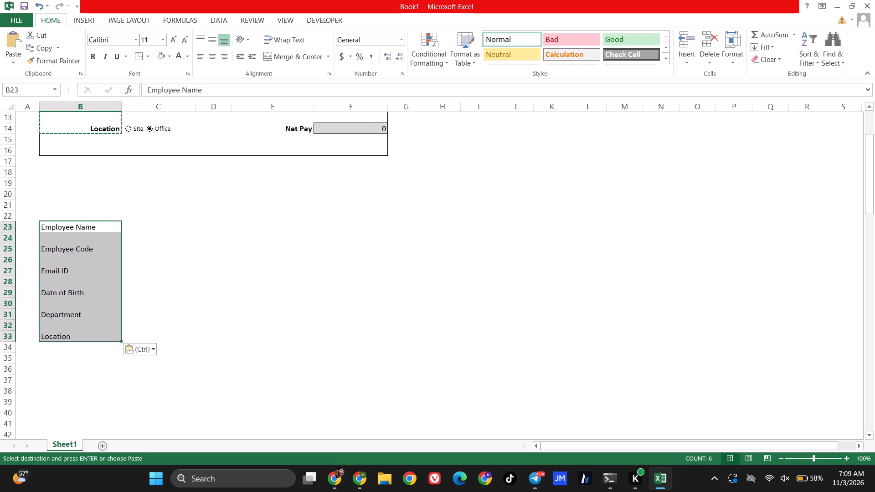
Copy the salary labels in E4:E14, Basic salary through Net Pay, and select cell B34 below the pasted Location label.
{"action": "scroll", "coordinate": [257, 188], "scroll_direction": "up", "scroll_amount": 5}
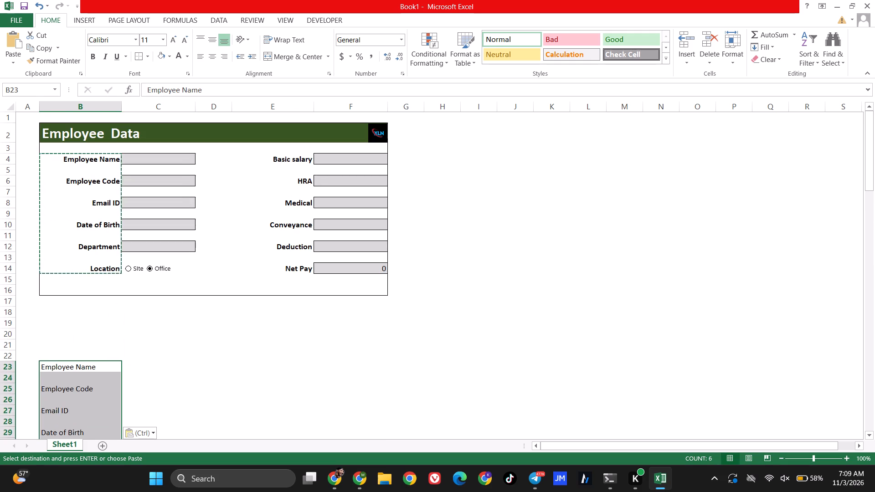
{"action": "left_click_drag", "start_coordinate": [276, 158], "coordinate": [303, 272]}
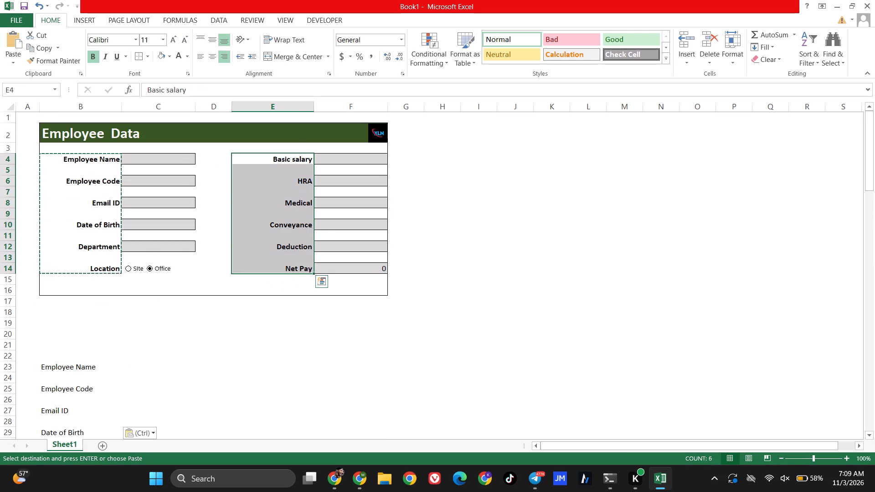
{"action": "right_click", "coordinate": [295, 249]}
{"action": "left_click", "coordinate": [331, 44]}
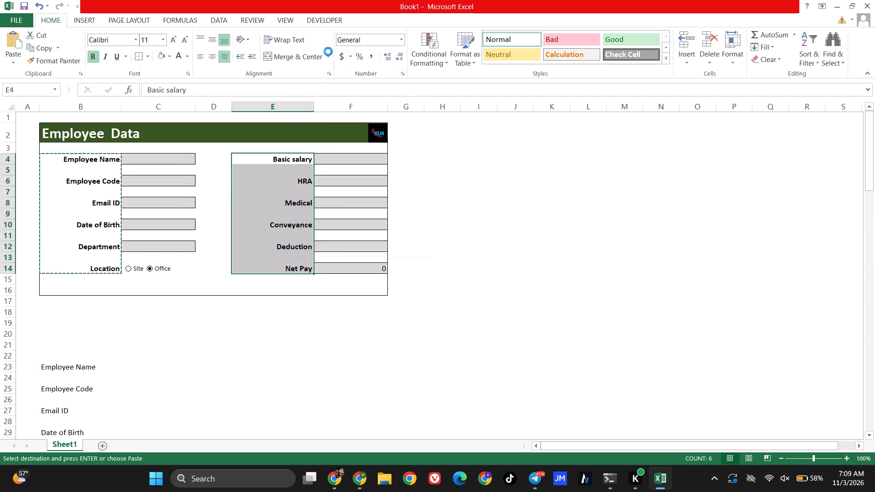
{"action": "scroll", "coordinate": [297, 387], "scroll_direction": "down", "scroll_amount": 1}
{"action": "left_click", "coordinate": [309, 318]}
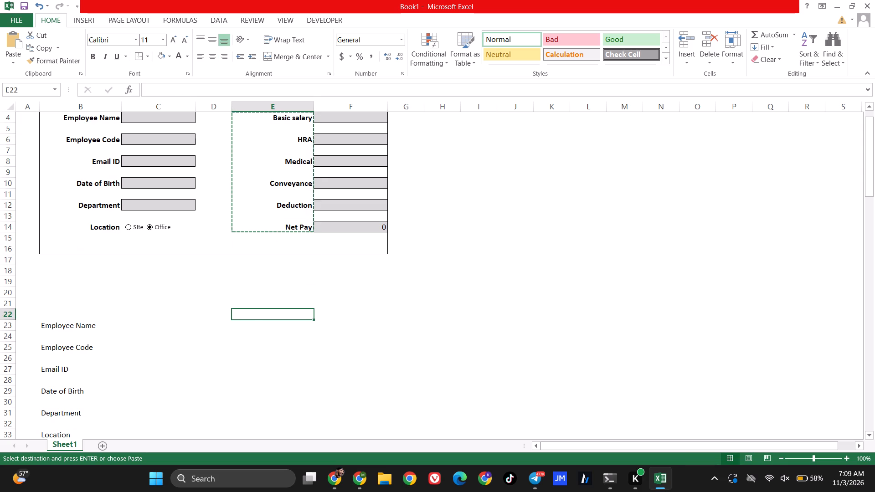
{"action": "left_click", "coordinate": [329, 329]}
{"action": "left_click", "coordinate": [276, 323]}
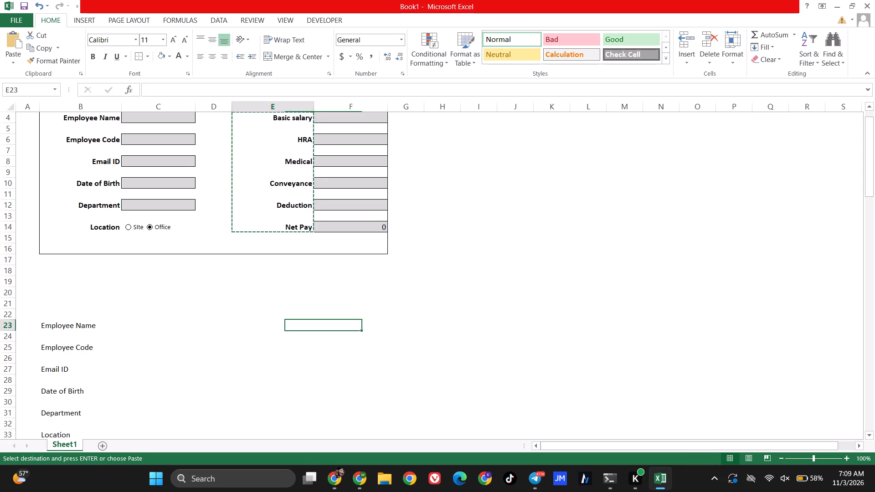
{"action": "right_click", "coordinate": [276, 323]}
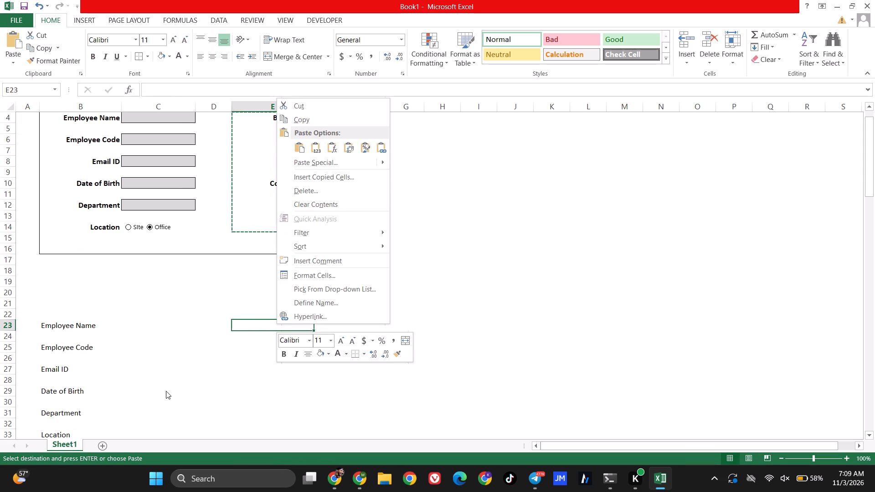
{"action": "scroll", "coordinate": [166, 388], "scroll_direction": "down", "scroll_amount": 3}
{"action": "left_click", "coordinate": [190, 363]}
{"action": "scroll", "coordinate": [176, 363], "scroll_direction": "down", "scroll_amount": 3}
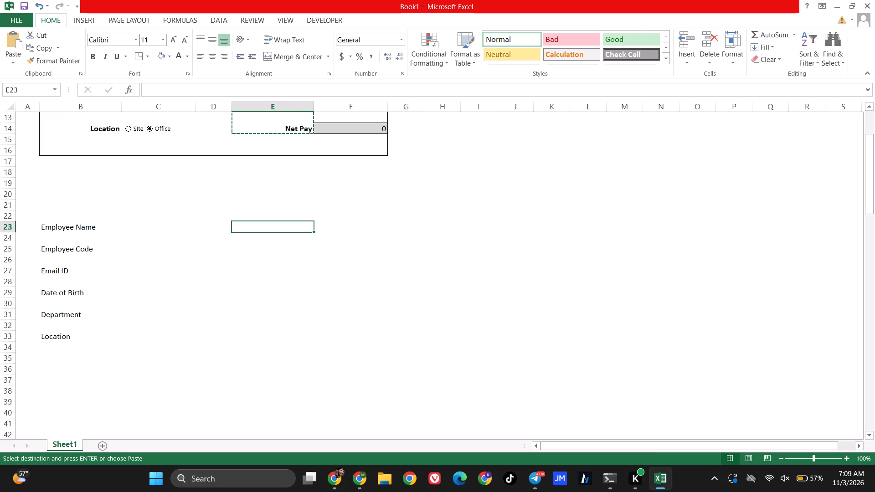
{"action": "left_click", "coordinate": [48, 348]}
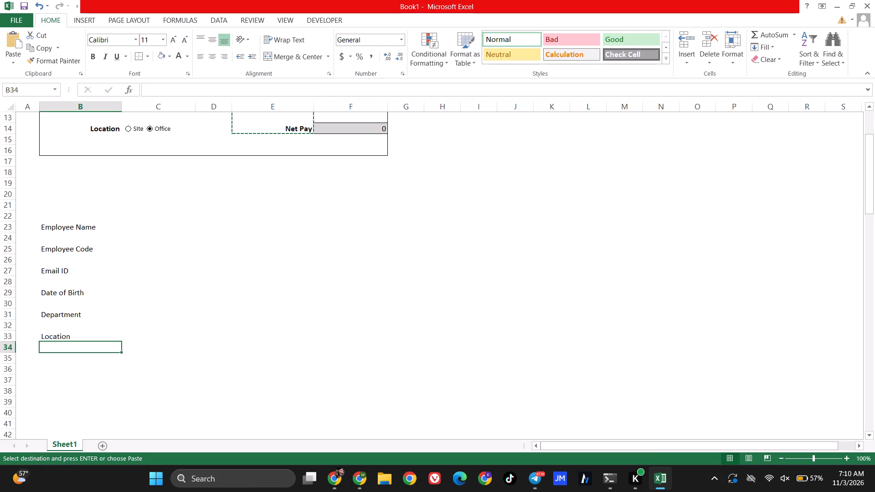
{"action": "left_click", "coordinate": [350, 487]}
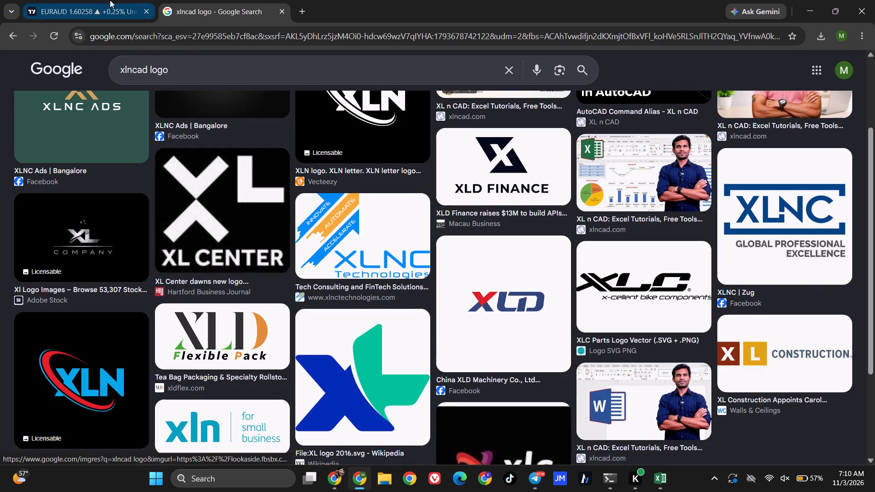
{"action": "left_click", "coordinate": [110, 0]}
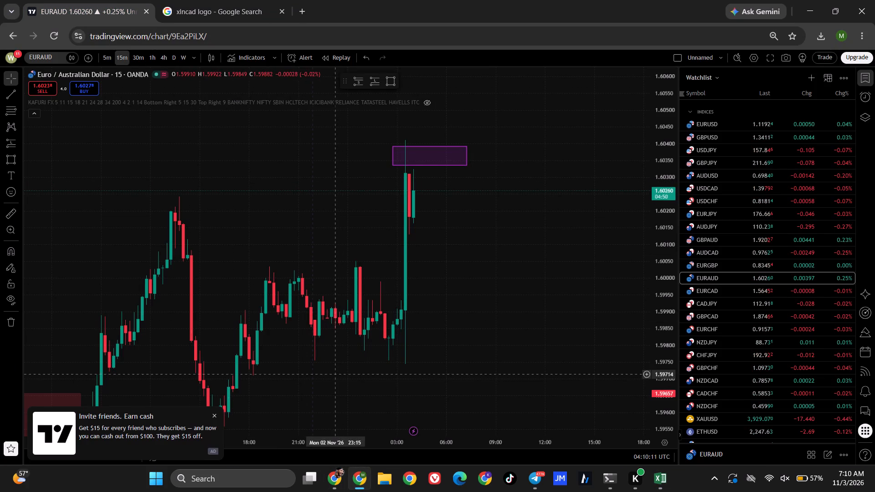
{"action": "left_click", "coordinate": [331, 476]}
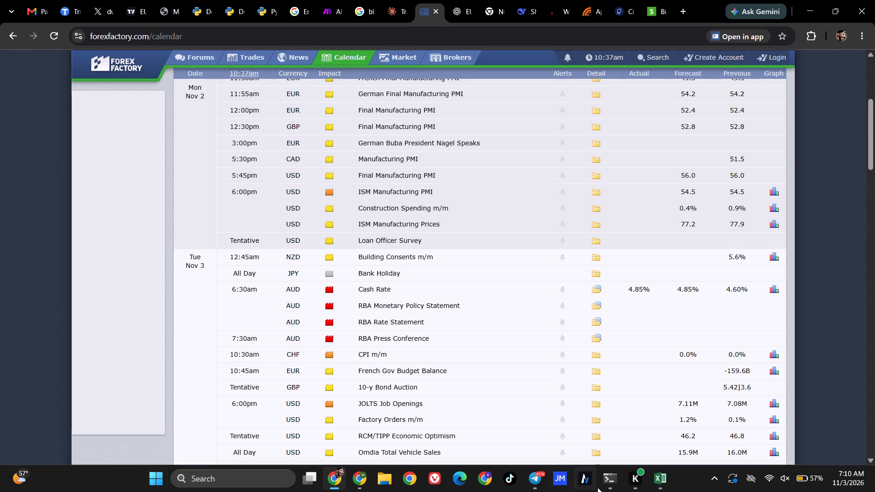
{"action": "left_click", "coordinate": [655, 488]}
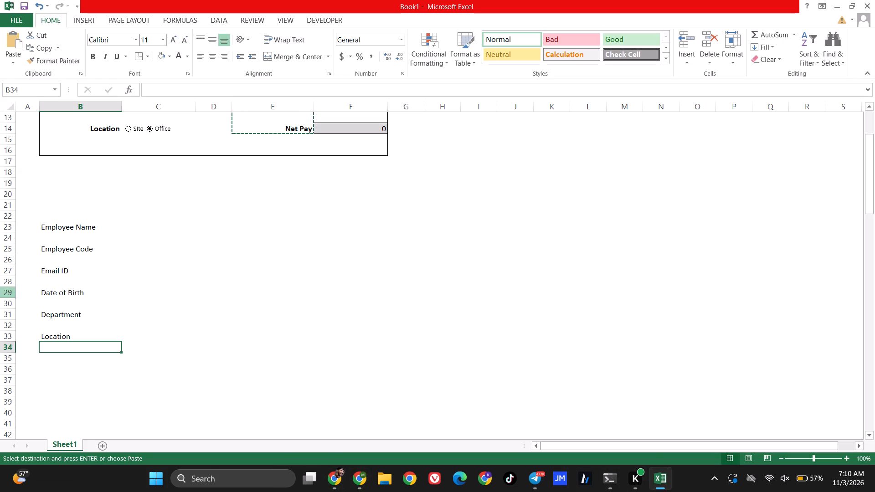
Paste the copied salary labels as values starting at cell B34, directly under Location.
{"action": "right_click", "coordinate": [58, 349]}
{"action": "left_click", "coordinate": [95, 171]}
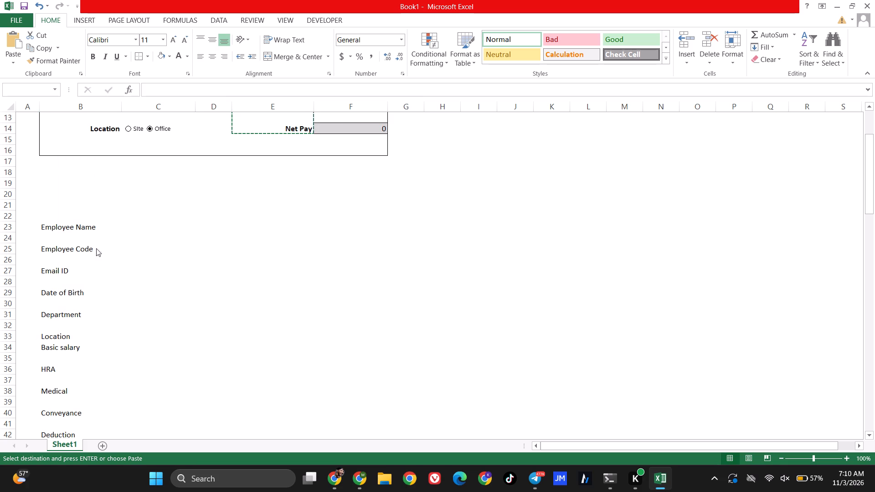
{"action": "scroll", "coordinate": [92, 269], "scroll_direction": "down", "scroll_amount": 5}
{"action": "scroll", "coordinate": [153, 319], "scroll_direction": "down", "scroll_amount": 4}
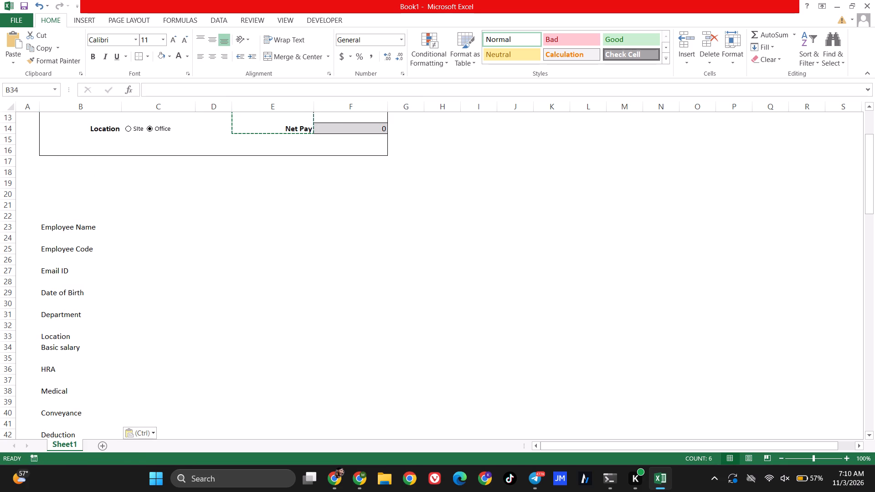
{"action": "scroll", "coordinate": [153, 318], "scroll_direction": "up", "scroll_amount": 8}
{"action": "scroll", "coordinate": [153, 318], "scroll_direction": "down", "scroll_amount": 3}
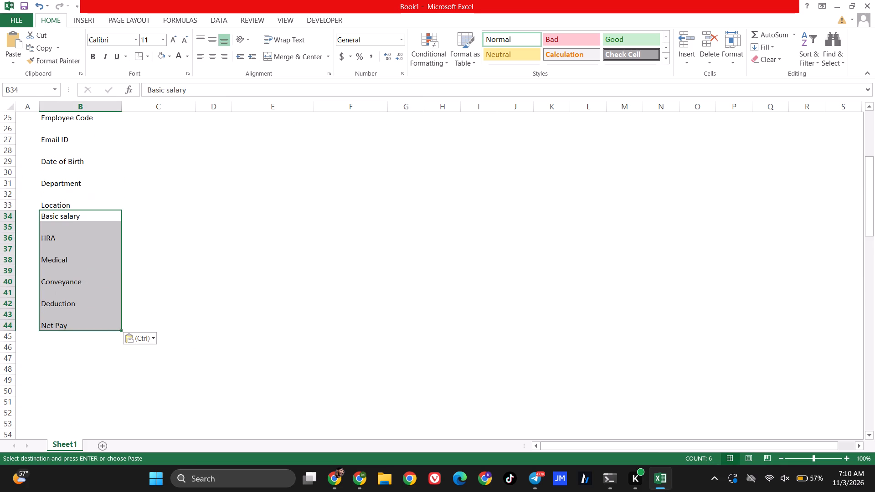
{"action": "scroll", "coordinate": [153, 317], "scroll_direction": "down", "scroll_amount": 1}
{"action": "left_click", "coordinate": [158, 274]}
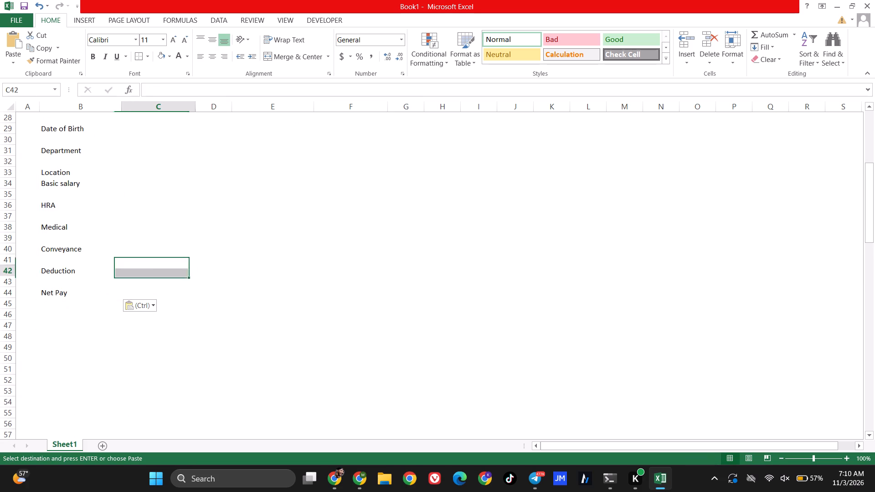
Add a filter to the combined label list in B23:B44, Employee Name through Net Pay.
{"action": "scroll", "coordinate": [155, 278], "scroll_direction": "up", "scroll_amount": 3}
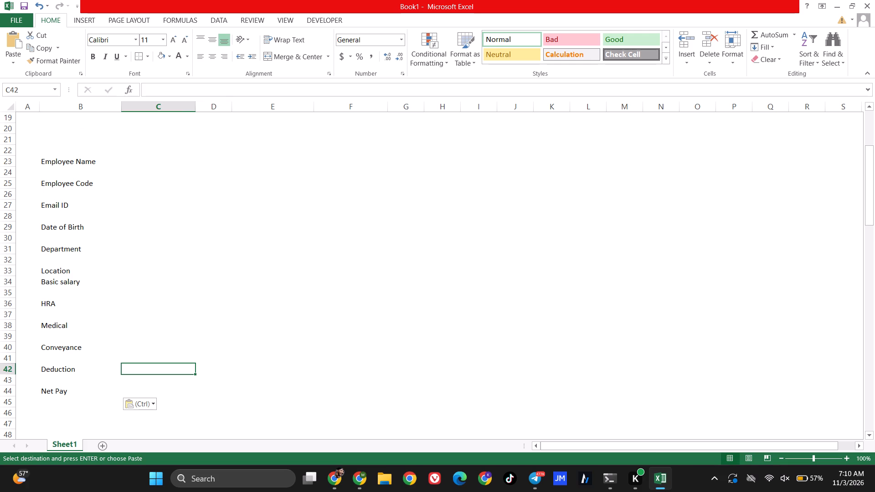
{"action": "left_click_drag", "start_coordinate": [42, 162], "coordinate": [74, 313]}
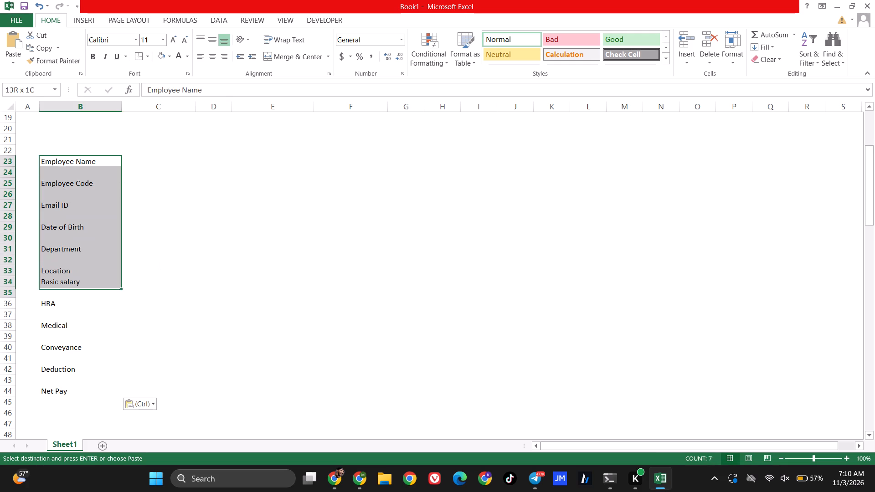
{"action": "left_click_drag", "start_coordinate": [74, 313], "coordinate": [85, 316]}
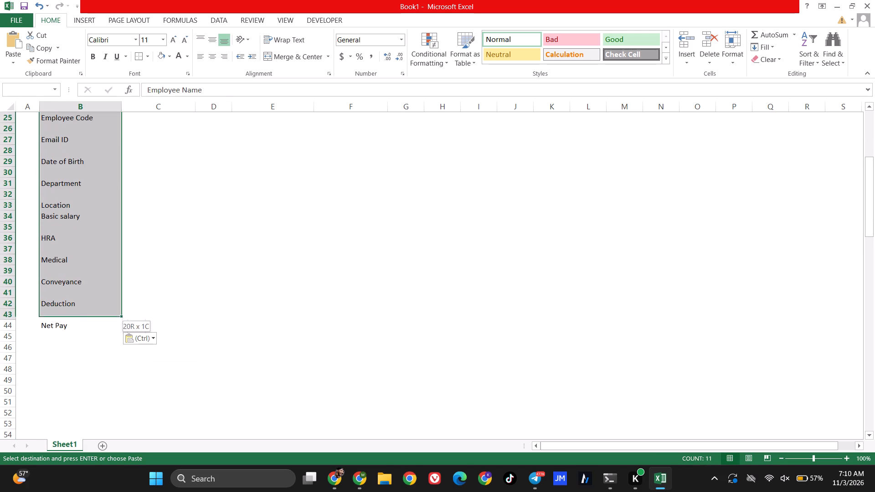
{"action": "left_click_drag", "start_coordinate": [85, 316], "coordinate": [85, 327]}
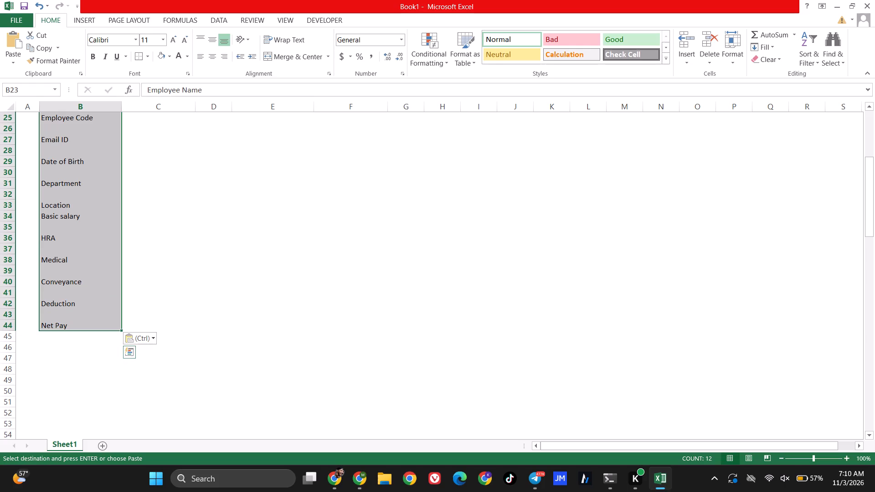
{"action": "left_click", "coordinate": [216, 22]}
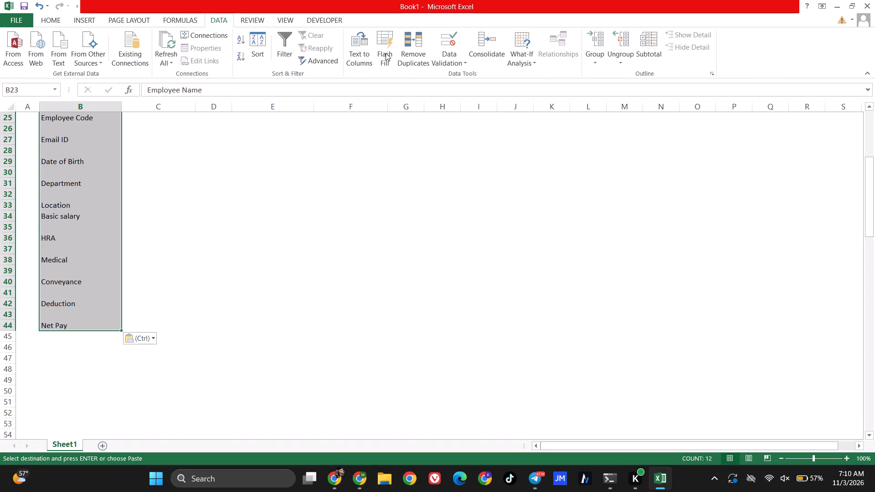
{"action": "left_click", "coordinate": [290, 51]}
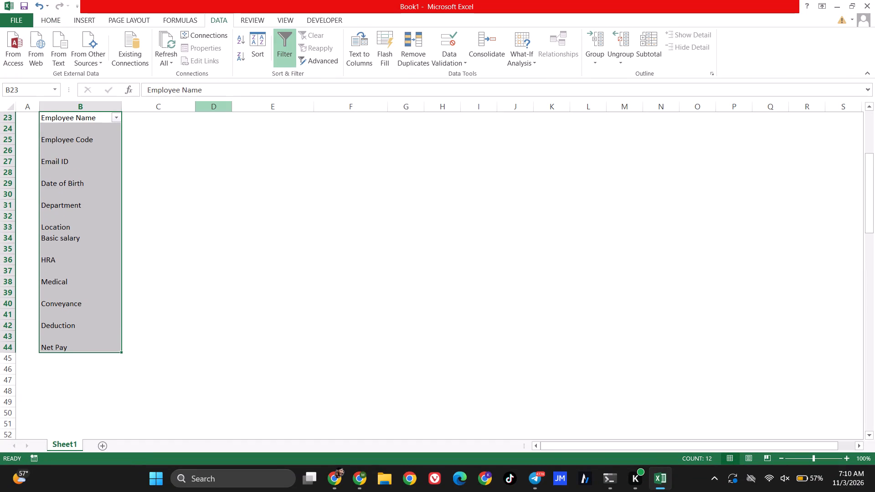
Filter the Employee Name list to show only the (Blanks) entries.
{"action": "left_click", "coordinate": [118, 119]}
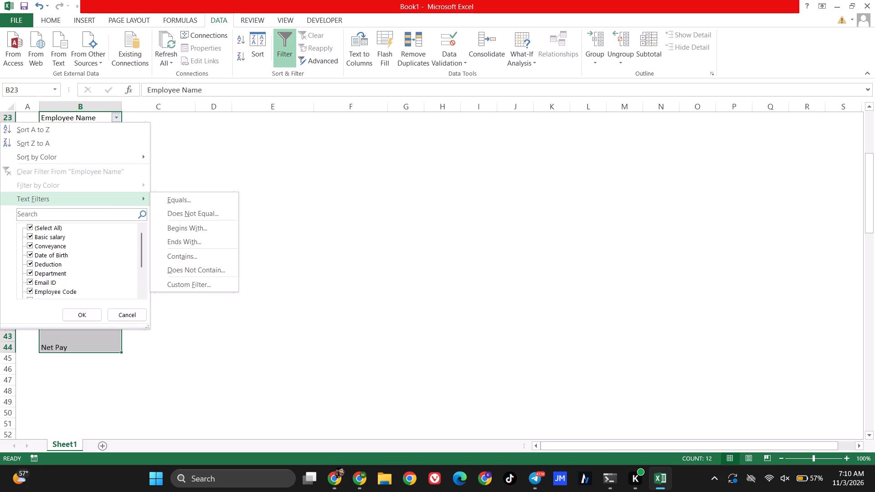
{"action": "left_click", "coordinate": [30, 227]}
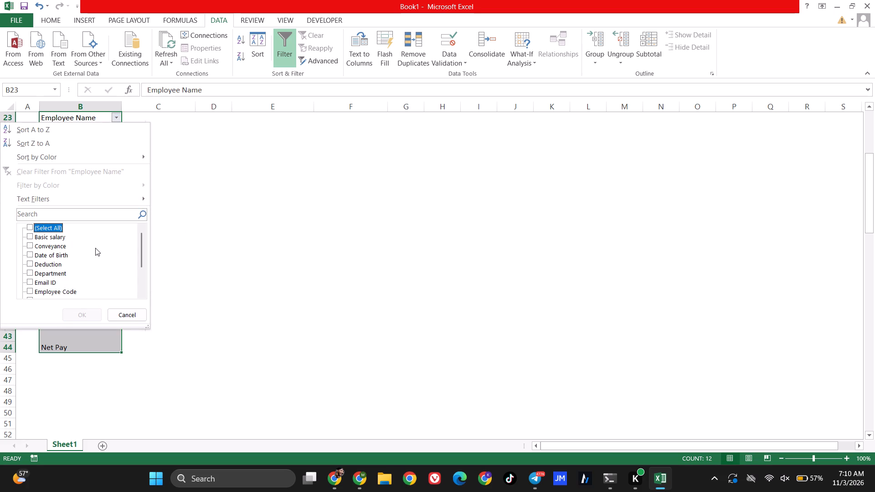
{"action": "scroll", "coordinate": [95, 248], "scroll_direction": "down", "scroll_amount": 5}
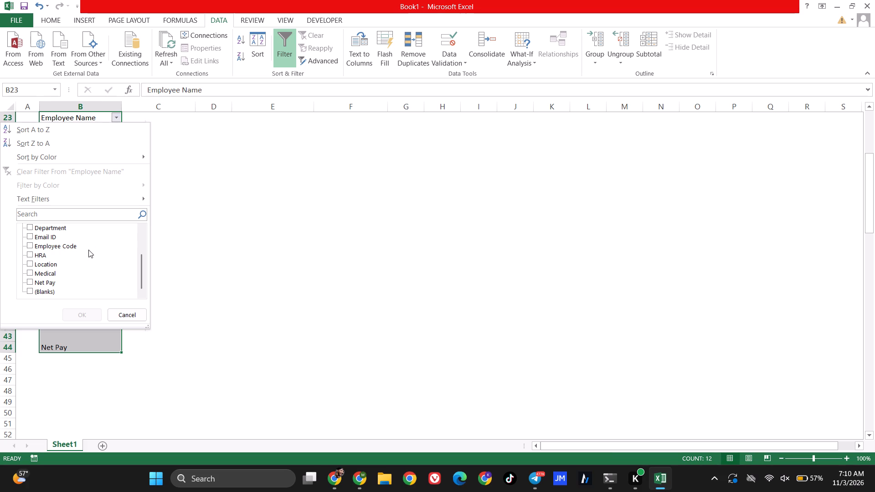
{"action": "left_click", "coordinate": [29, 290]}
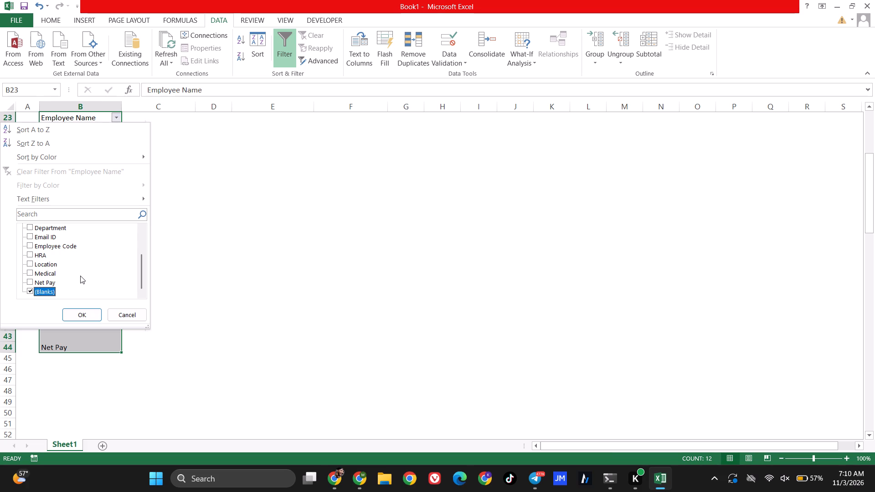
{"action": "left_click", "coordinate": [80, 313]}
{"action": "scroll", "coordinate": [133, 294], "scroll_direction": "up", "scroll_amount": 2}
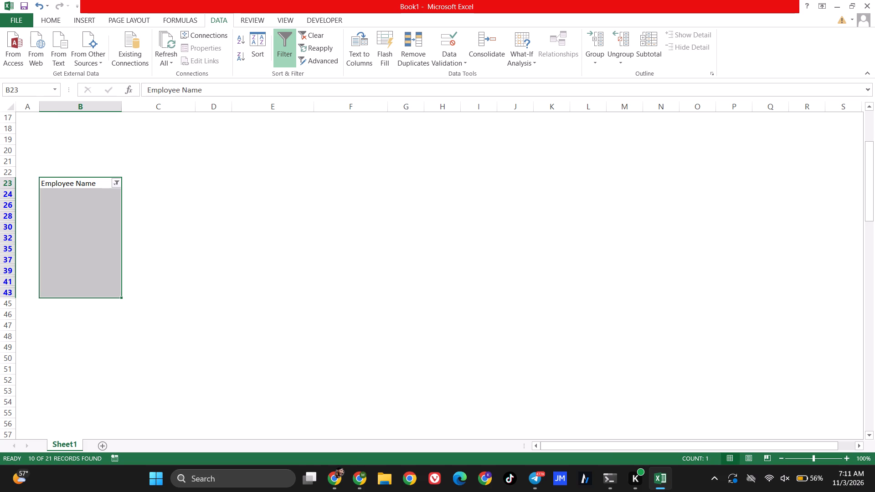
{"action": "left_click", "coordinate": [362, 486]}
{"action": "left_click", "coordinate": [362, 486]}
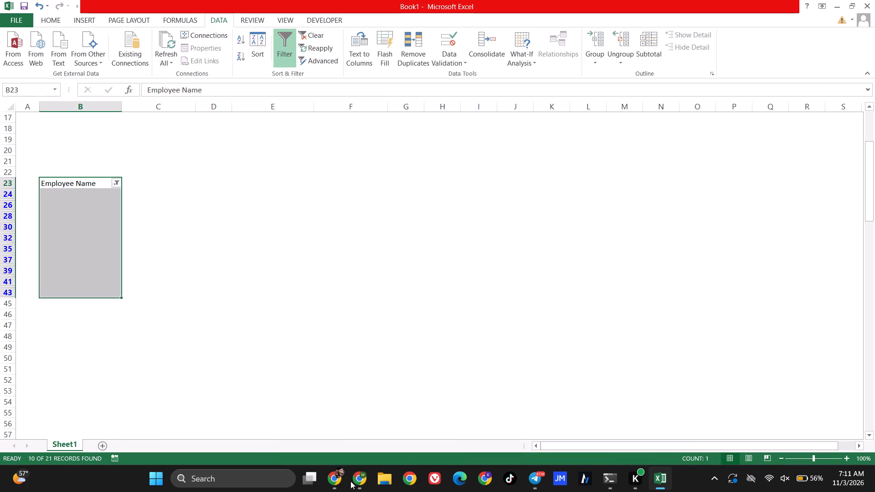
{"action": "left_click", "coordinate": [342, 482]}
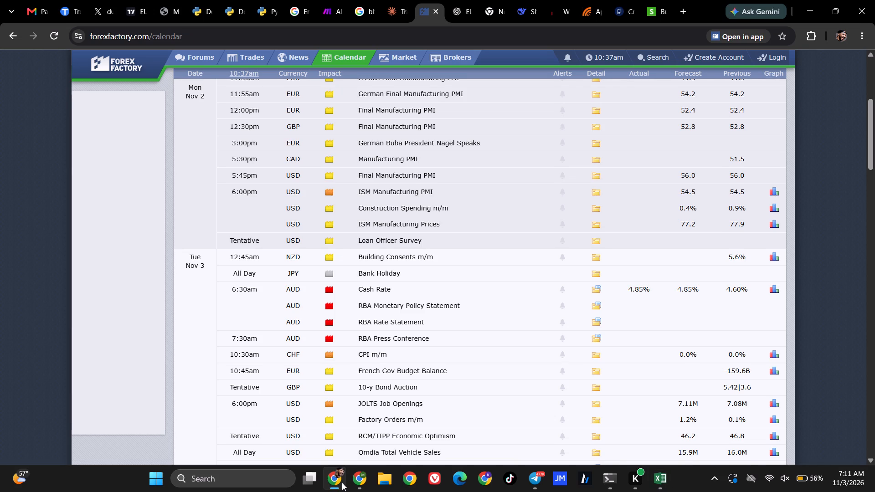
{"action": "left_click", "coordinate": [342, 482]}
Delete the filtered blank rows from row 24 through row 43.
{"action": "scroll", "coordinate": [130, 180], "scroll_direction": "down", "scroll_amount": 1}
{"action": "scroll", "coordinate": [130, 180], "scroll_direction": "up", "scroll_amount": 1}
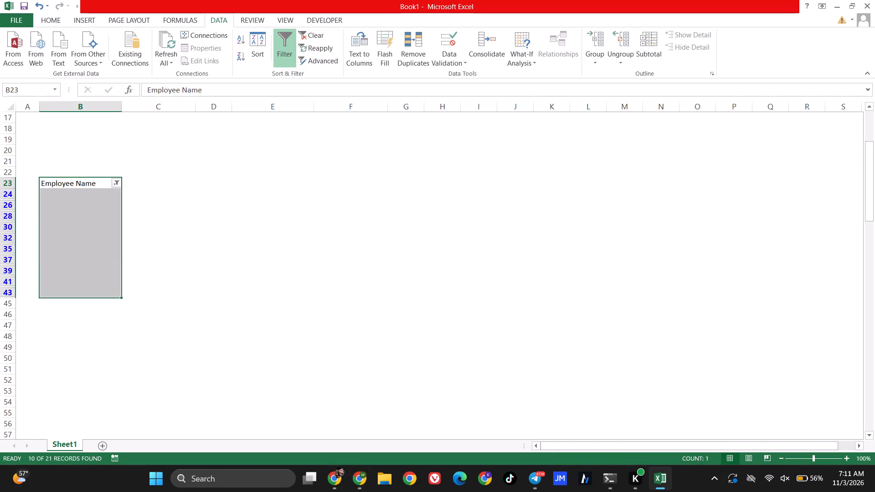
{"action": "left_click_drag", "start_coordinate": [11, 195], "coordinate": [0, 272]}
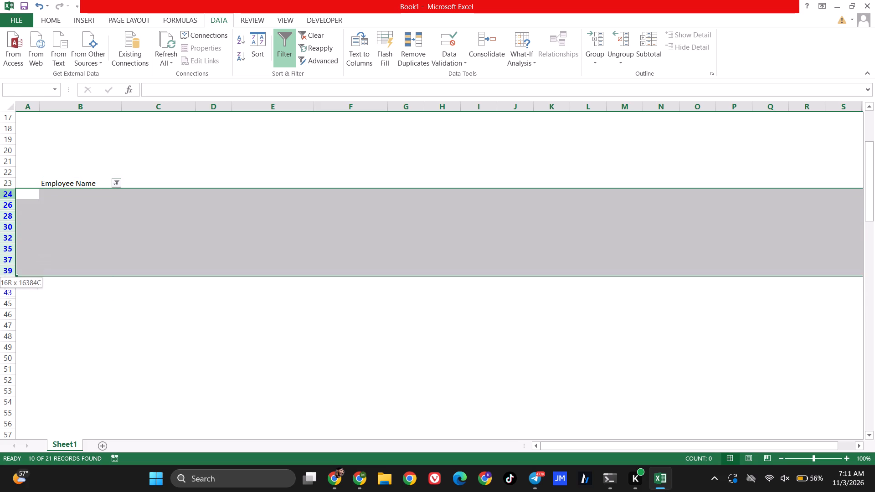
{"action": "left_click_drag", "start_coordinate": [0, 272], "coordinate": [0, 297]}
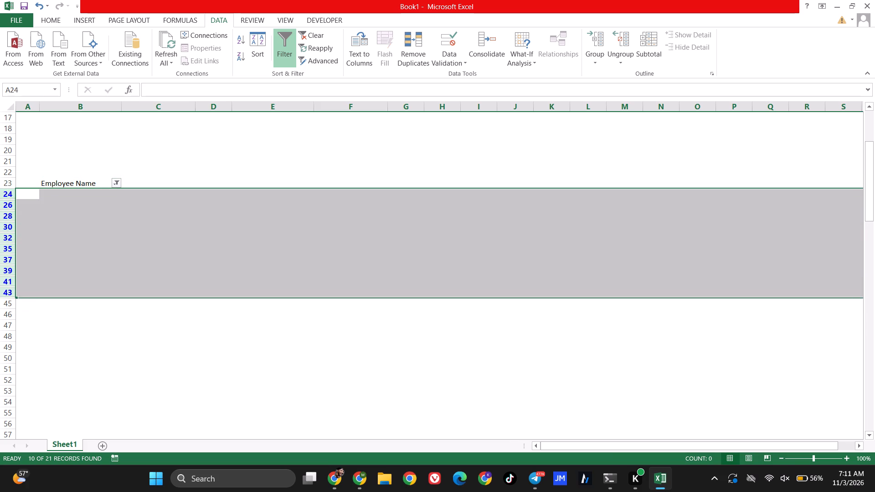
{"action": "right_click", "coordinate": [7, 277]}
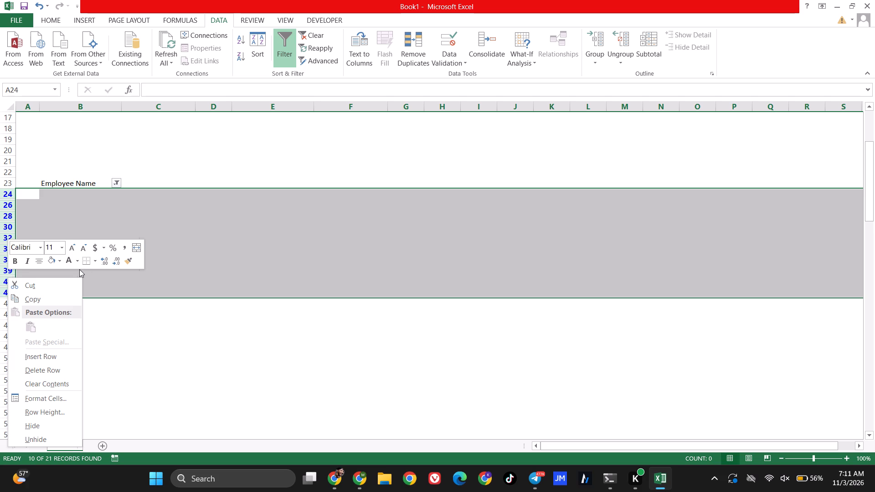
{"action": "left_click", "coordinate": [59, 366]}
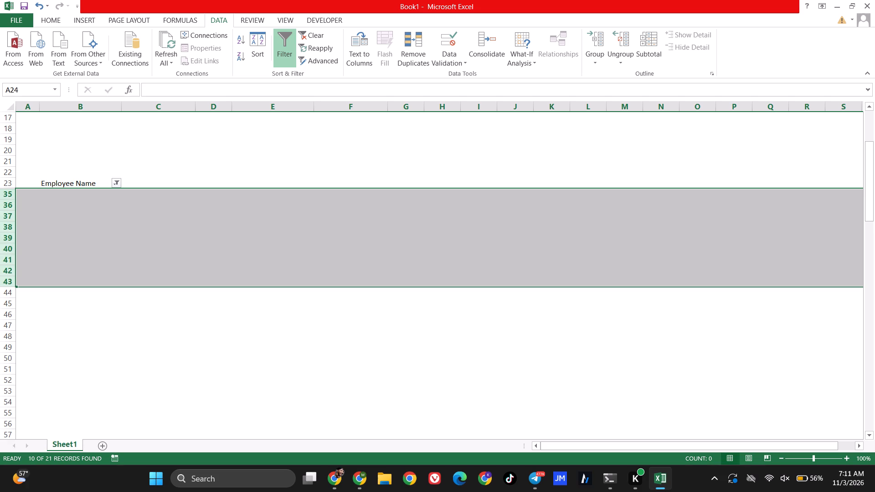
Remove the filter from the label list.
{"action": "left_click", "coordinate": [283, 56]}
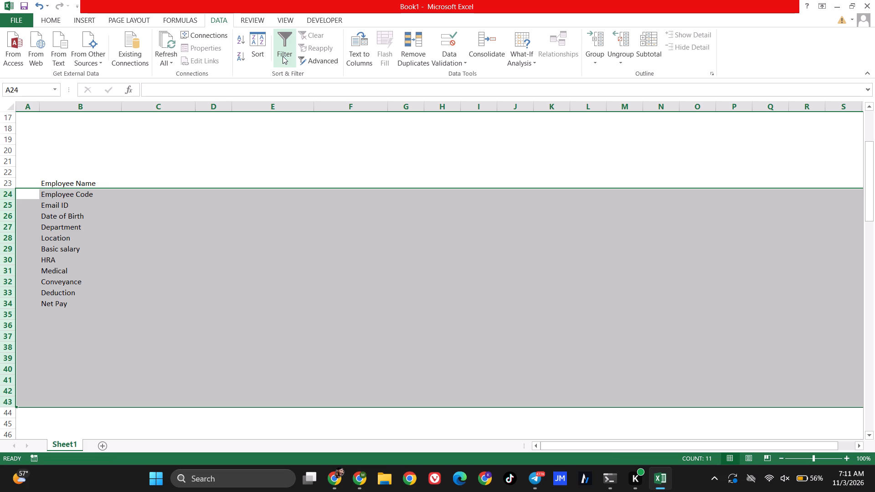
Examine the employee form's input cells and compare them with the field label list below the form.
{"action": "left_click", "coordinate": [163, 180]}
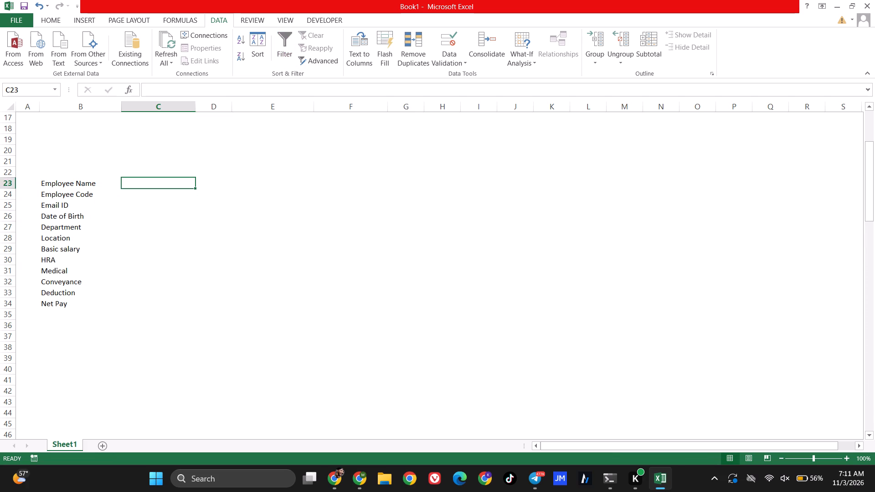
{"action": "scroll", "coordinate": [145, 204], "scroll_direction": "up", "scroll_amount": 6}
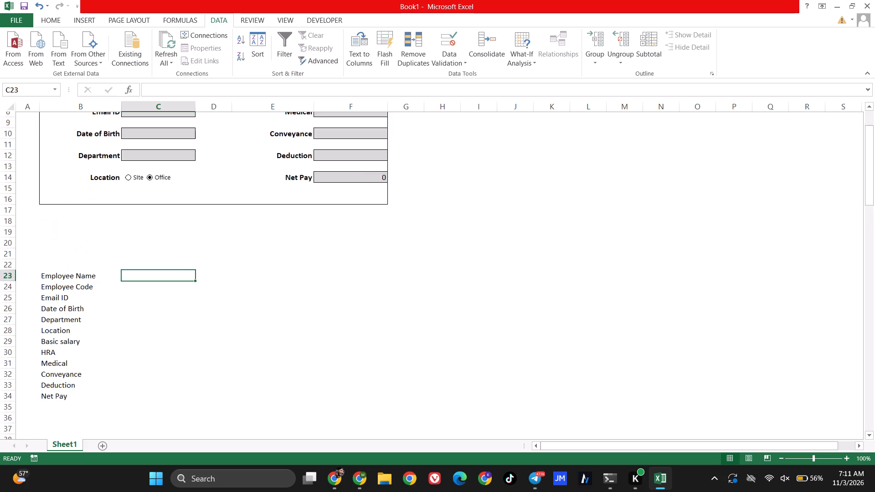
{"action": "scroll", "coordinate": [145, 203], "scroll_direction": "up", "scroll_amount": 2}
{"action": "scroll", "coordinate": [145, 203], "scroll_direction": "down", "scroll_amount": 1}
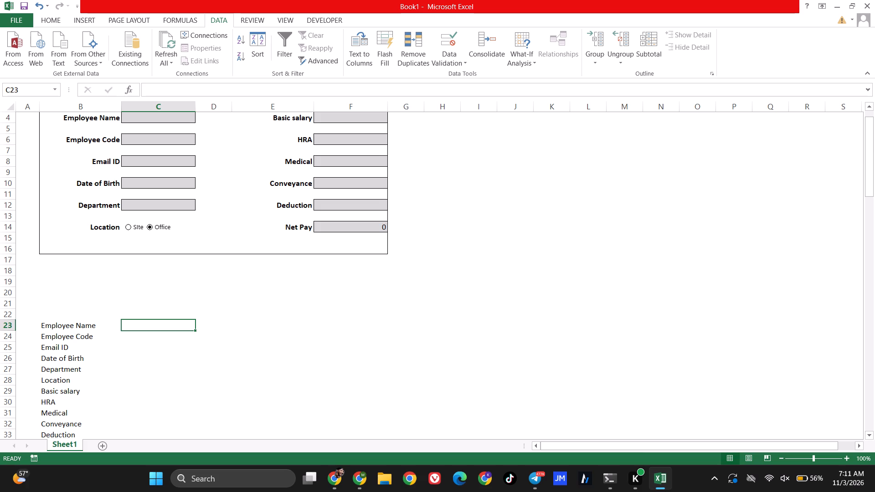
{"action": "scroll", "coordinate": [145, 203], "scroll_direction": "down", "scroll_amount": 2}
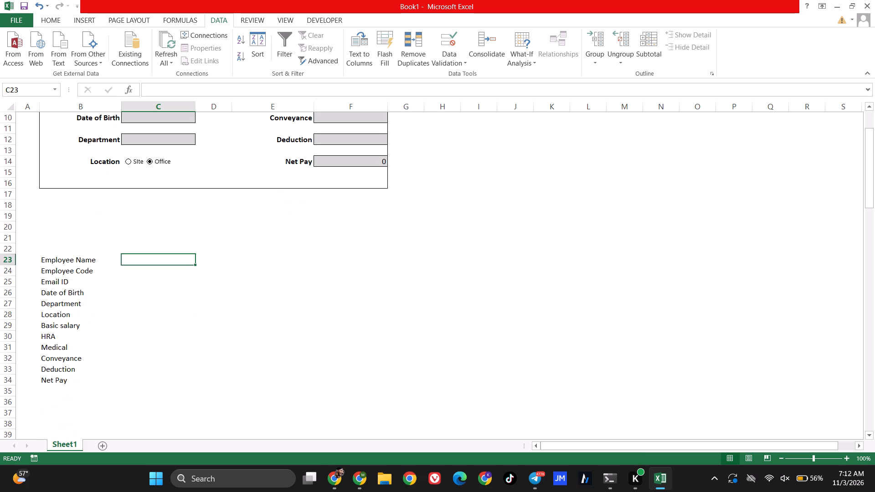
{"action": "scroll", "coordinate": [151, 234], "scroll_direction": "down", "scroll_amount": 1}
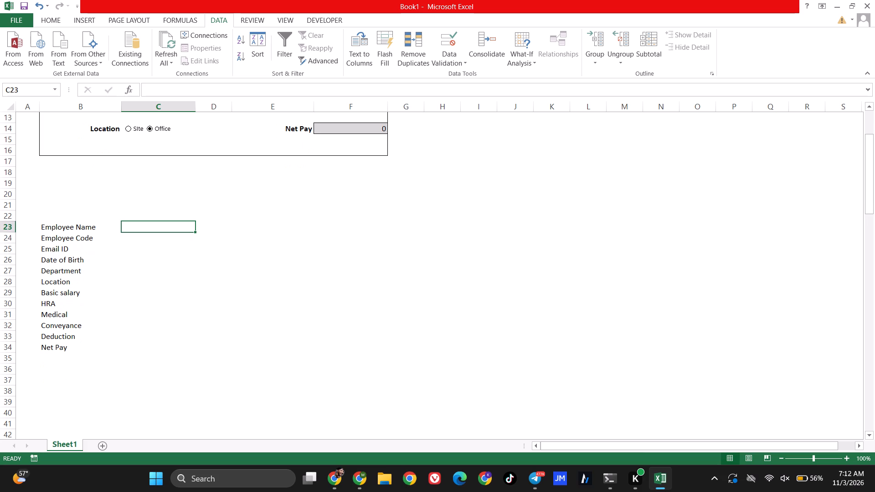
{"action": "scroll", "coordinate": [151, 228], "scroll_direction": "up", "scroll_amount": 6}
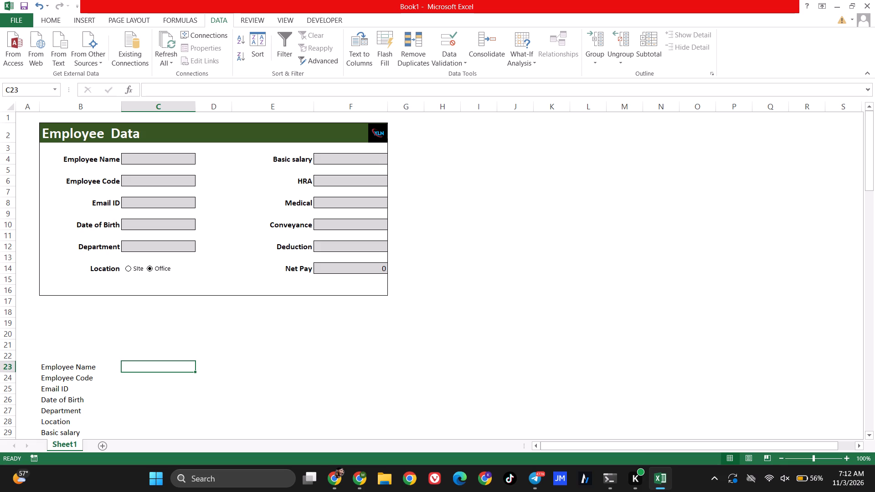
{"action": "left_click", "coordinate": [172, 164]}
{"action": "left_click", "coordinate": [172, 186]}
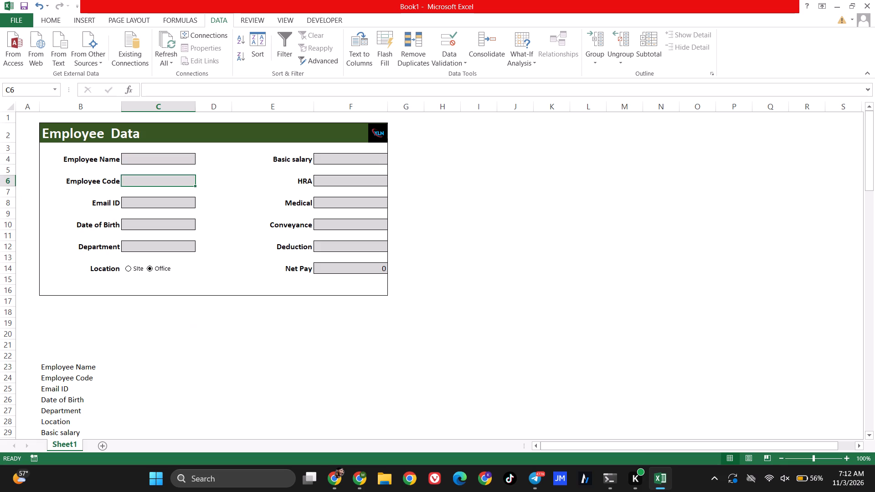
{"action": "left_click", "coordinate": [164, 203]}
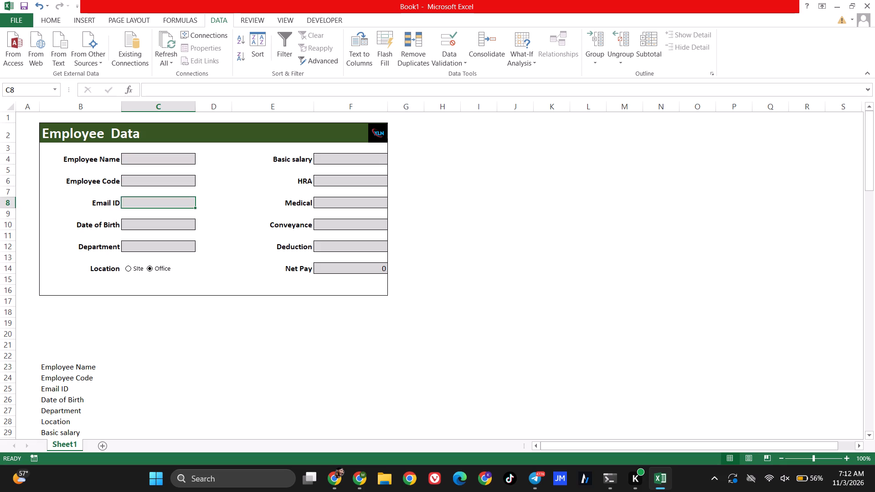
{"action": "scroll", "coordinate": [162, 213], "scroll_direction": "down", "scroll_amount": 1}
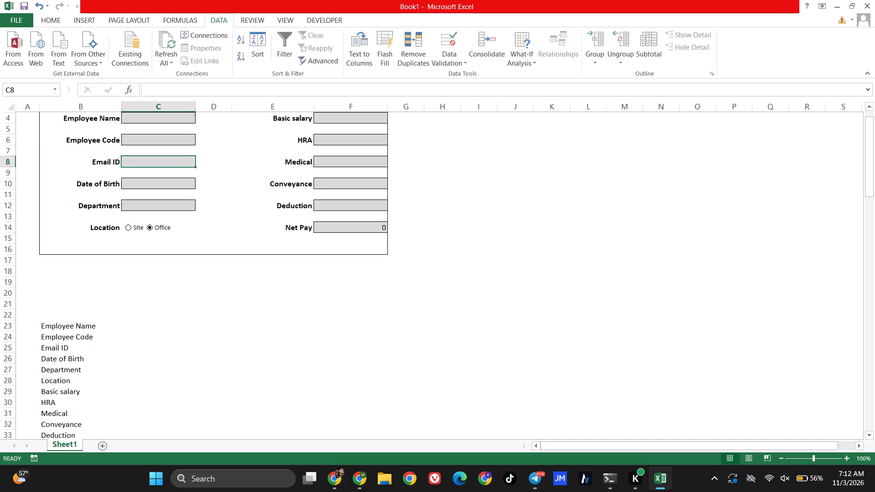
{"action": "scroll", "coordinate": [160, 209], "scroll_direction": "down", "scroll_amount": 3}
{"action": "scroll", "coordinate": [160, 209], "scroll_direction": "up", "scroll_amount": 7}
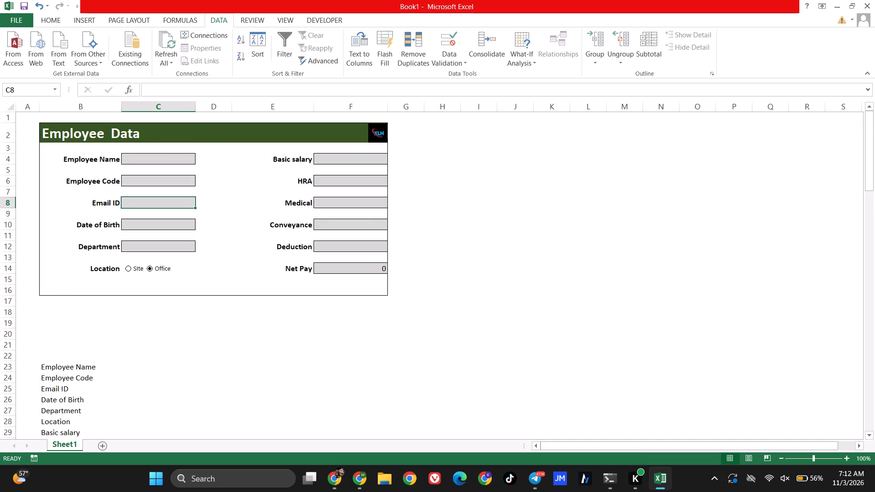
{"action": "left_click", "coordinate": [153, 157]}
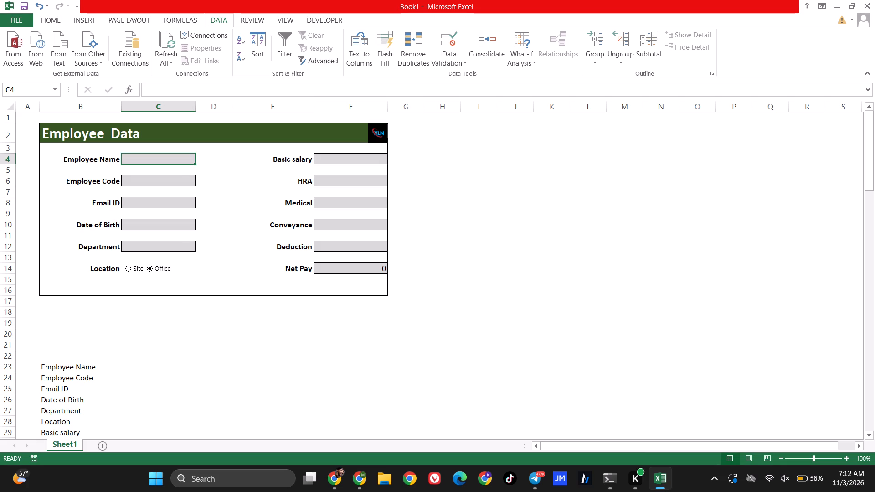
Link cell C23 beside the Employee Name label to the form's Employee Name cell with =C4.
{"action": "left_click", "coordinate": [53, 368]}
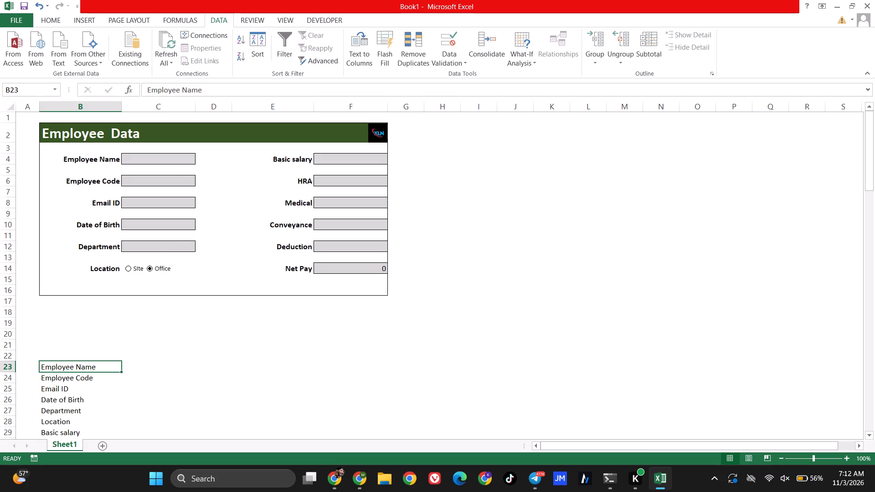
{"action": "left_click", "coordinate": [140, 367]}
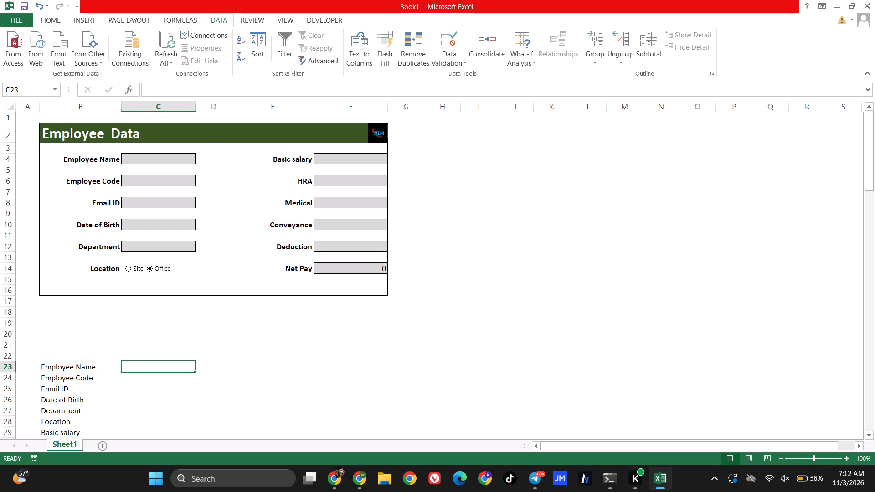
{"action": "key", "text": "equal"}
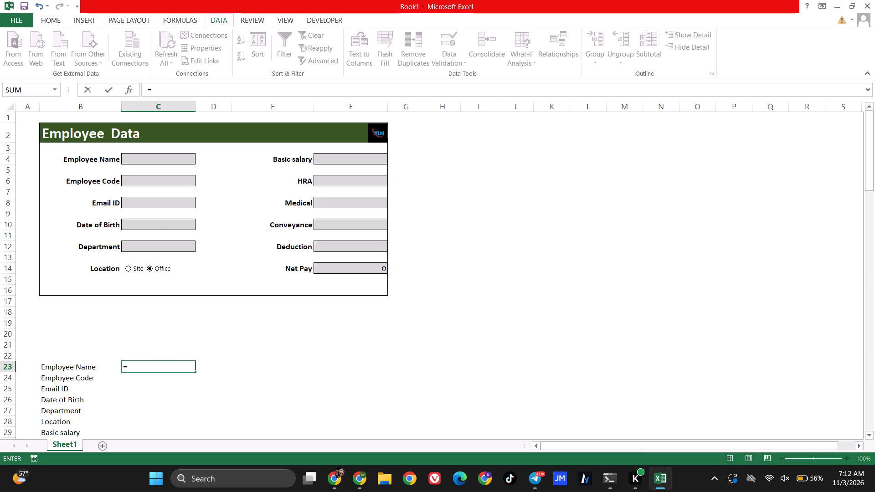
{"action": "scroll", "coordinate": [0, 173], "scroll_direction": "up", "scroll_amount": 2}
{"action": "left_click", "coordinate": [148, 157]}
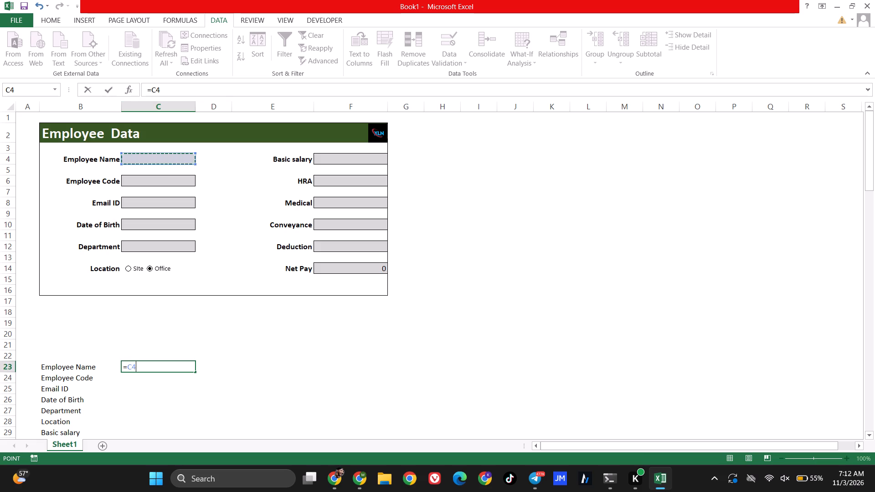
{"action": "key", "text": "Return"}
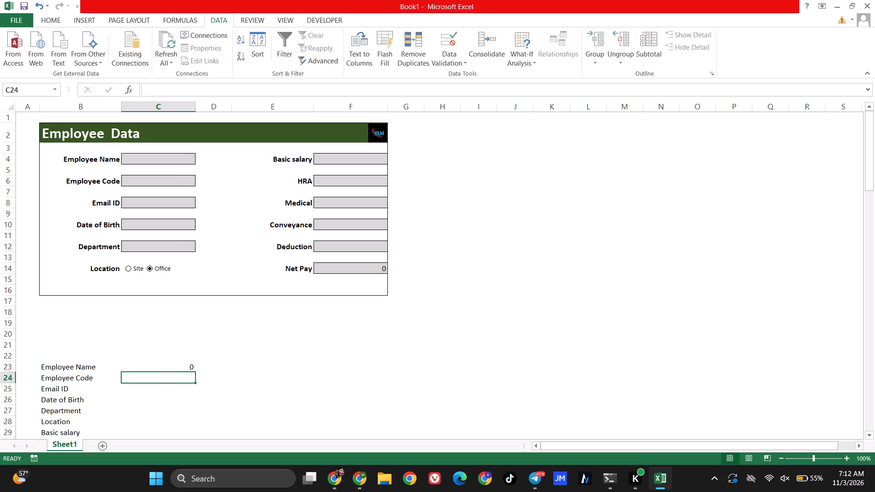
Enter John as the Employee Name in the form.
{"action": "left_click", "coordinate": [154, 155]}
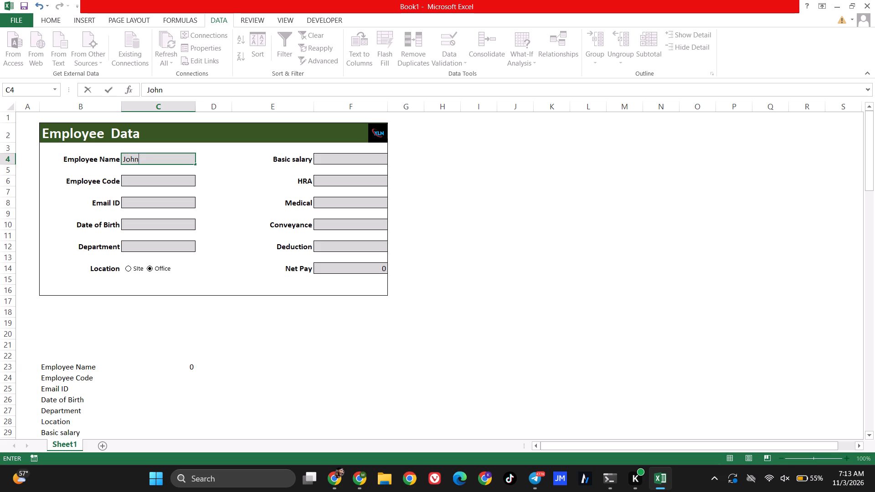
{"action": "key", "text": "Return"}
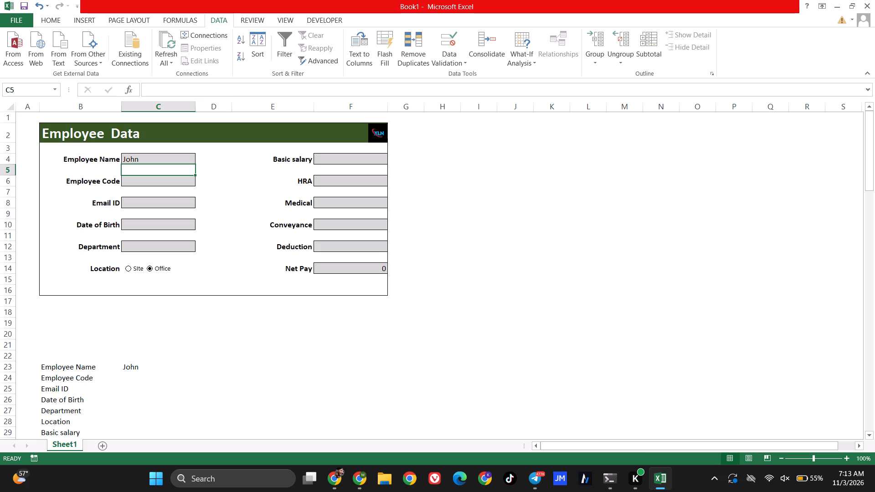
Link the Employee Code, Email ID and Date of Birth rows in C24:C26 to form cells C6, C8 and C10.
{"action": "left_click", "coordinate": [123, 376]}
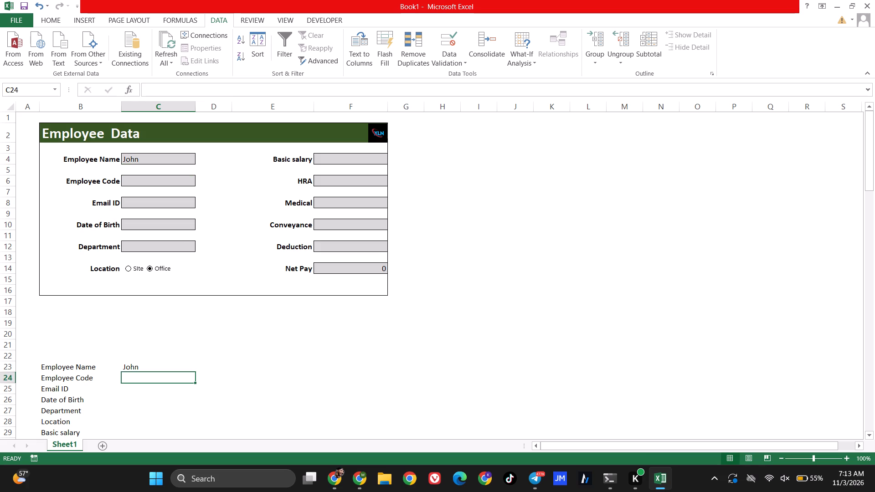
{"action": "key", "text": "equal"}
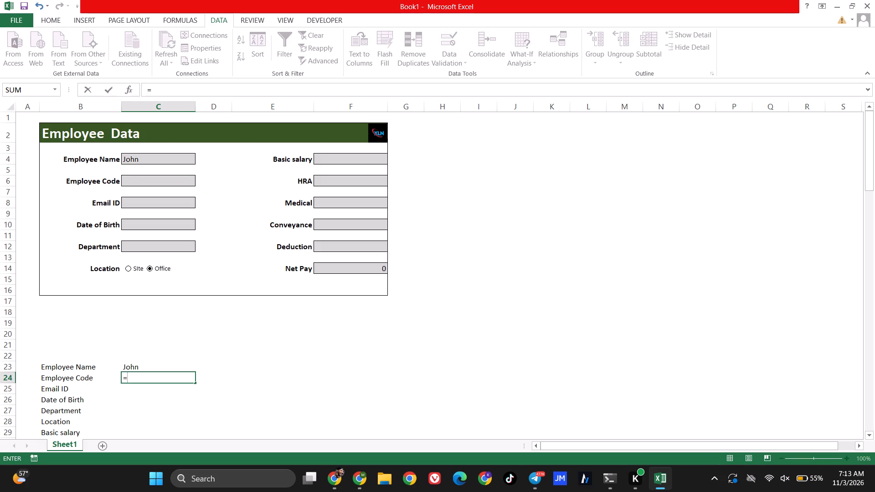
{"action": "left_click", "coordinate": [150, 177]}
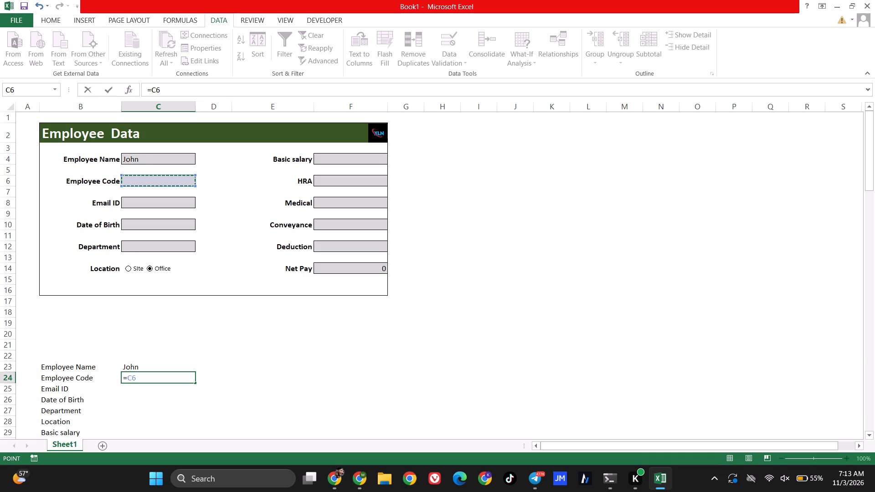
{"action": "key", "text": "Return"}
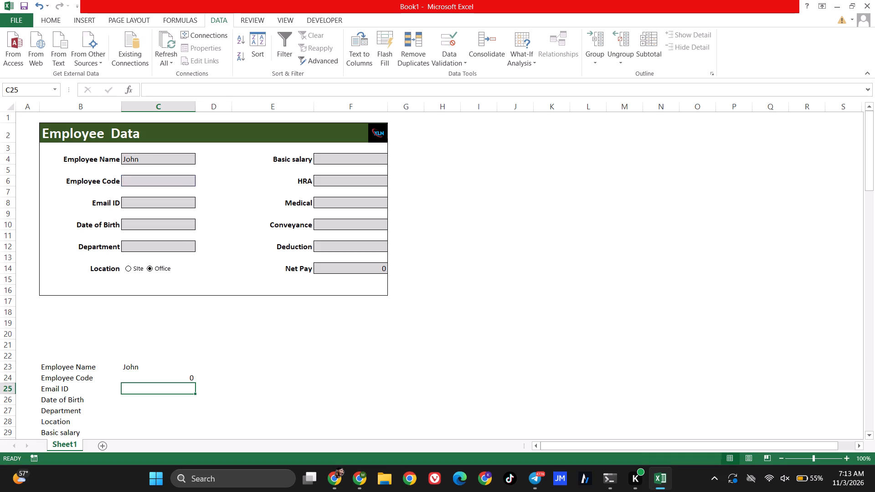
{"action": "scroll", "coordinate": [145, 237], "scroll_direction": "down", "scroll_amount": 1}
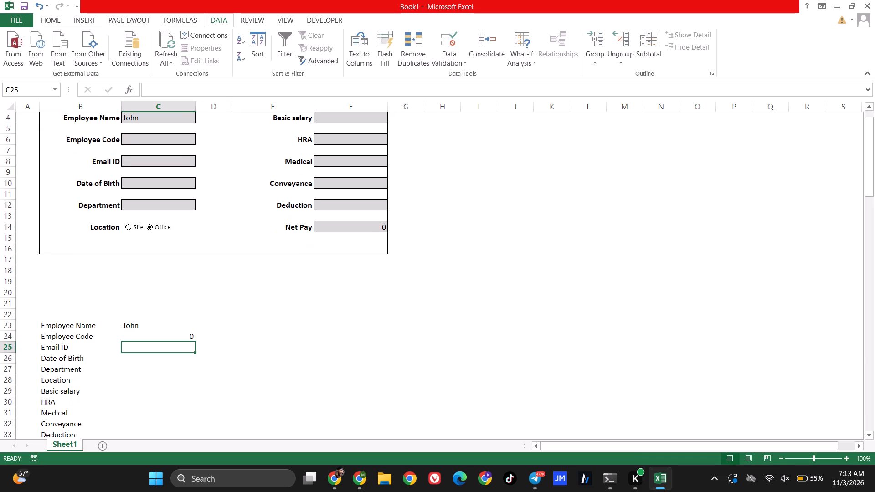
{"action": "key", "text": "equal"}
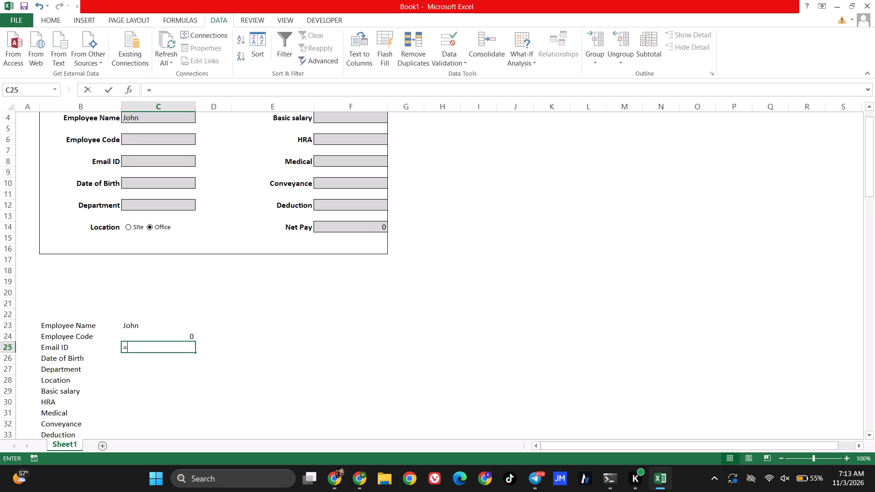
{"action": "left_click", "coordinate": [138, 161]}
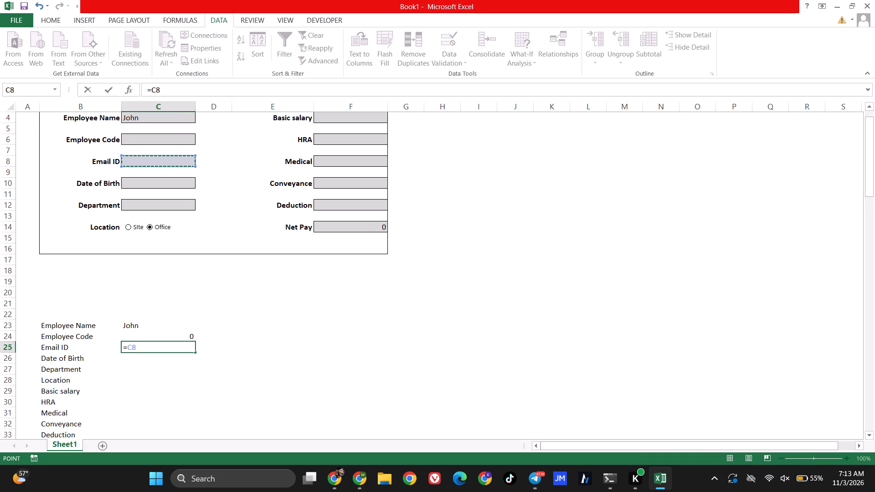
{"action": "key", "text": "Return"}
{"action": "left_click", "coordinate": [150, 188]}
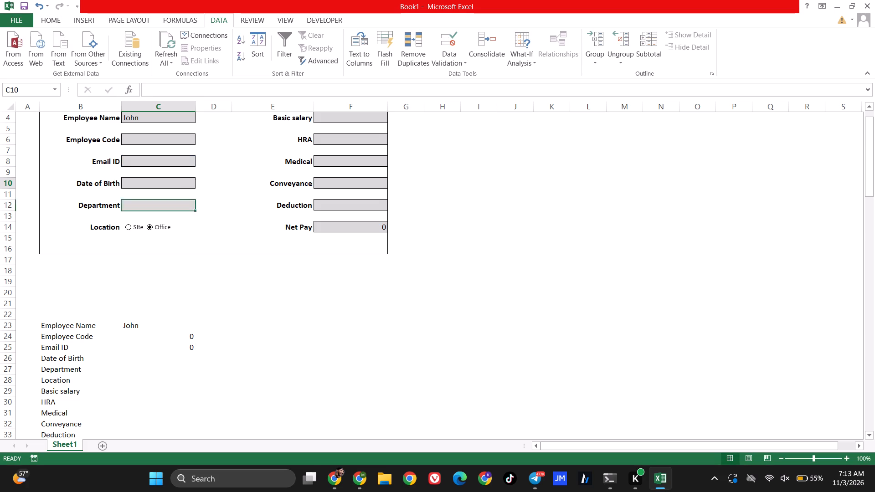
{"action": "left_click", "coordinate": [164, 360]}
{"action": "key", "text": "equal"}
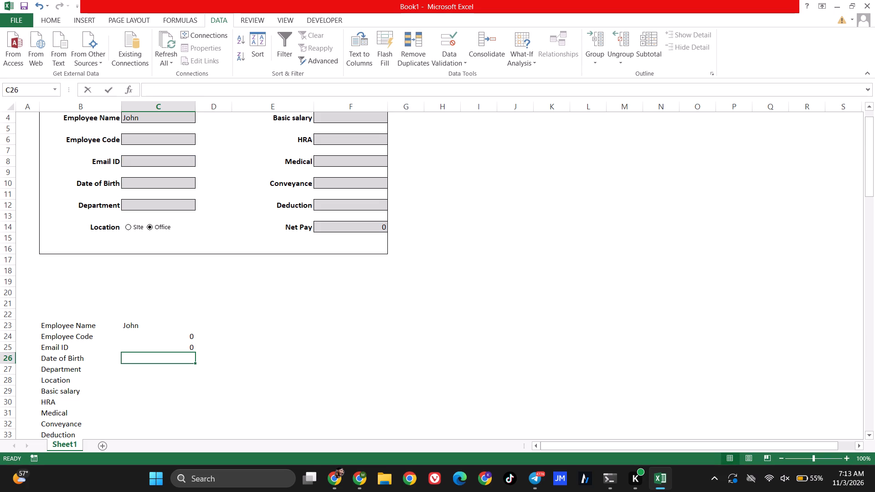
{"action": "left_click", "coordinate": [145, 184]}
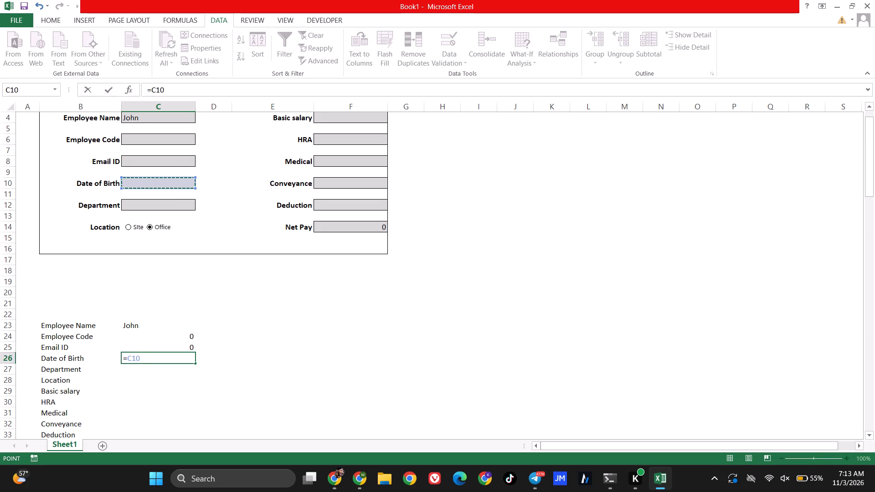
{"action": "key", "text": "Return"}
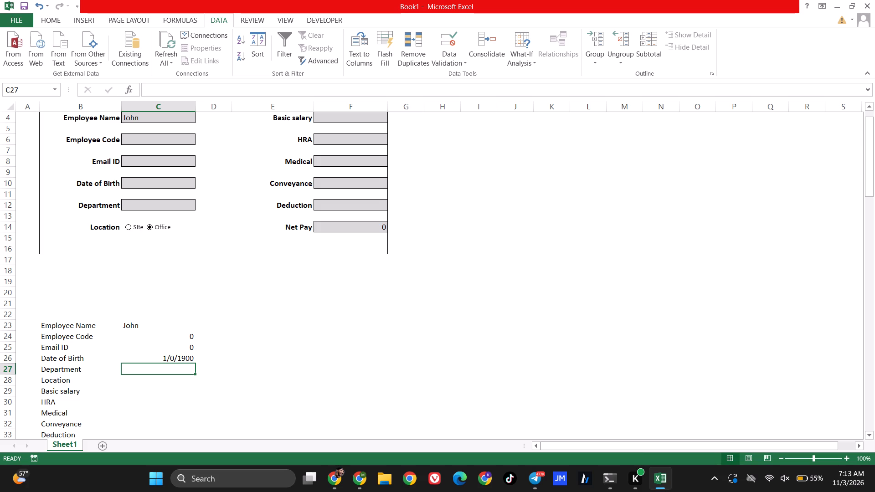
Enter the formula =C10 in cell C27 beside the Department label.
{"action": "key", "text": "equal"}
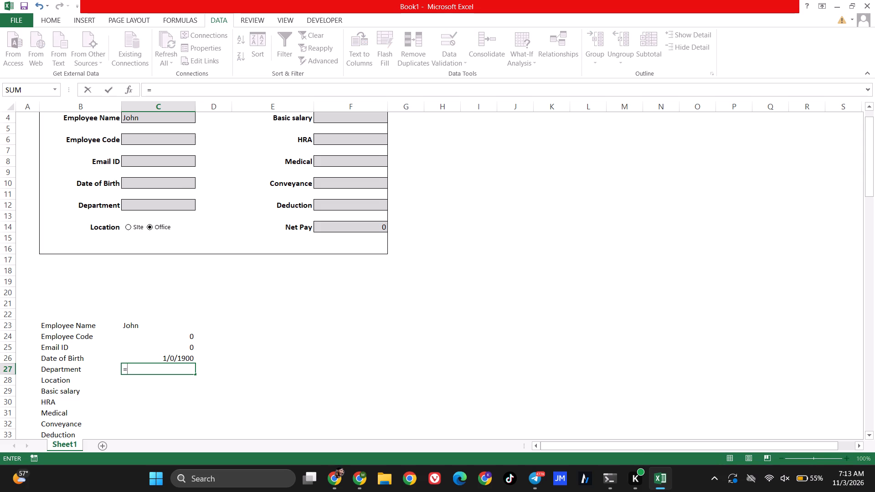
{"action": "left_click", "coordinate": [143, 187]}
{"action": "key", "text": "Return"}
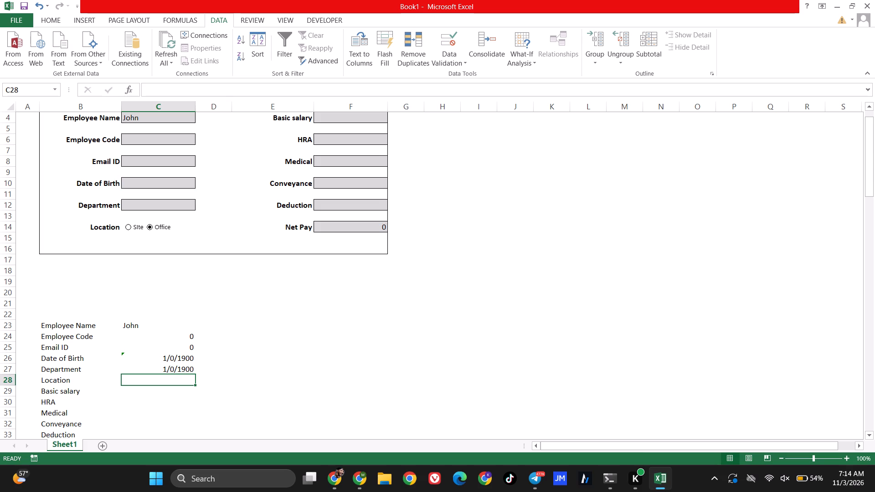
Choose Technical as the Department in the form.
{"action": "left_click", "coordinate": [145, 204]}
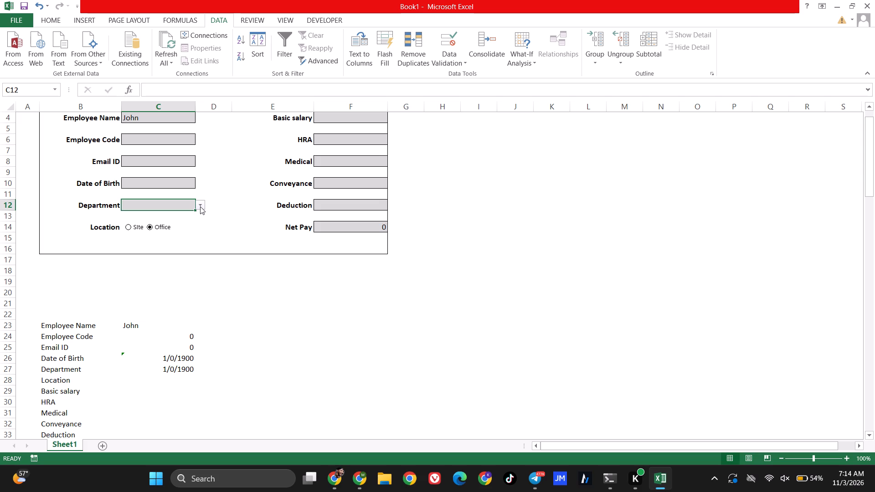
{"action": "left_click", "coordinate": [200, 206]}
{"action": "left_click", "coordinate": [170, 216]}
Replace the formula beside the Department label in C27 with =C12.
{"action": "left_click", "coordinate": [167, 368]}
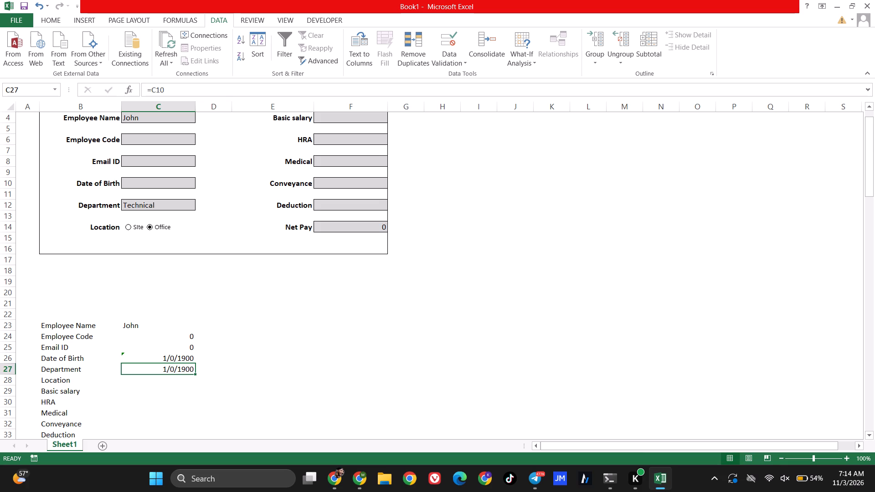
{"action": "key", "text": "BackSpace"}
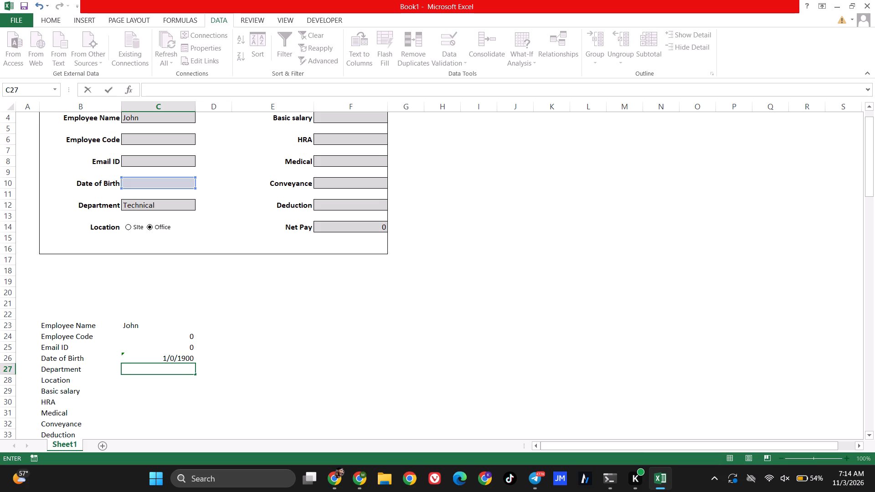
{"action": "key", "text": "equal"}
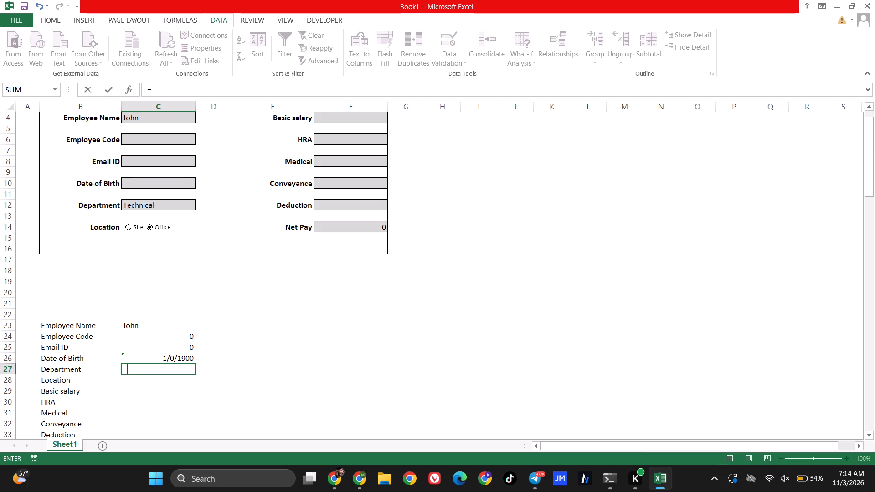
{"action": "left_click", "coordinate": [154, 207]}
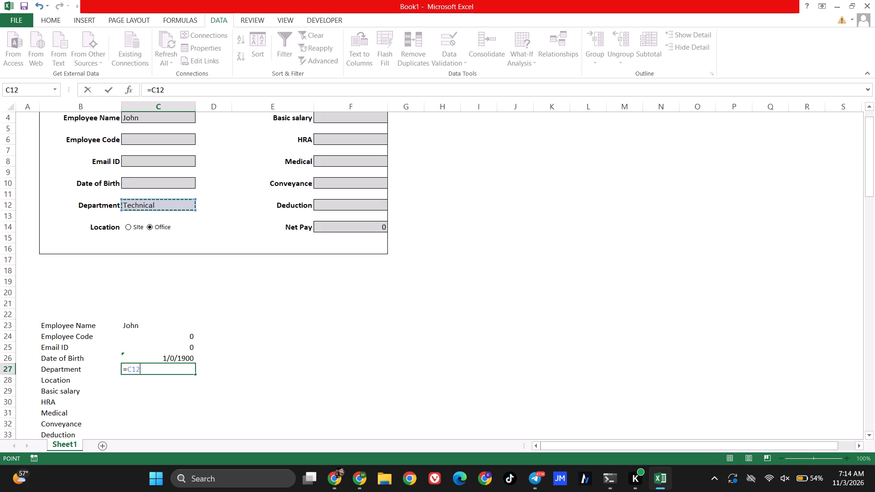
{"action": "key", "text": "Return"}
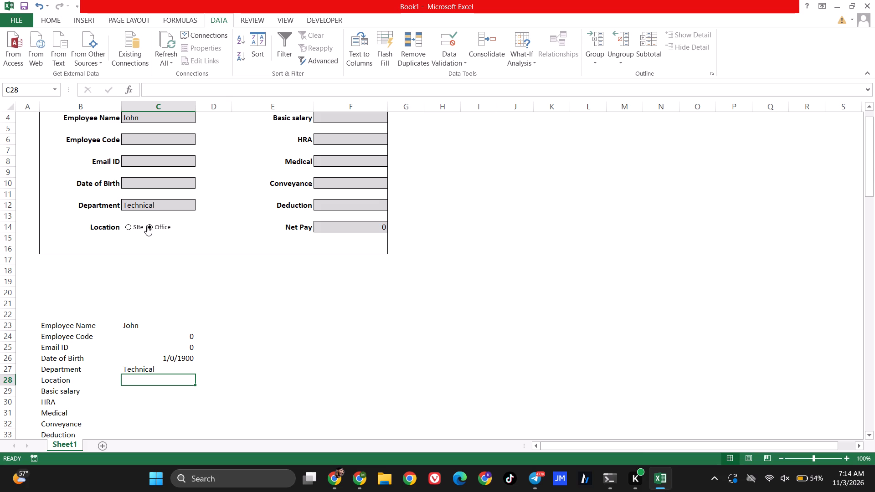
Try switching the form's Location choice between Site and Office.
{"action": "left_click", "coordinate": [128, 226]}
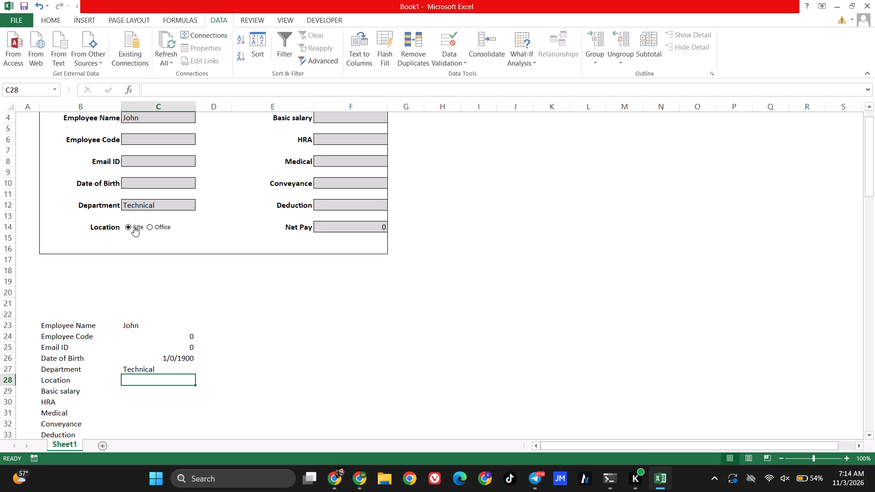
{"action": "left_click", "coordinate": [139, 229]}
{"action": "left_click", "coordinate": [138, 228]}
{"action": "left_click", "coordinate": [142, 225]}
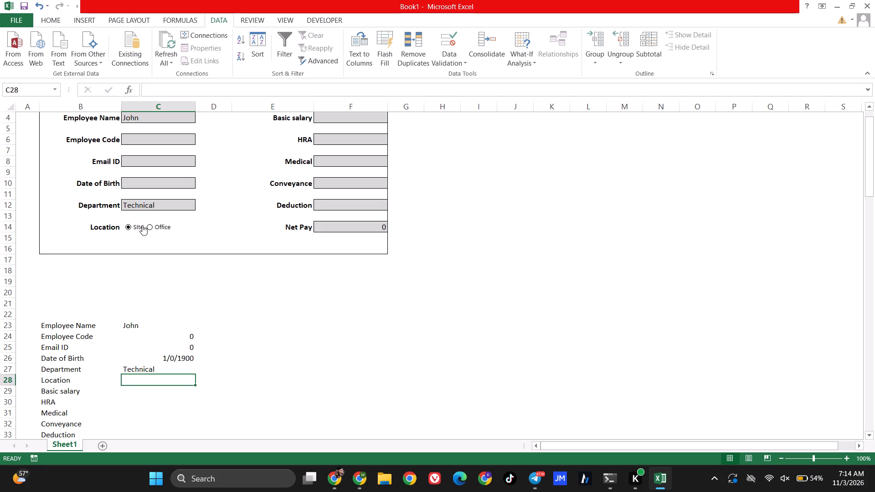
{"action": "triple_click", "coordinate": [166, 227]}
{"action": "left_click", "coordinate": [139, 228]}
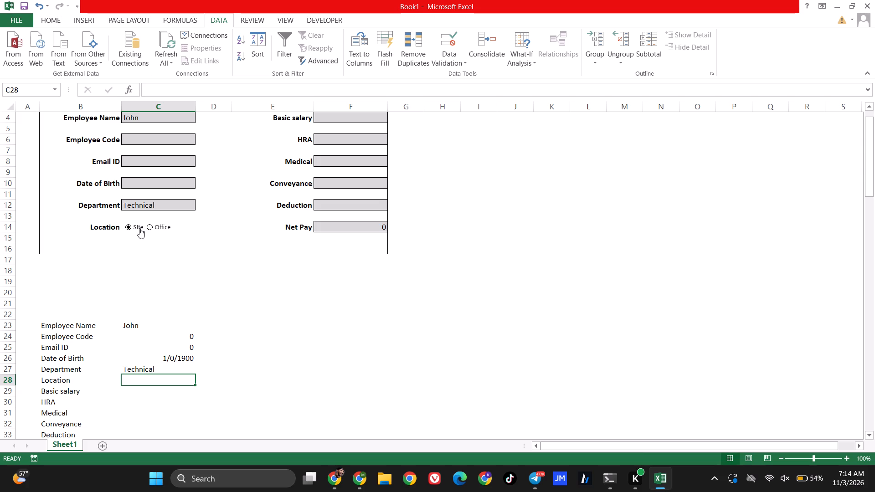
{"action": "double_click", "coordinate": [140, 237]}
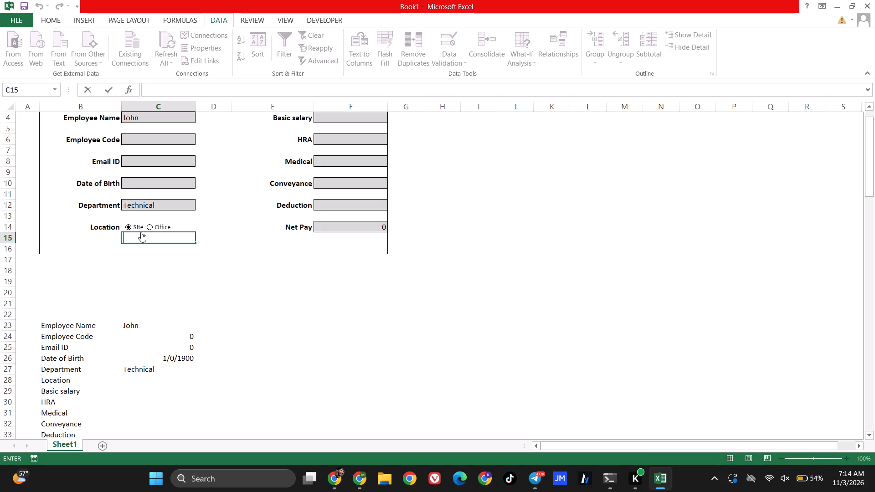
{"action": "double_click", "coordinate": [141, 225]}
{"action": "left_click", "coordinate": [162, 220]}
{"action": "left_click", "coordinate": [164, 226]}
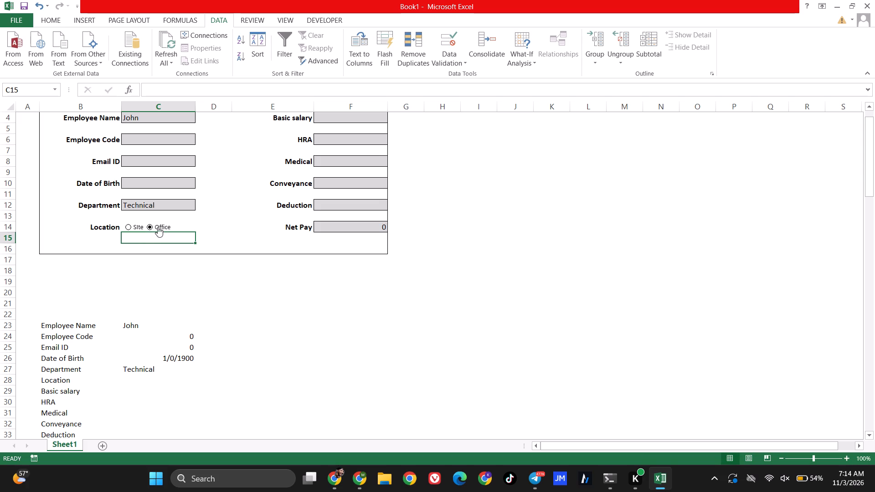
Select the Site option for Location and set its control's cell link to $D$28.
{"action": "double_click", "coordinate": [142, 227]}
{"action": "right_click", "coordinate": [142, 227]}
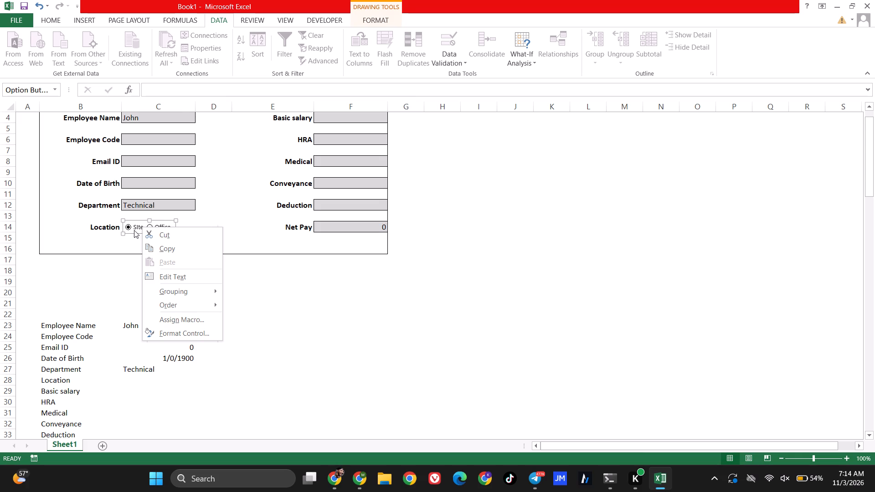
{"action": "left_click", "coordinate": [183, 331]}
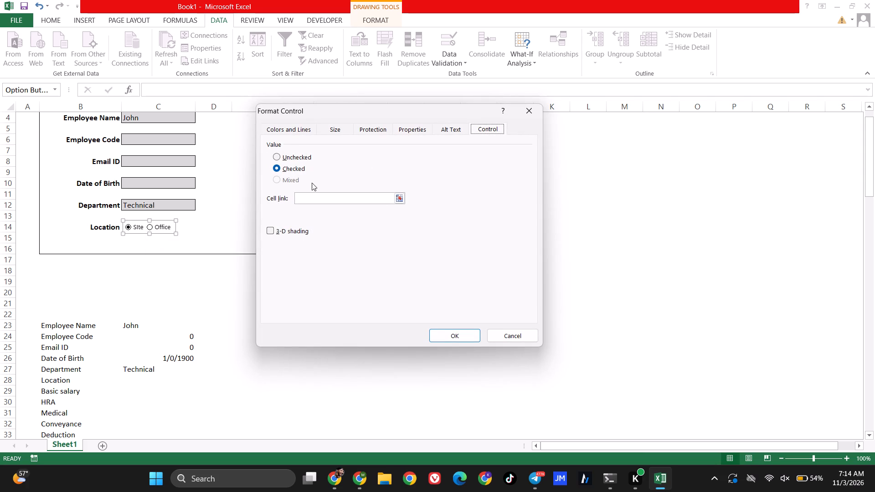
{"action": "left_click", "coordinate": [397, 200]}
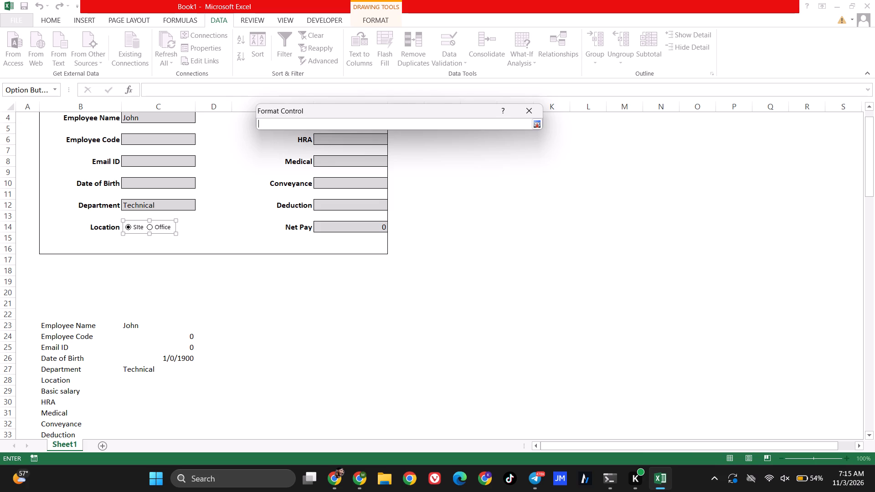
{"action": "left_click", "coordinate": [204, 380]}
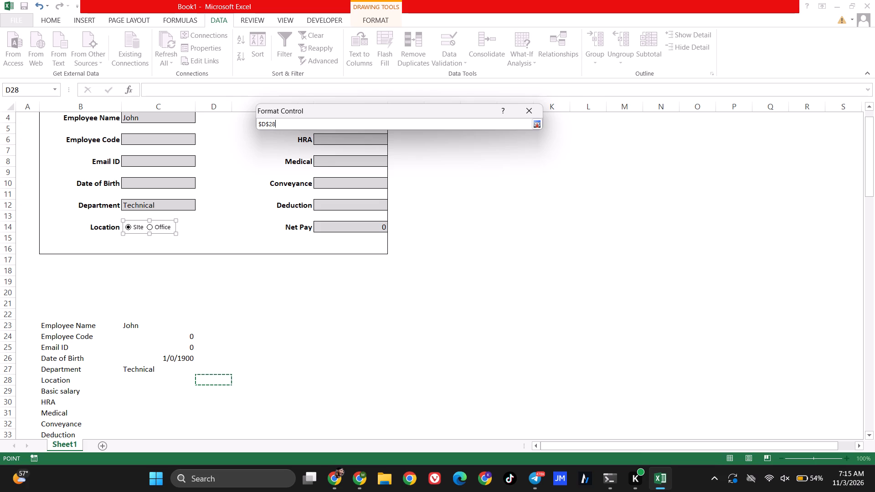
{"action": "left_click", "coordinate": [539, 123]}
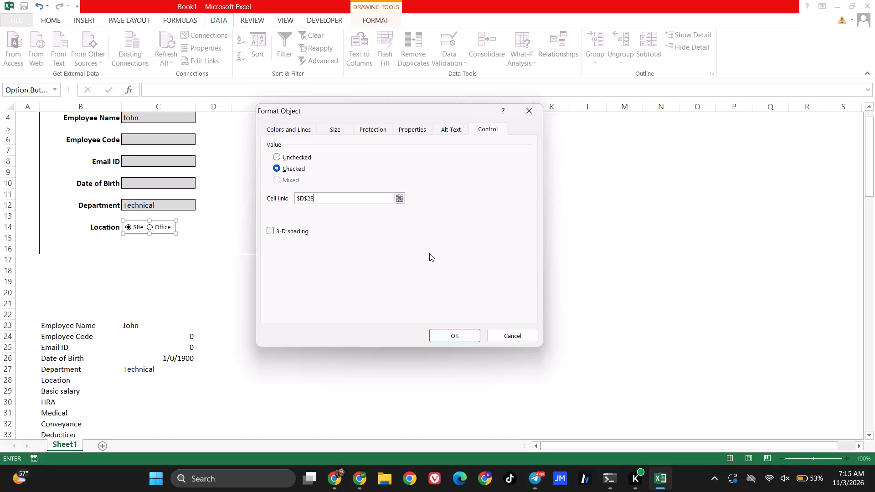
{"action": "left_click", "coordinate": [447, 336]}
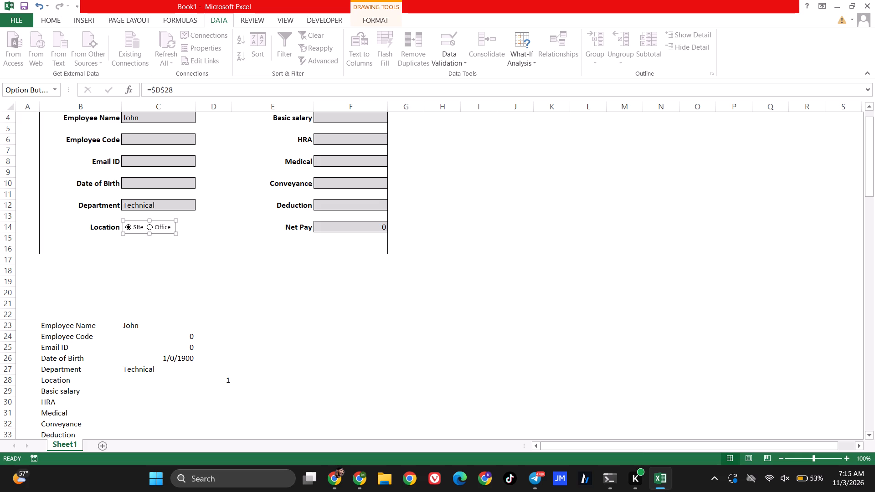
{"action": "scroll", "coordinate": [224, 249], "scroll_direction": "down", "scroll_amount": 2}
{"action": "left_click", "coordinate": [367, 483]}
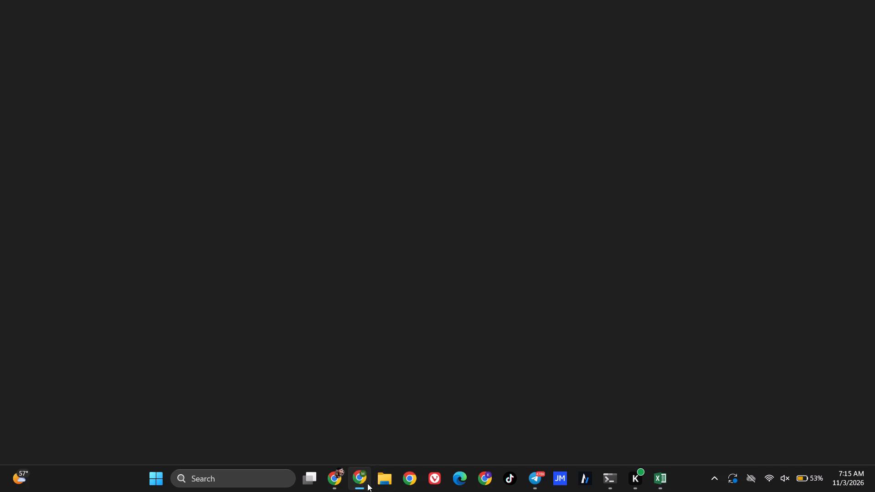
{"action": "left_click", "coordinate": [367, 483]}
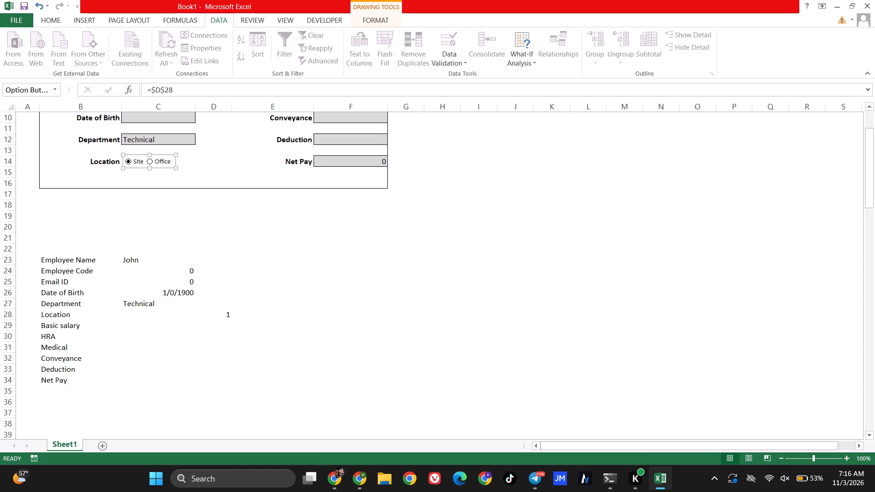
Test the linked Location options by choosing Office and returning to Site.
{"action": "left_click", "coordinate": [150, 160]}
{"action": "right_click", "coordinate": [150, 161]}
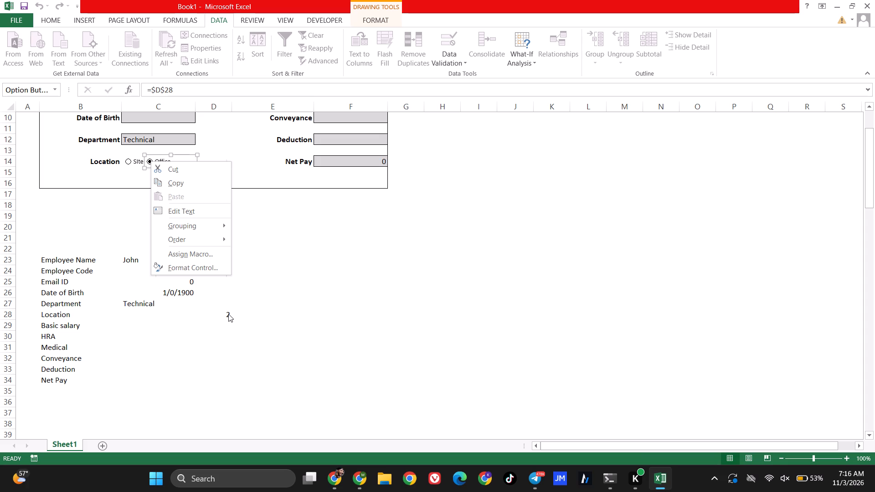
{"action": "left_click", "coordinate": [132, 159]}
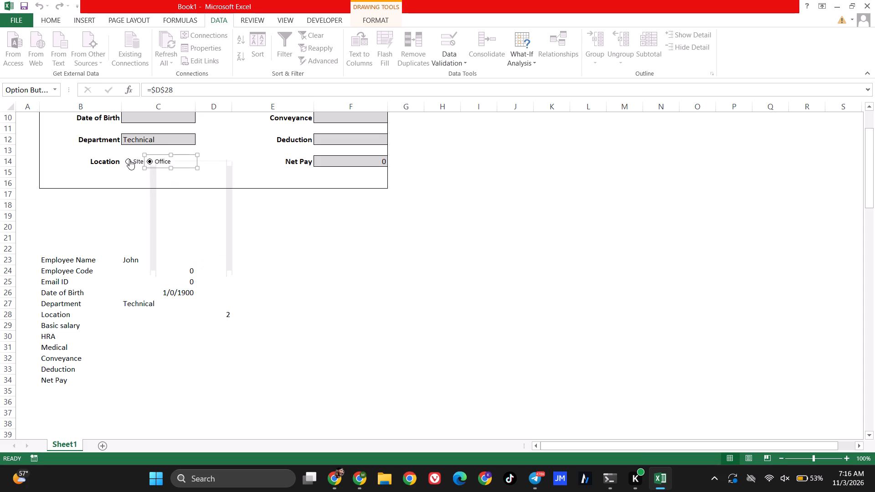
{"action": "left_click", "coordinate": [129, 160]}
Enter the formula =IF(D28=1,"Site","Office") beside the Location label in C28.
{"action": "left_click", "coordinate": [132, 320]}
{"action": "left_click", "coordinate": [131, 314]}
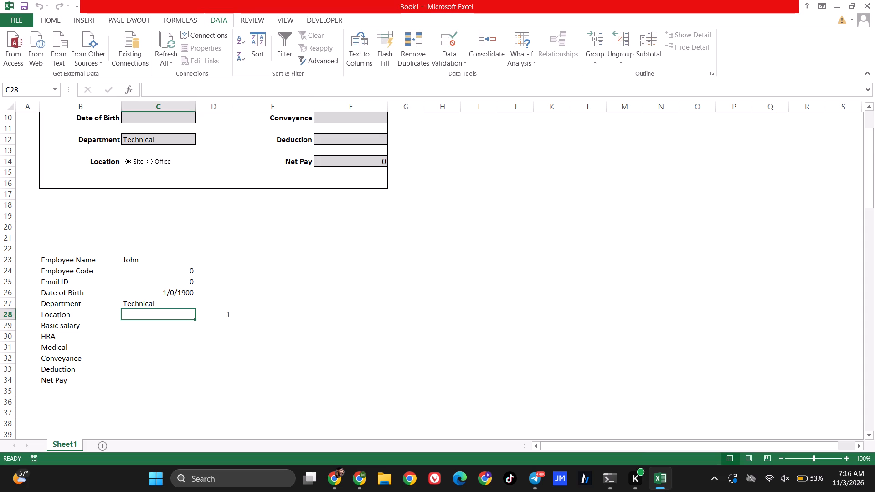
{"action": "key", "text": "equal"}
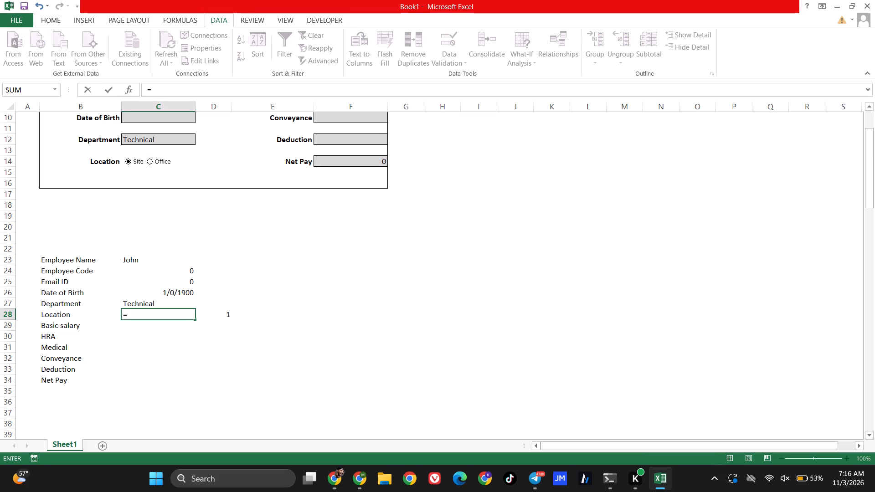
{"action": "type", "text": "IF"}
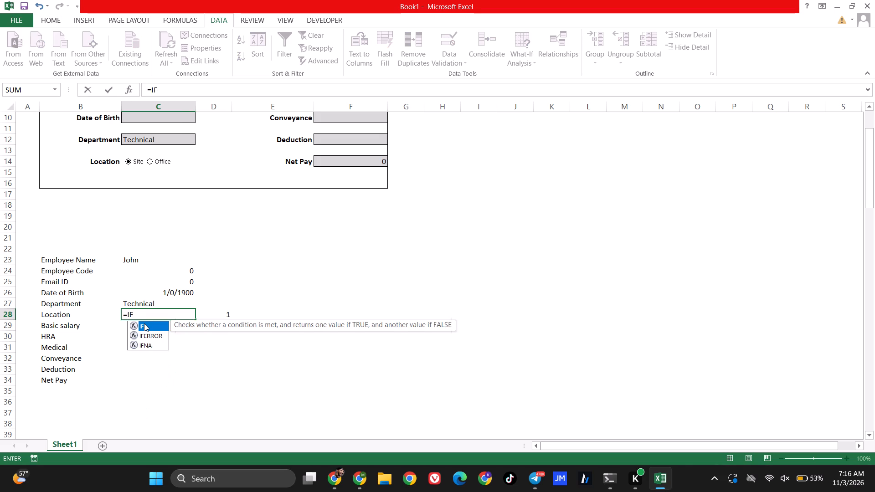
{"action": "key", "text": "shift+parenleft"}
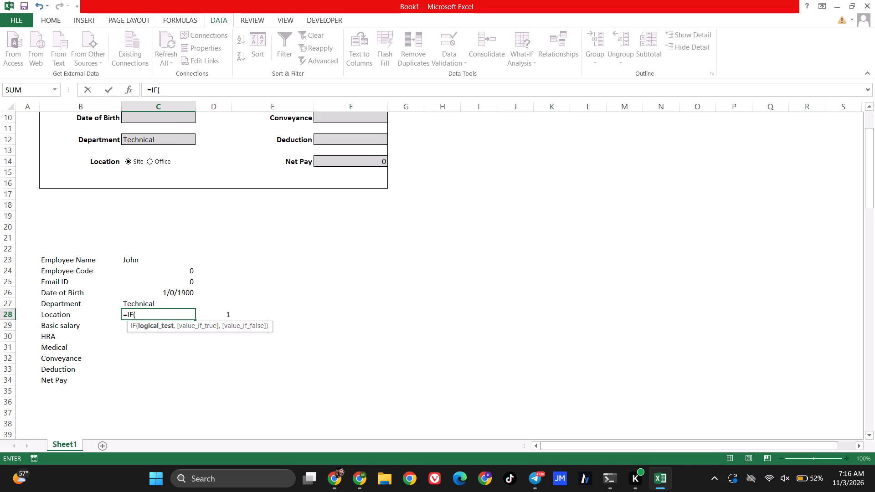
{"action": "left_click", "coordinate": [230, 315]}
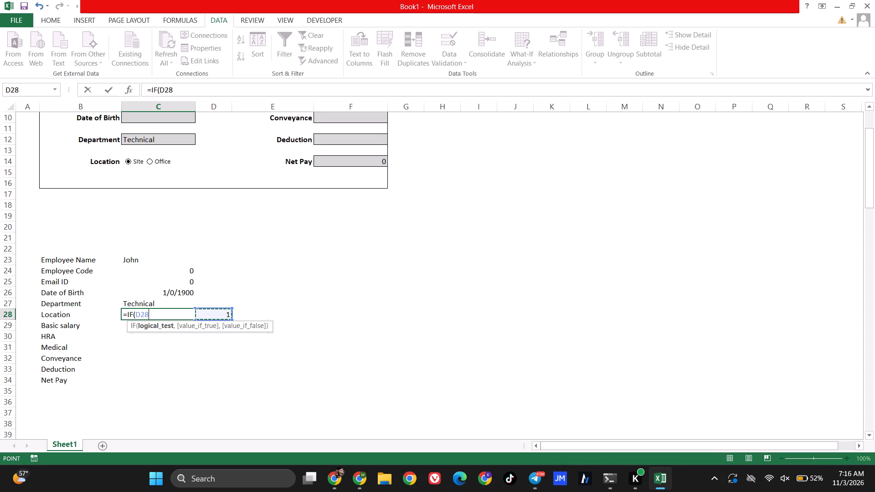
{"action": "key", "text": "equal"}
{"action": "type", "text": "1,"}
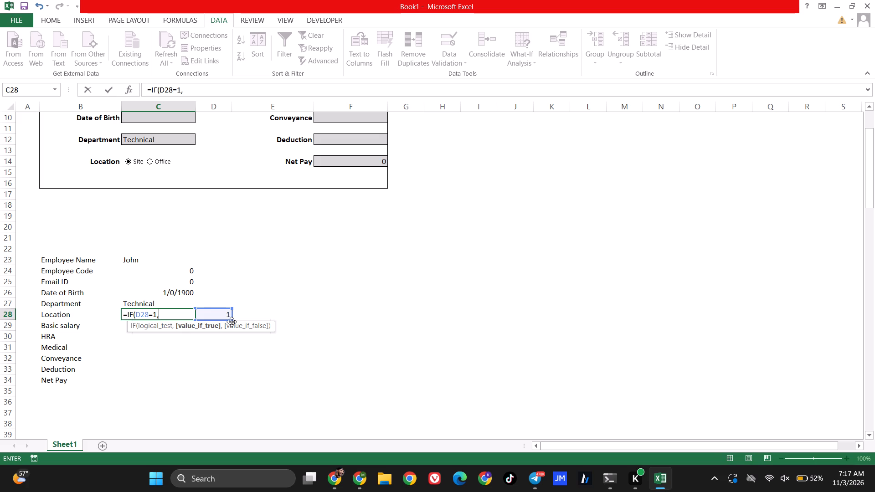
{"action": "key", "text": "shift+quotedbl"}
{"action": "key", "text": "s"}
{"action": "type", "text": "ite"}
{"action": "key", "text": "shift+quotedbl"}
{"action": "key", "text": "comma"}
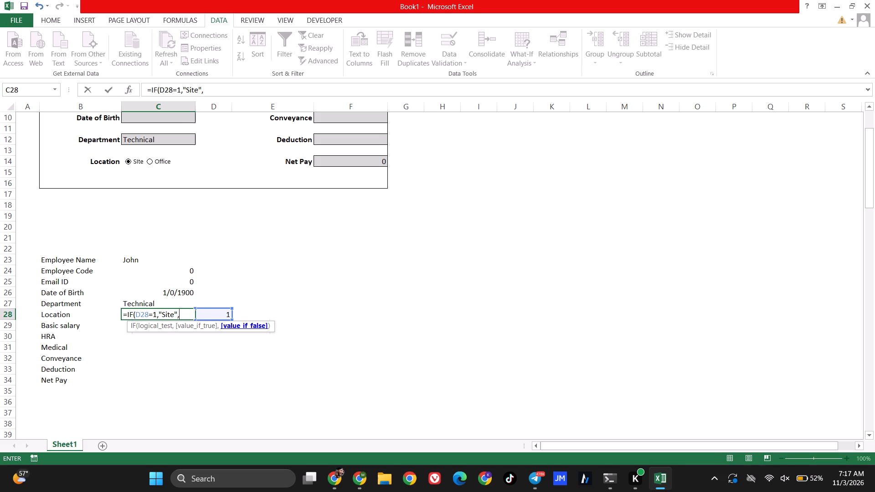
{"action": "key", "text": "shift+quotedbl"}
{"action": "type", "text": "ffice"}
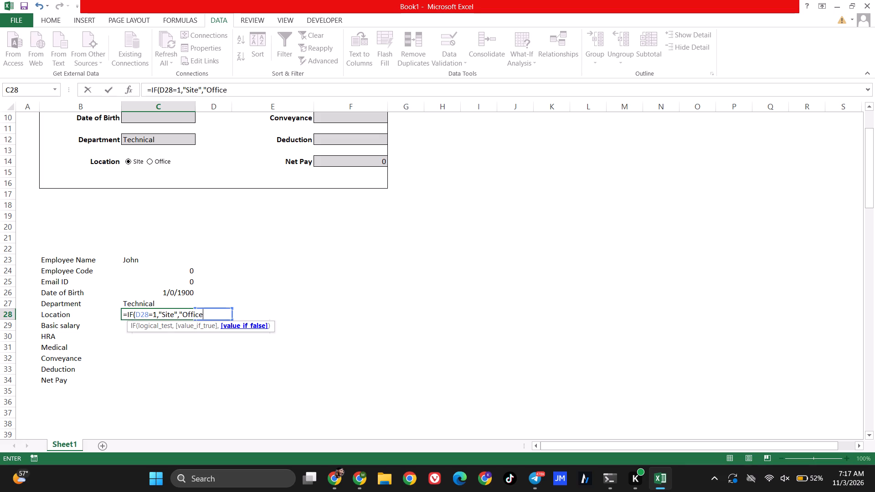
{"action": "key", "text": "shift+quotedbl"}
{"action": "key", "text": "shift+parenright"}
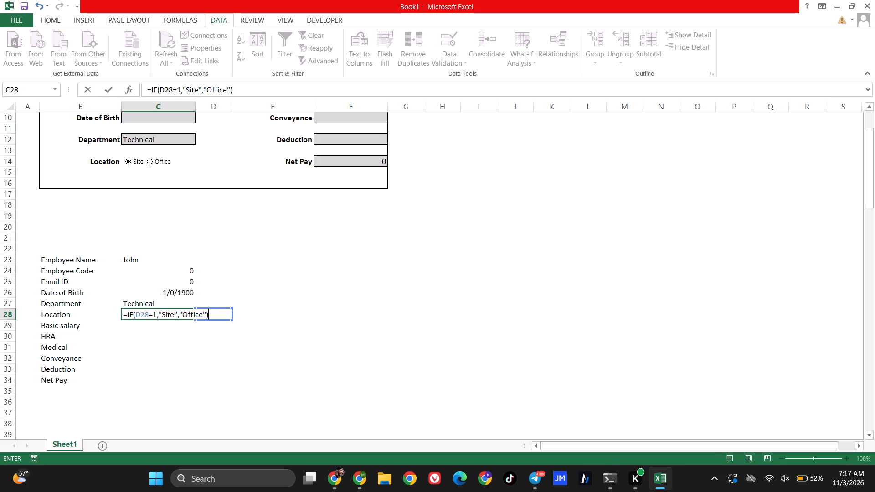
{"action": "key", "text": "Return"}
{"action": "left_click", "coordinate": [175, 315]}
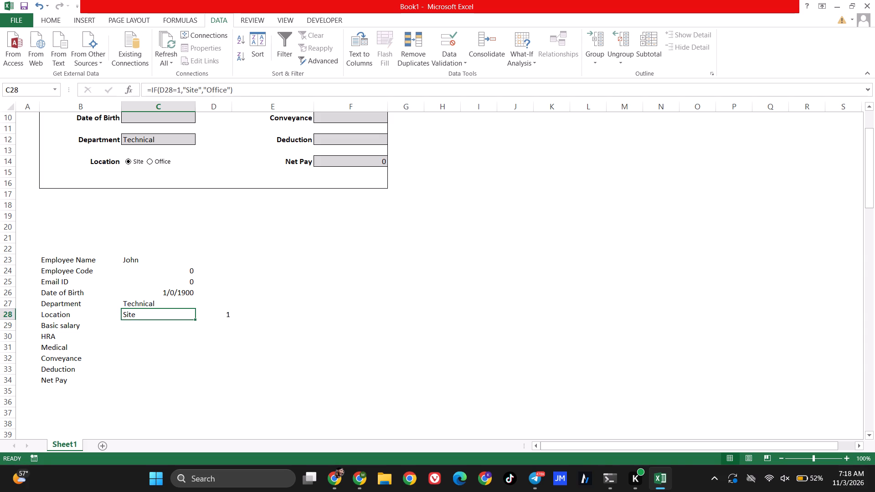
Test the Location formula by switching the form's option between Office and Site, finishing on Office.
{"action": "left_click", "coordinate": [152, 159]}
{"action": "left_click", "coordinate": [124, 161]}
{"action": "left_click", "coordinate": [151, 159]}
{"action": "left_click", "coordinate": [128, 158]}
{"action": "left_click", "coordinate": [152, 160]}
Link the list's Basic salary entry in C29 to the form's Basic salary field with =F4.
{"action": "scroll", "coordinate": [139, 277], "scroll_direction": "down", "scroll_amount": 1}
{"action": "left_click", "coordinate": [128, 302]}
{"action": "left_click", "coordinate": [130, 296]}
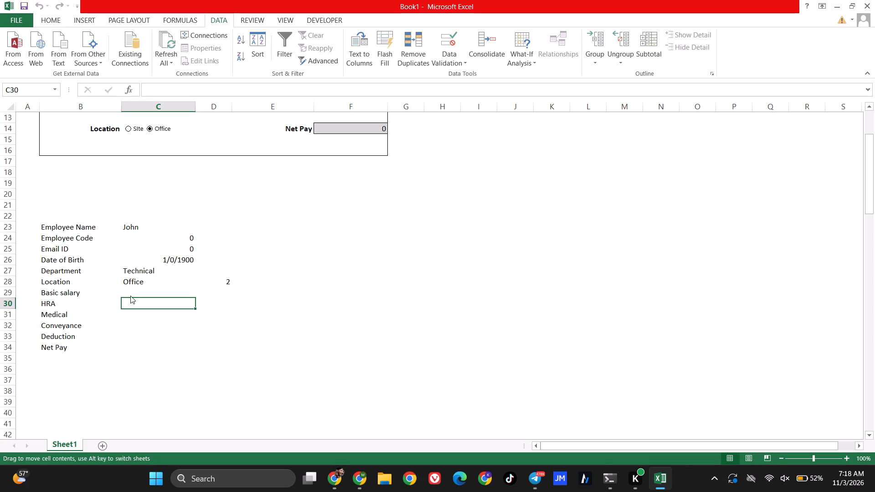
{"action": "left_click", "coordinate": [130, 292]}
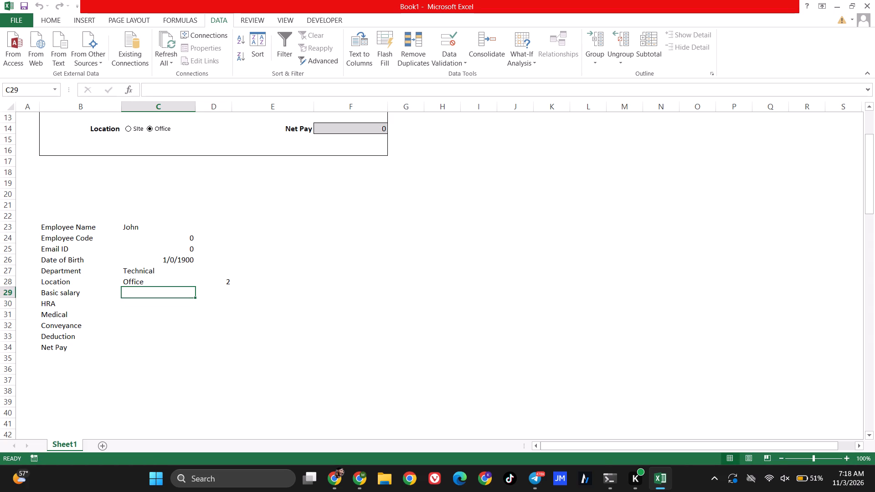
{"action": "key", "text": "equal"}
{"action": "scroll", "coordinate": [172, 261], "scroll_direction": "up", "scroll_amount": 1}
{"action": "scroll", "coordinate": [228, 210], "scroll_direction": "up", "scroll_amount": 3}
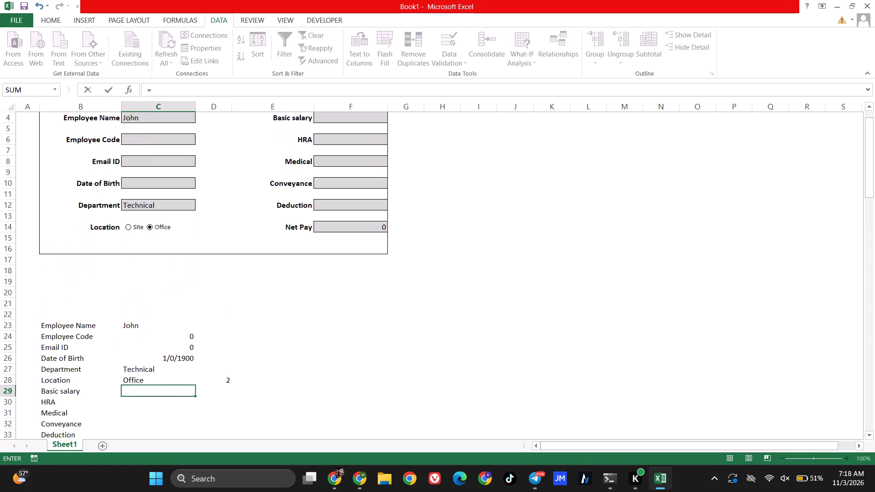
{"action": "left_click", "coordinate": [351, 161]}
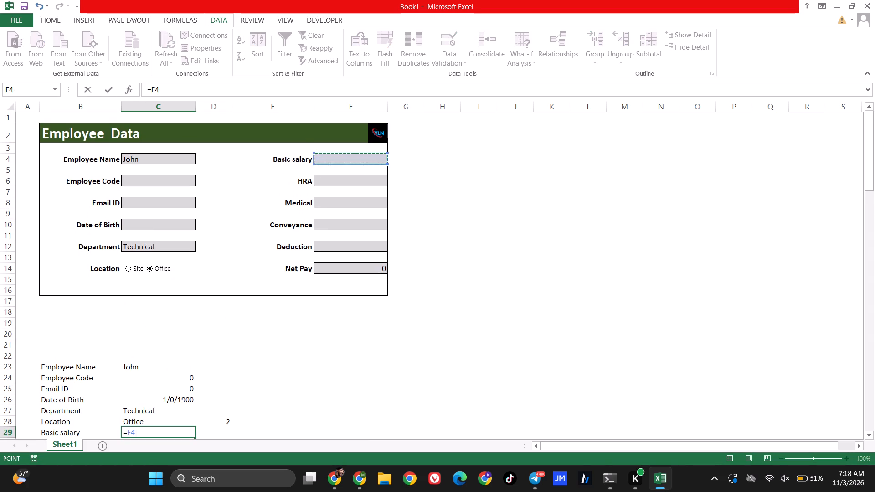
{"action": "scroll", "coordinate": [231, 292], "scroll_direction": "down", "scroll_amount": 1}
{"action": "key", "text": "Return"}
Link the list's HRA entry in C30 to the form's HRA field with =F6.
{"action": "scroll", "coordinate": [181, 323], "scroll_direction": "down", "scroll_amount": 1}
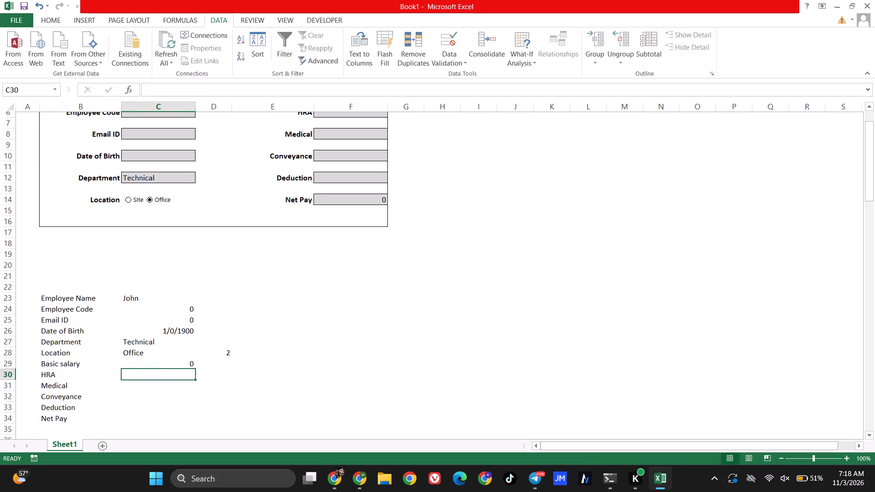
{"action": "scroll", "coordinate": [267, 181], "scroll_direction": "up", "scroll_amount": 1}
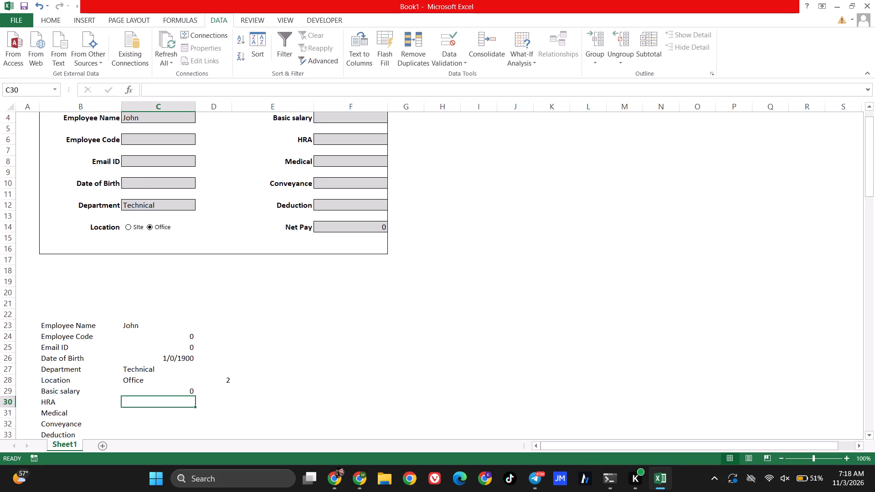
{"action": "key", "text": "equal"}
{"action": "scroll", "coordinate": [314, 179], "scroll_direction": "up", "scroll_amount": 1}
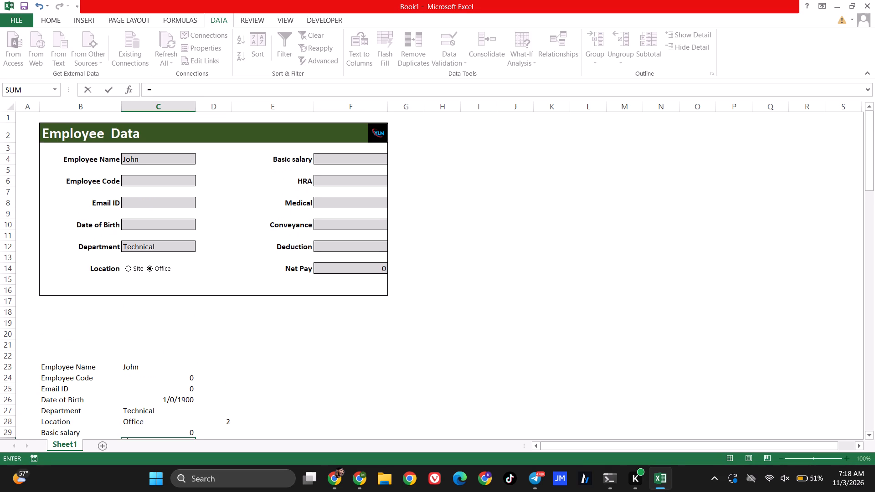
{"action": "left_click", "coordinate": [329, 183]}
{"action": "scroll", "coordinate": [329, 183], "scroll_direction": "down", "scroll_amount": 2}
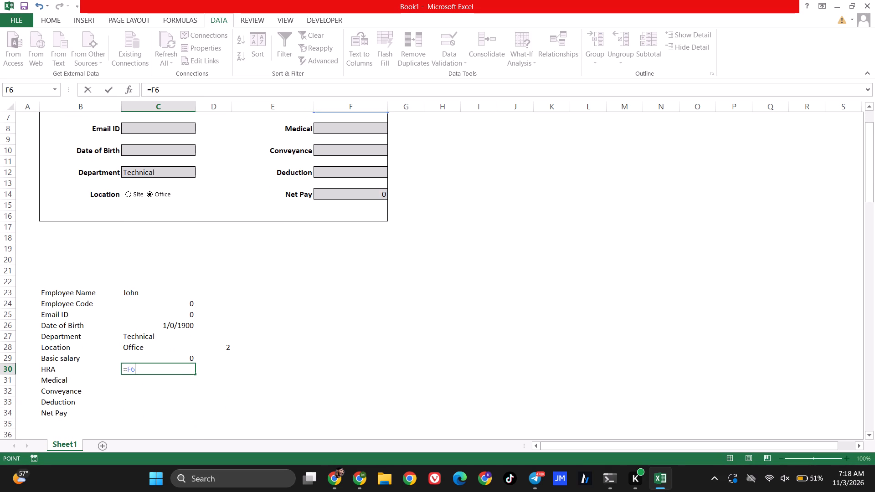
{"action": "scroll", "coordinate": [328, 183], "scroll_direction": "down", "scroll_amount": 1}
{"action": "key", "text": "Return"}
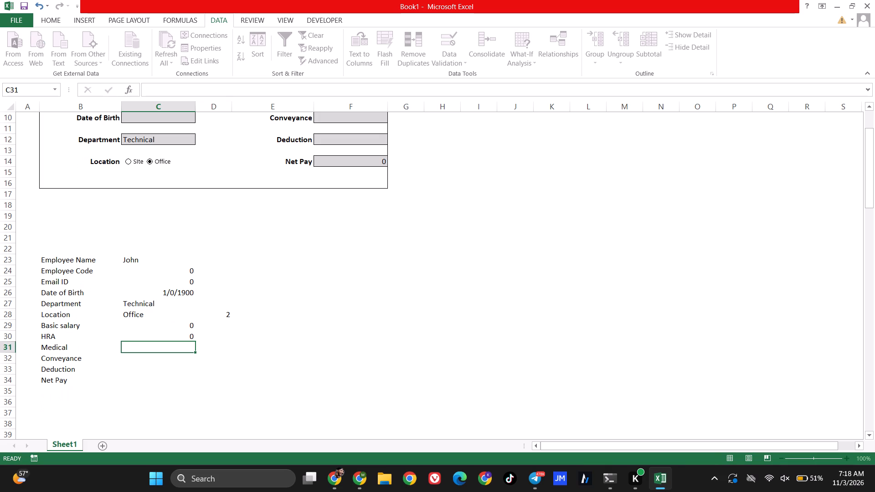
Link the list's Medical entry in C31 to the form's Medical field with =F8.
{"action": "key", "text": "equal"}
{"action": "scroll", "coordinate": [194, 246], "scroll_direction": "up", "scroll_amount": 2}
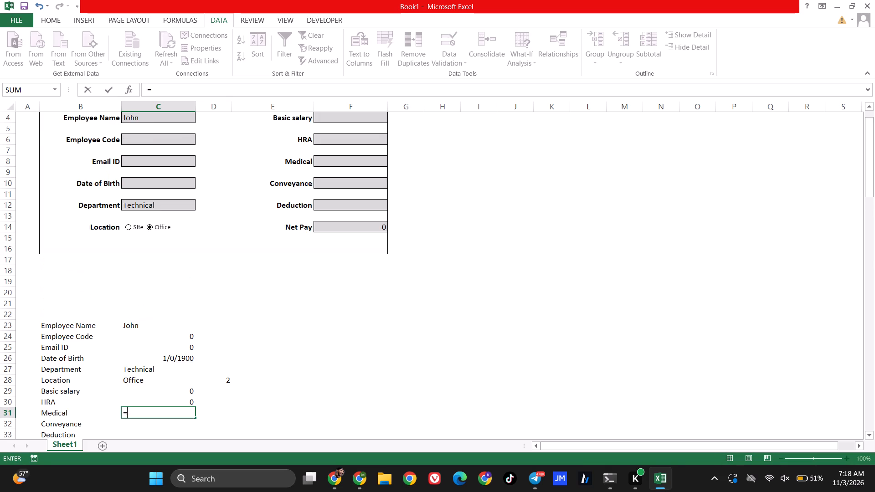
{"action": "scroll", "coordinate": [194, 246], "scroll_direction": "up", "scroll_amount": 1}
{"action": "left_click", "coordinate": [328, 202]}
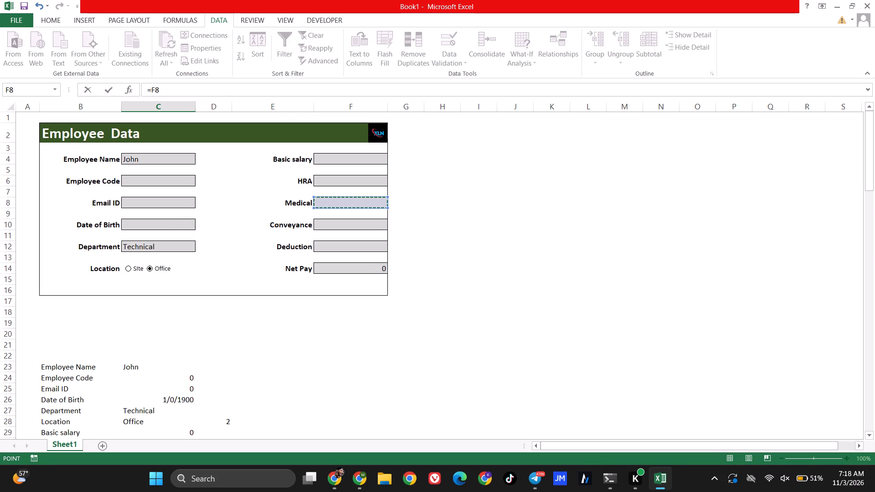
{"action": "key", "text": "Return"}
Link the list's Conveyance entry in C32 with =F10 and its Deduction entry in C33 with =F12.
{"action": "scroll", "coordinate": [279, 268], "scroll_direction": "down", "scroll_amount": 1}
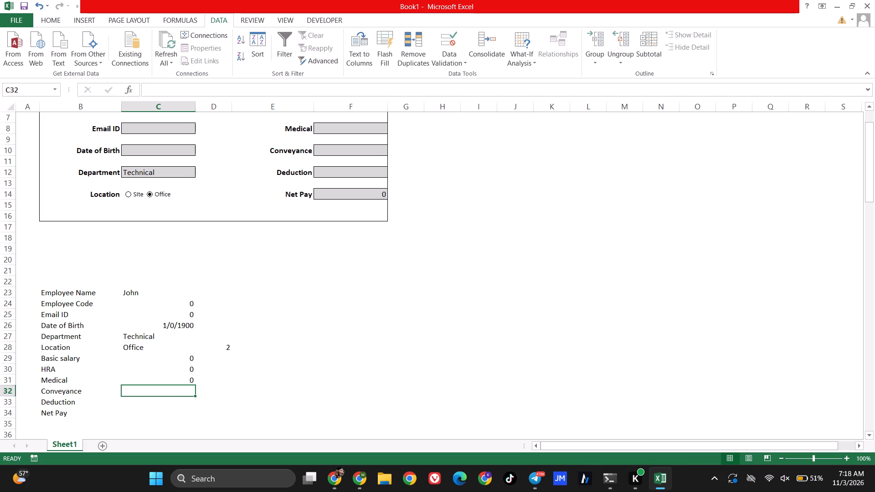
{"action": "key", "text": "equal"}
{"action": "left_click", "coordinate": [344, 151]}
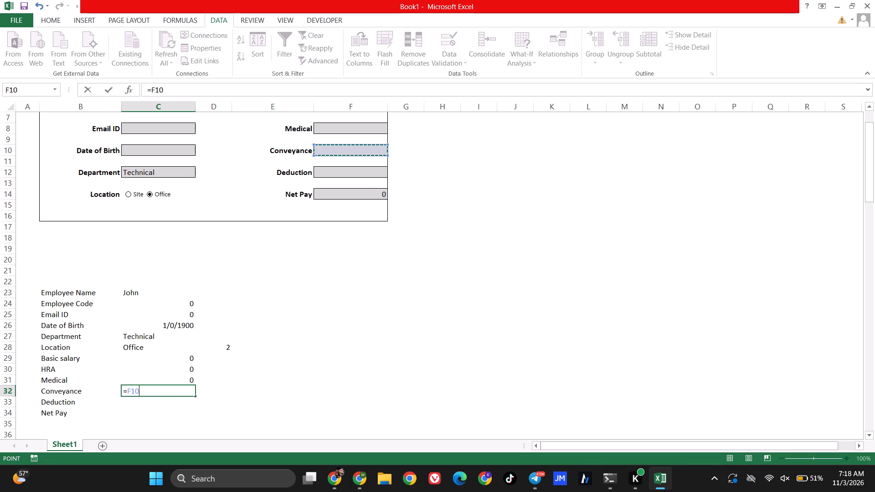
{"action": "key", "text": "Return"}
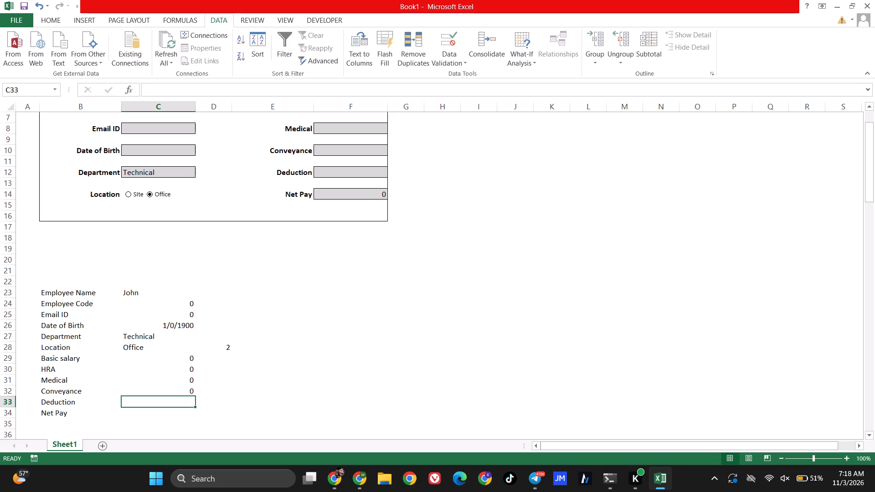
{"action": "key", "text": "equal"}
{"action": "left_click", "coordinate": [327, 167]}
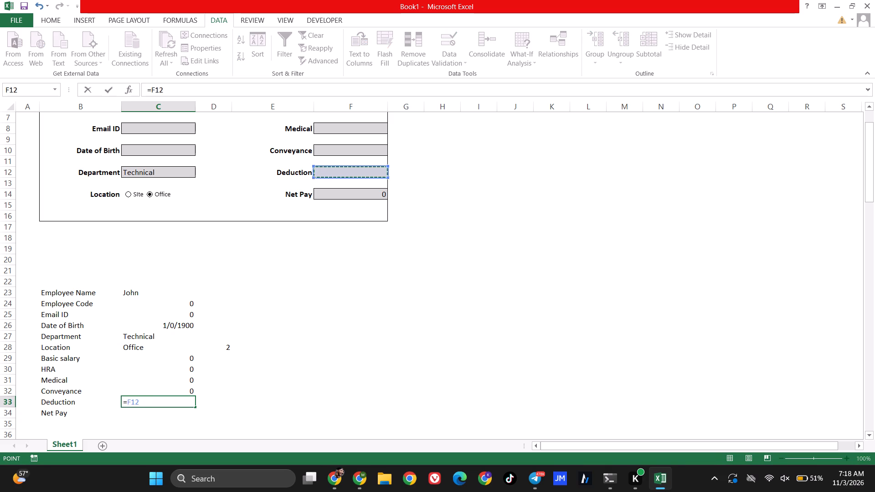
{"action": "key", "text": "Return"}
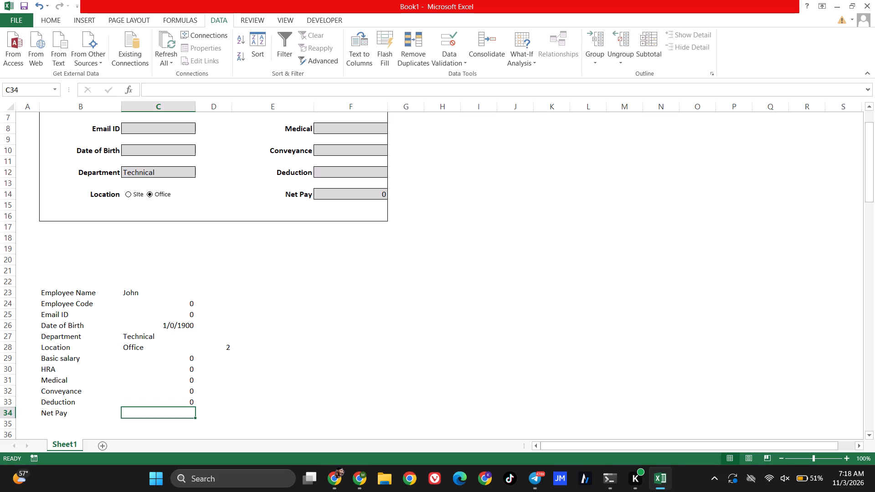
Link the list's Net Pay entry in C34 to the form's Net Pay field in F14.
{"action": "key", "text": "equal"}
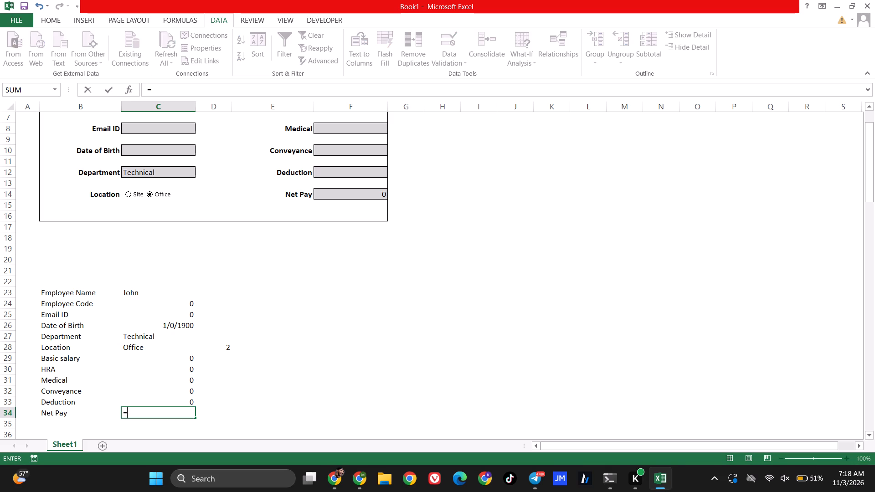
{"action": "left_click", "coordinate": [329, 192]}
{"action": "key", "text": "Return"}
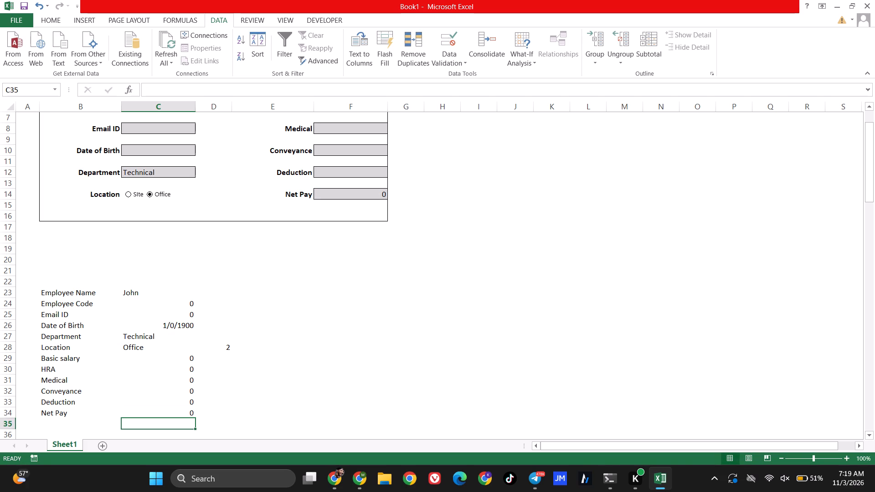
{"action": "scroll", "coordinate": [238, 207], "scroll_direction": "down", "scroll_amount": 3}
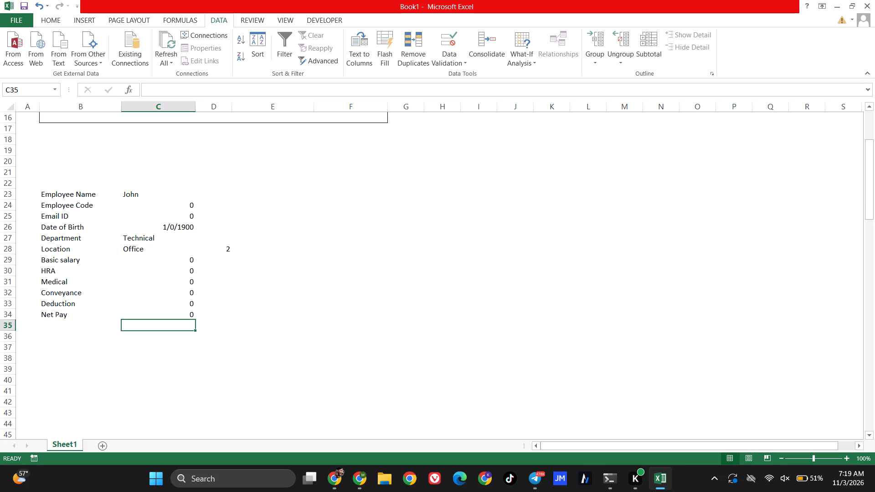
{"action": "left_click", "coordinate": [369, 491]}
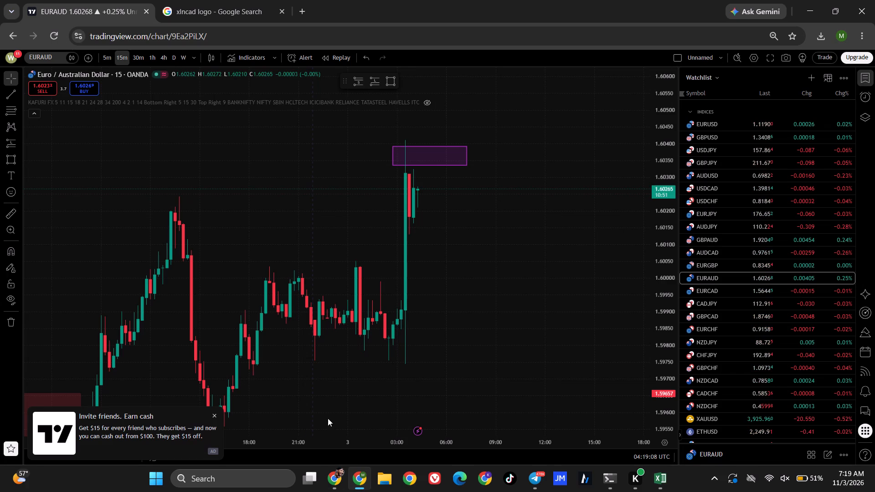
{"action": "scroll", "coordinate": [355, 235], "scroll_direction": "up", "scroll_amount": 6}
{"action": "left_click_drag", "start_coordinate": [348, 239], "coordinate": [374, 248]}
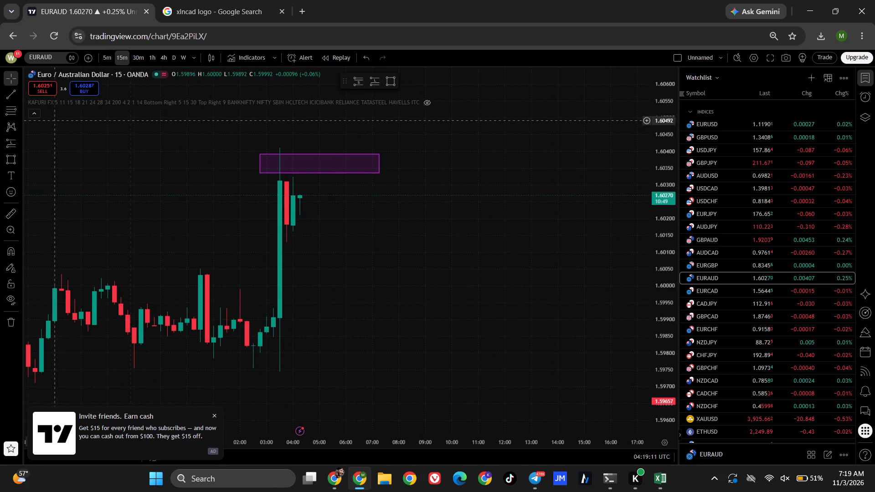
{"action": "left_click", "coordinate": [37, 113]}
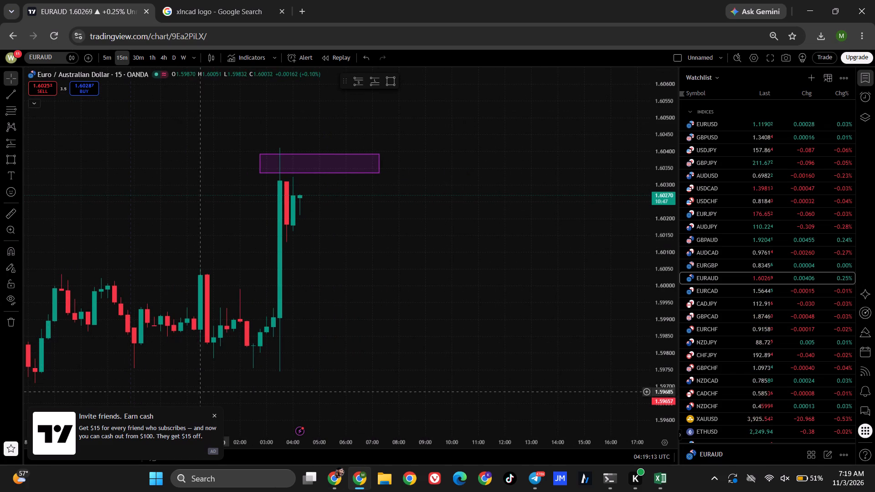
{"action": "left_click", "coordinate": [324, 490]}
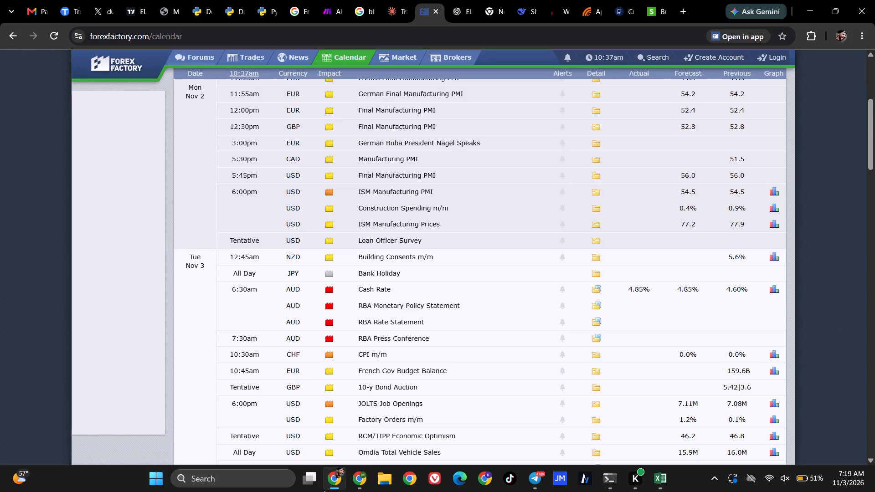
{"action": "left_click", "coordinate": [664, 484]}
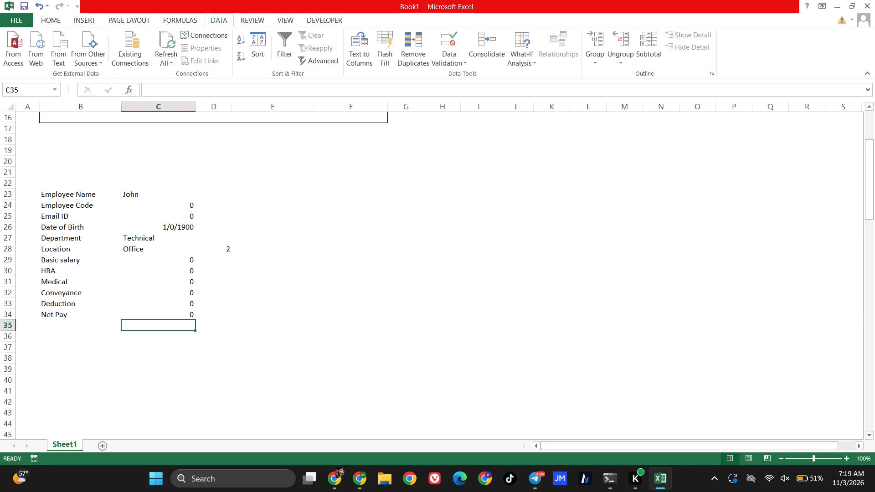
Rename the sheet holding the employee form, Sheet1, as Form.
{"action": "scroll", "coordinate": [129, 267], "scroll_direction": "up", "scroll_amount": 5}
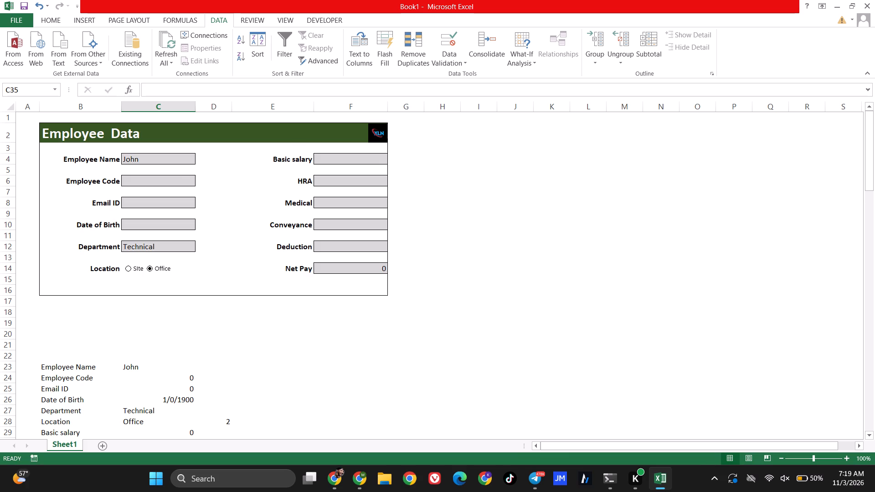
{"action": "scroll", "coordinate": [93, 222], "scroll_direction": "down", "scroll_amount": 1}
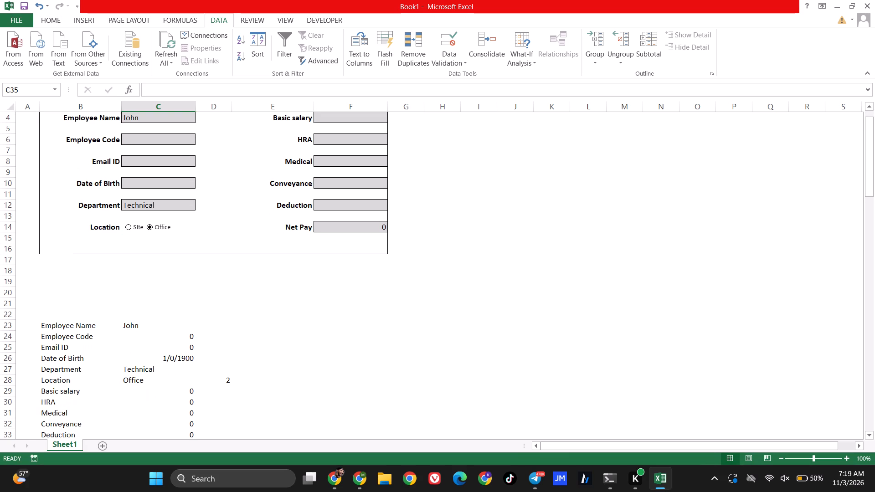
{"action": "scroll", "coordinate": [92, 226], "scroll_direction": "down", "scroll_amount": 2}
{"action": "right_click", "coordinate": [61, 441]}
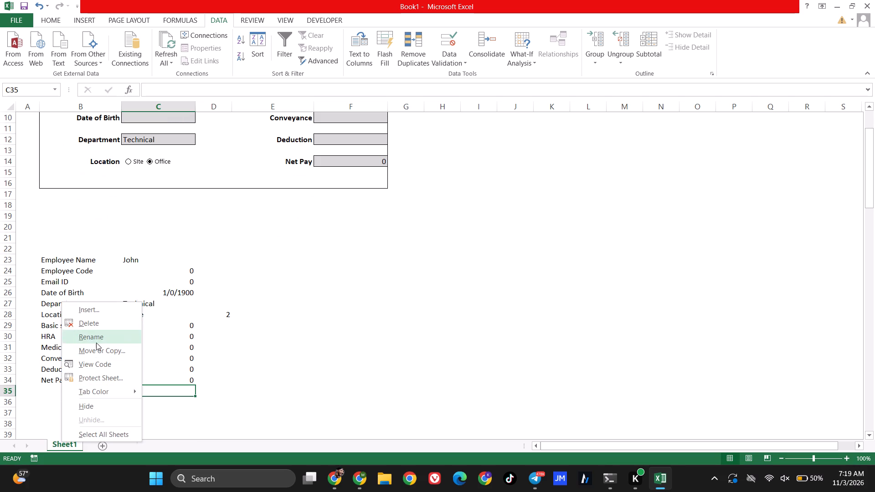
{"action": "left_click", "coordinate": [96, 342]}
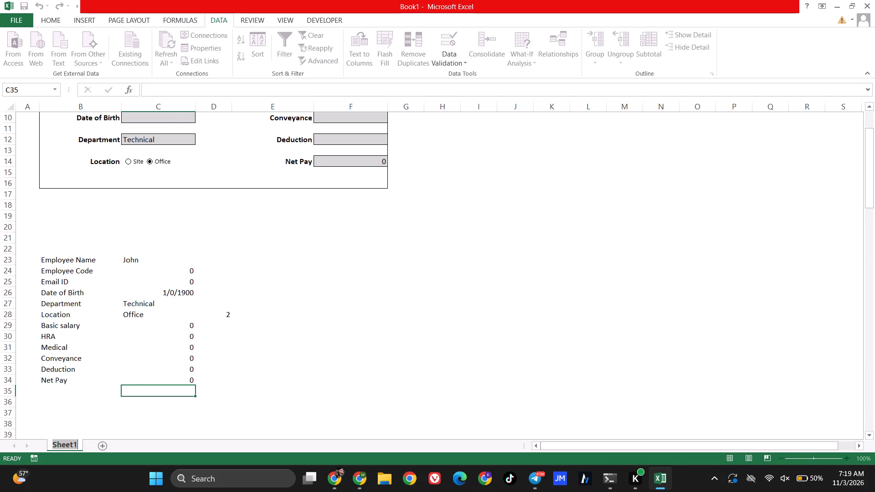
{"action": "type", "text": "oem"}
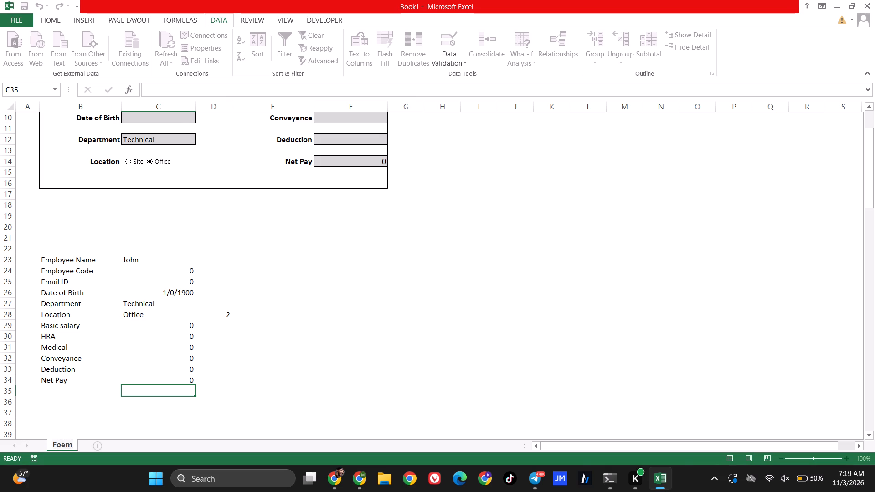
{"action": "key", "text": "Return"}
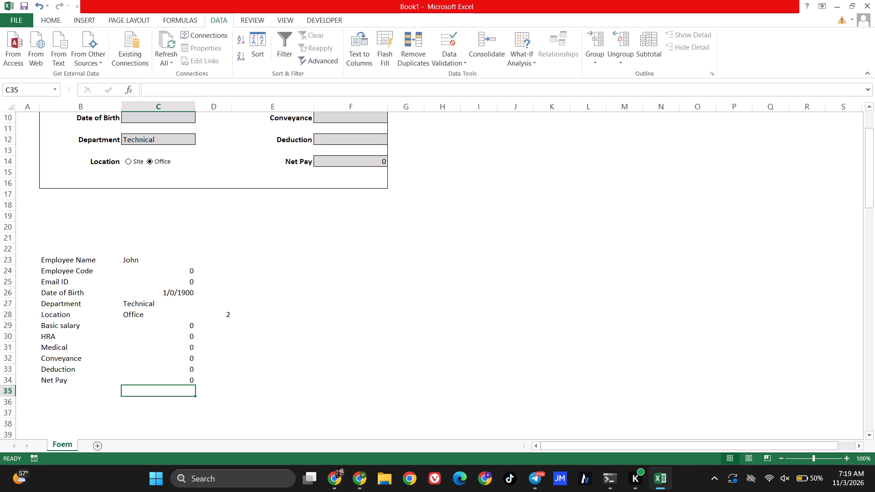
{"action": "double_click", "coordinate": [66, 445]}
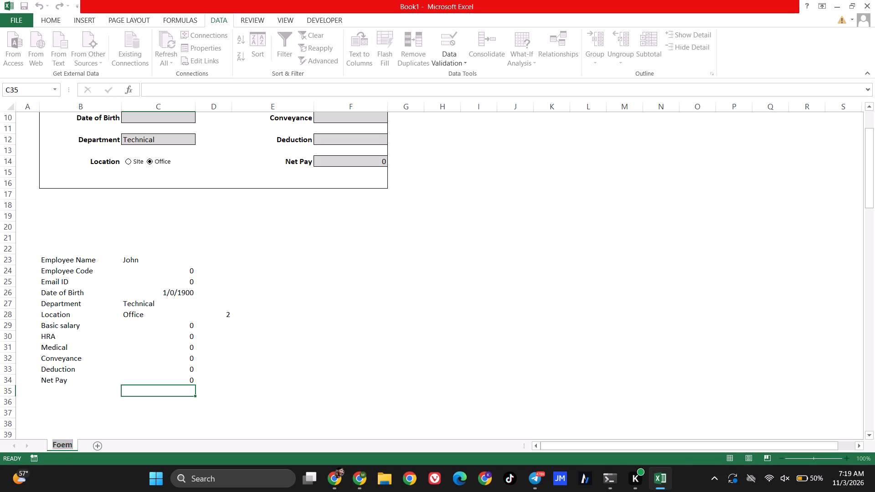
{"action": "left_click", "coordinate": [67, 445]}
{"action": "key", "text": "BackSpace"}
{"action": "type", "text": "tr"}
{"action": "key", "text": "BackSpace"}
{"action": "key", "text": "BackSpace"}
{"action": "key", "text": "r"}
{"action": "key", "text": "Return"}
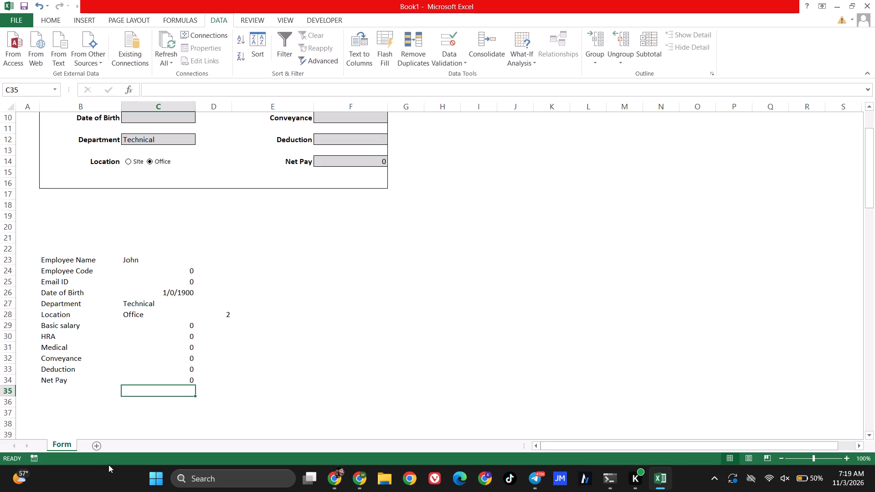
Add a new sheet named Database and leave its cell A1 empty.
{"action": "left_click", "coordinate": [98, 446]}
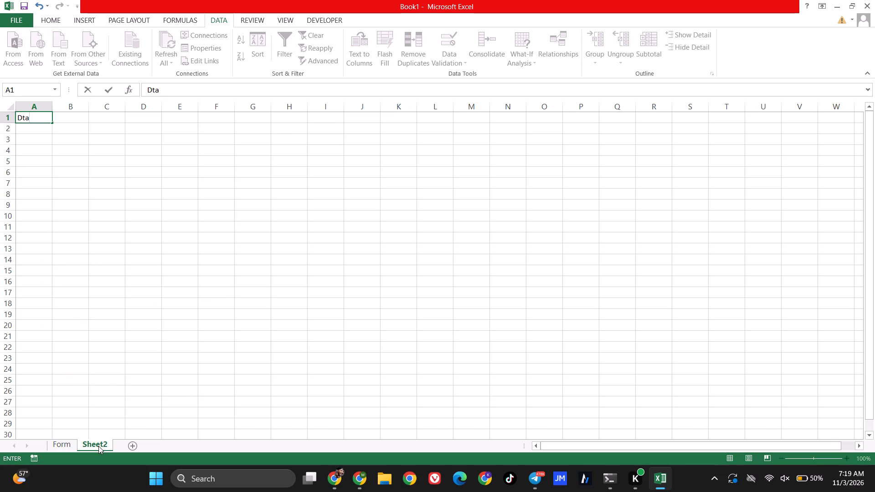
{"action": "right_click", "coordinate": [98, 444]}
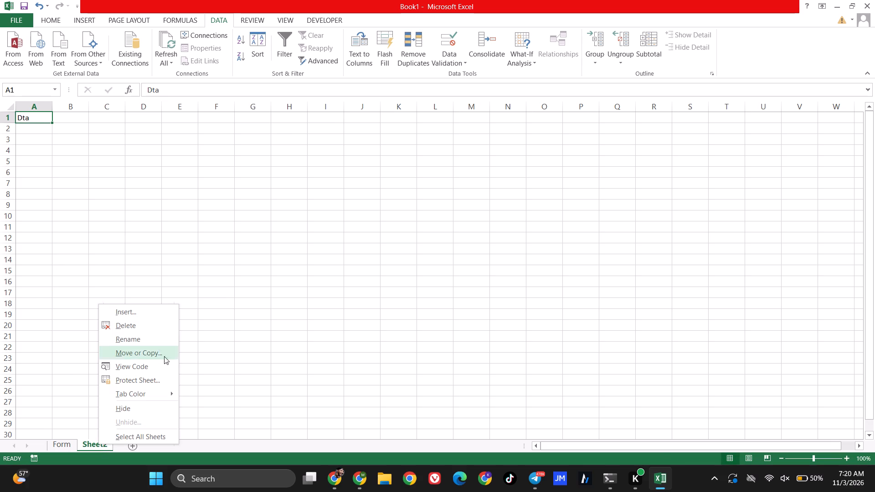
{"action": "left_click", "coordinate": [140, 337]}
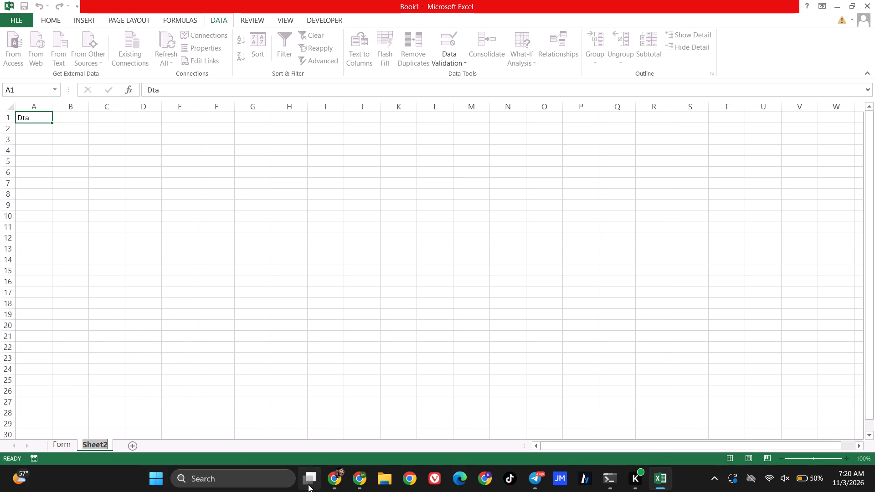
{"action": "type", "text": "tabase"}
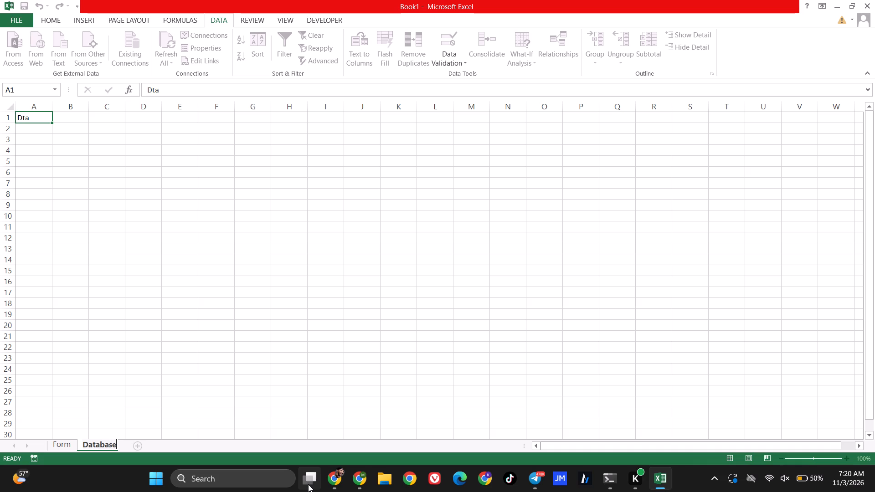
{"action": "key", "text": "Return"}
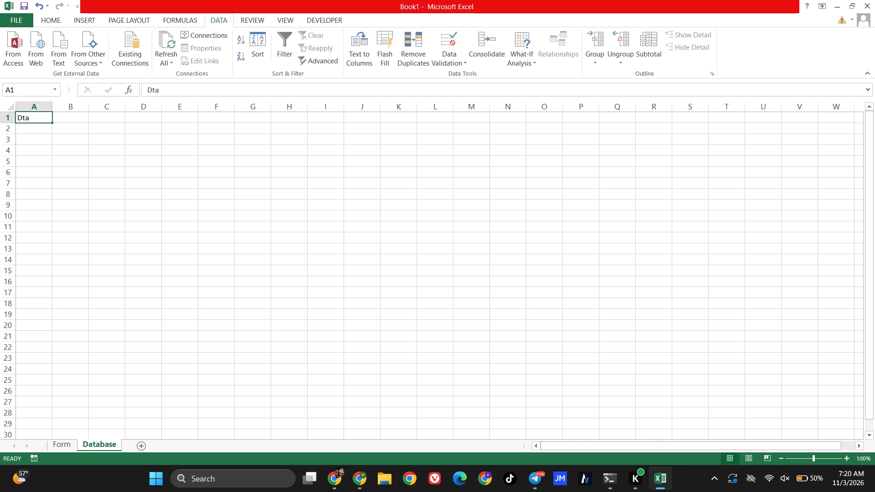
{"action": "key", "text": "BackSpace"}
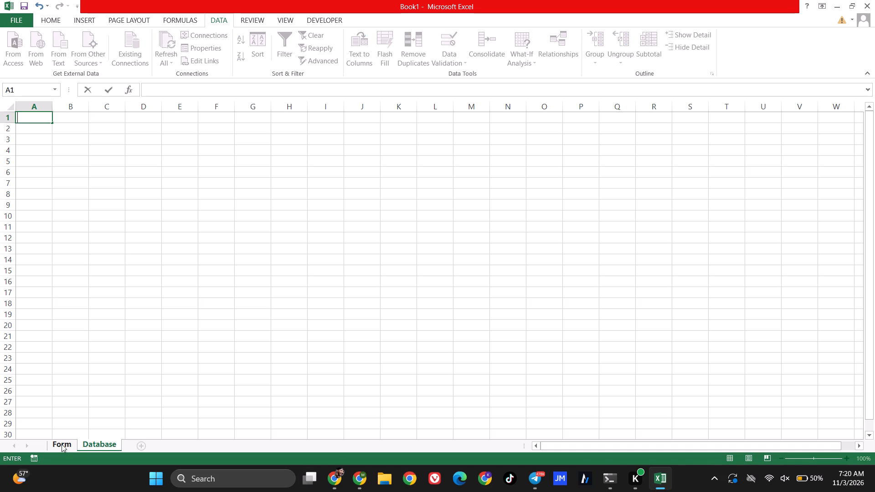
Copy the list's labels from Employee Name to Net Pay, B23:B34, on the Form sheet.
{"action": "left_click", "coordinate": [62, 444]}
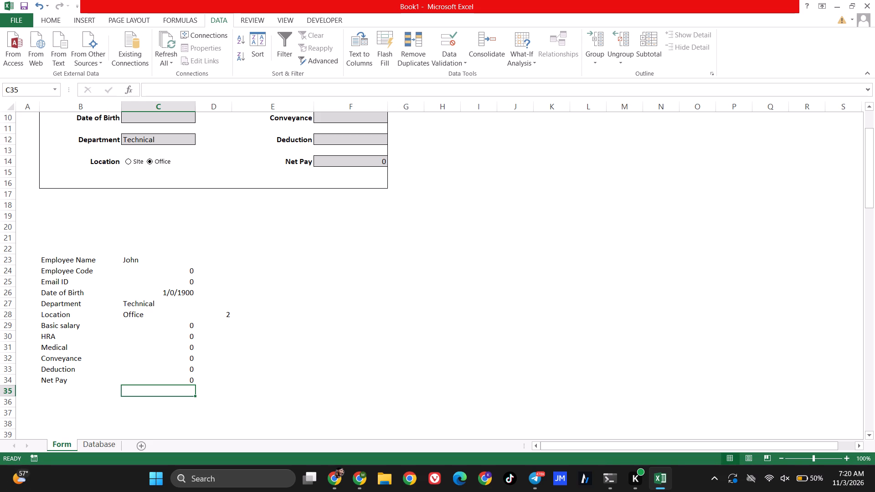
{"action": "left_click_drag", "start_coordinate": [39, 255], "coordinate": [106, 307]}
{"action": "left_click", "coordinate": [93, 297]}
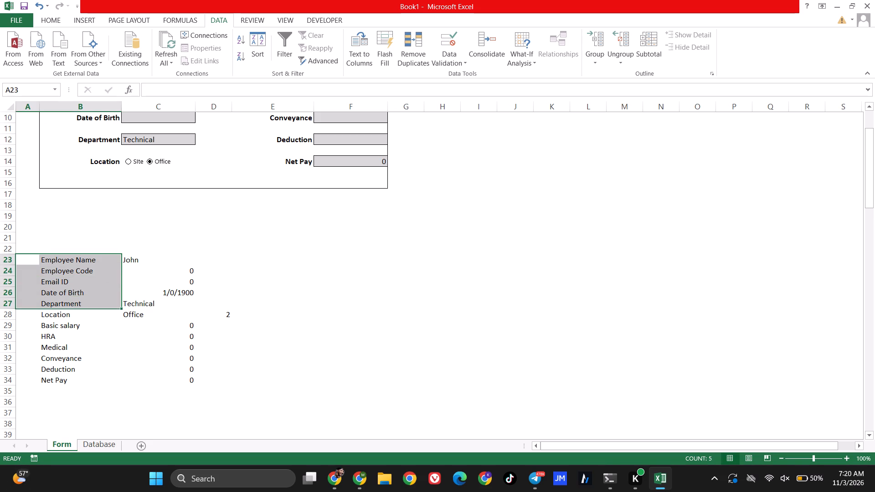
{"action": "left_click_drag", "start_coordinate": [47, 258], "coordinate": [185, 387]}
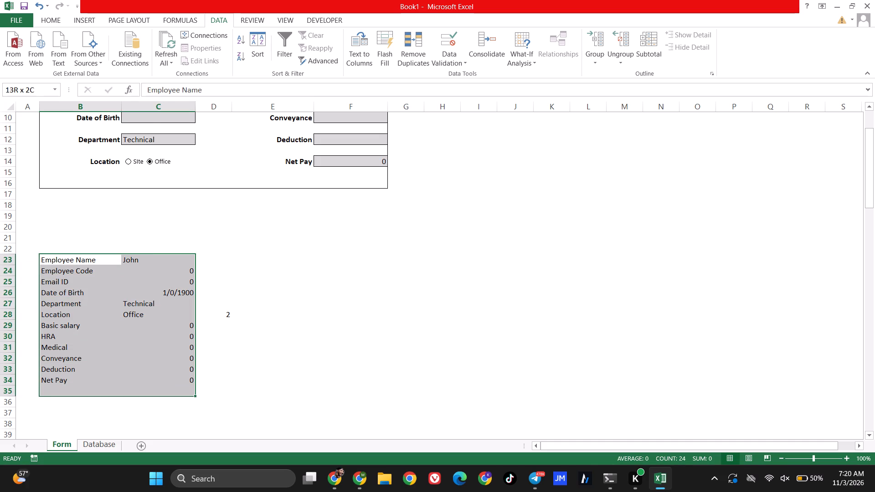
{"action": "left_click_drag", "start_coordinate": [185, 387], "coordinate": [209, 379]}
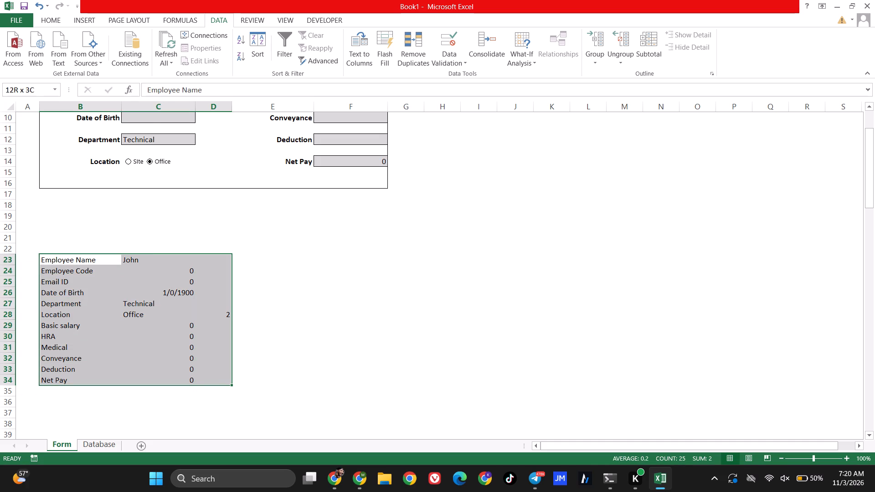
{"action": "left_click_drag", "start_coordinate": [209, 379], "coordinate": [78, 371]}
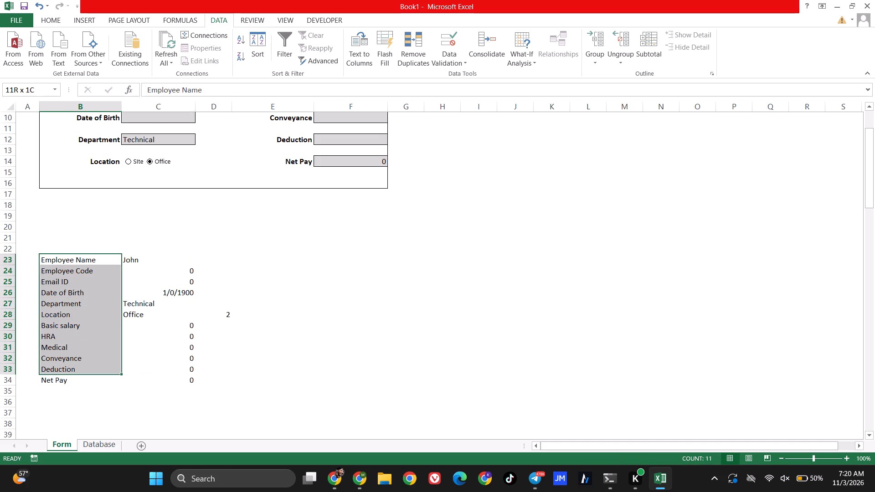
{"action": "left_click_drag", "start_coordinate": [78, 371], "coordinate": [80, 379]}
{"action": "right_click", "coordinate": [72, 301]}
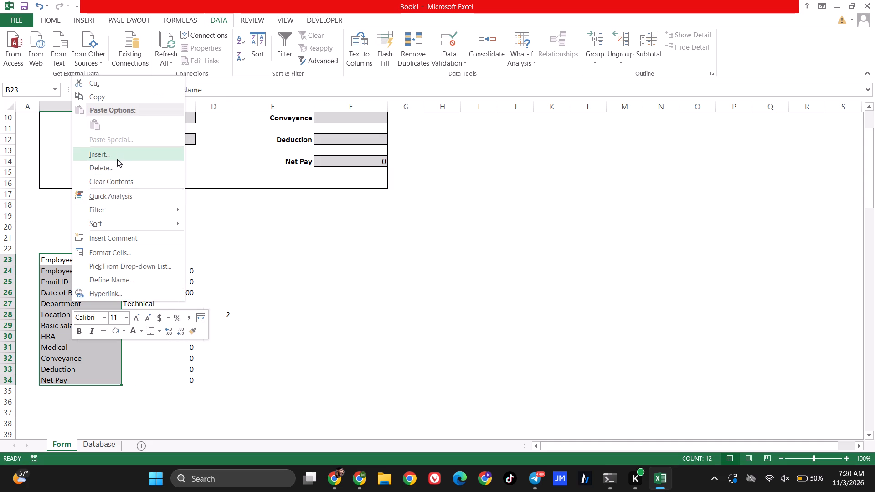
{"action": "left_click", "coordinate": [97, 102]}
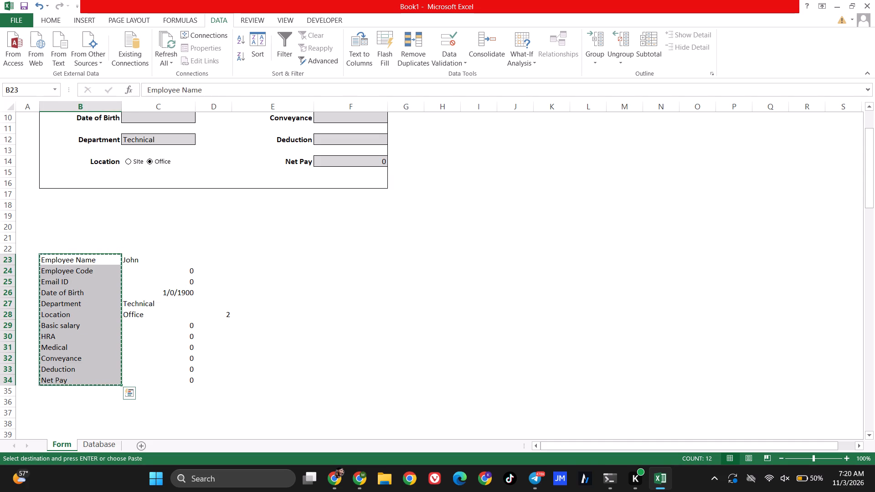
Paste the copied labels into the Database sheet from B2 as values only, transposed into a single row.
{"action": "scroll", "coordinate": [153, 318], "scroll_direction": "up", "scroll_amount": 2}
{"action": "scroll", "coordinate": [154, 318], "scroll_direction": "down", "scroll_amount": 3}
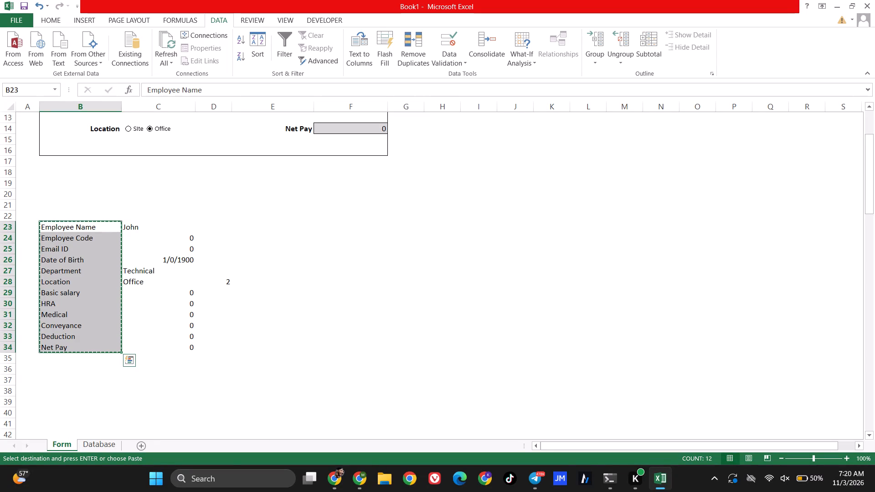
{"action": "left_click", "coordinate": [90, 447]}
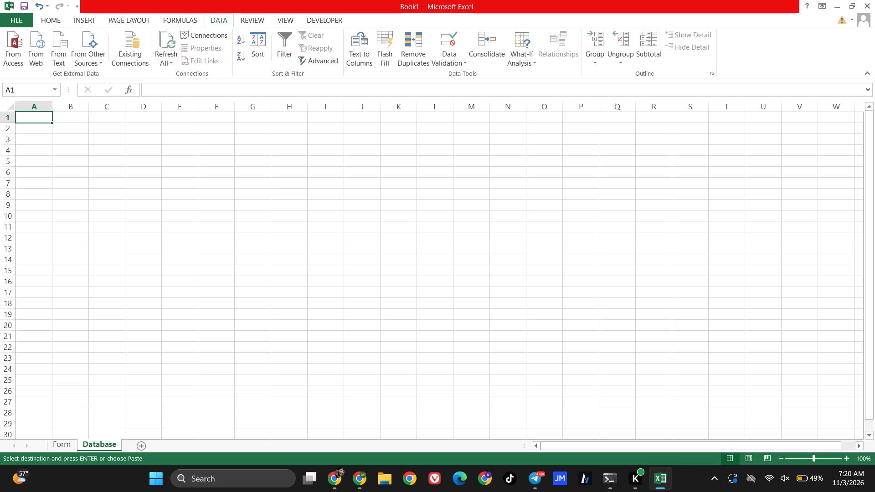
{"action": "left_click", "coordinate": [75, 131]}
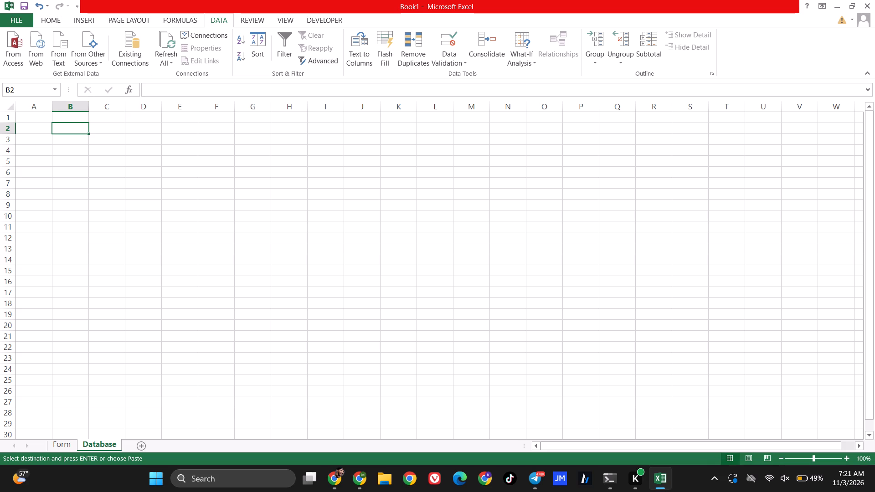
{"action": "right_click", "coordinate": [75, 127]}
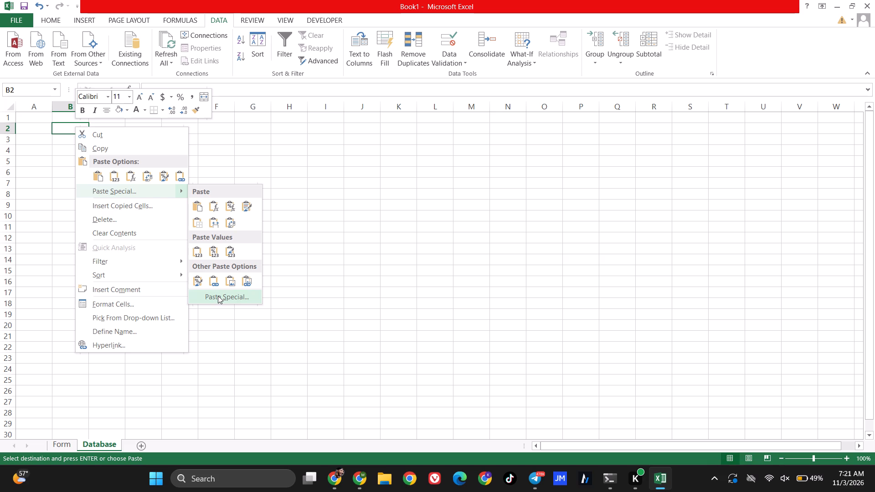
{"action": "left_click", "coordinate": [218, 296]}
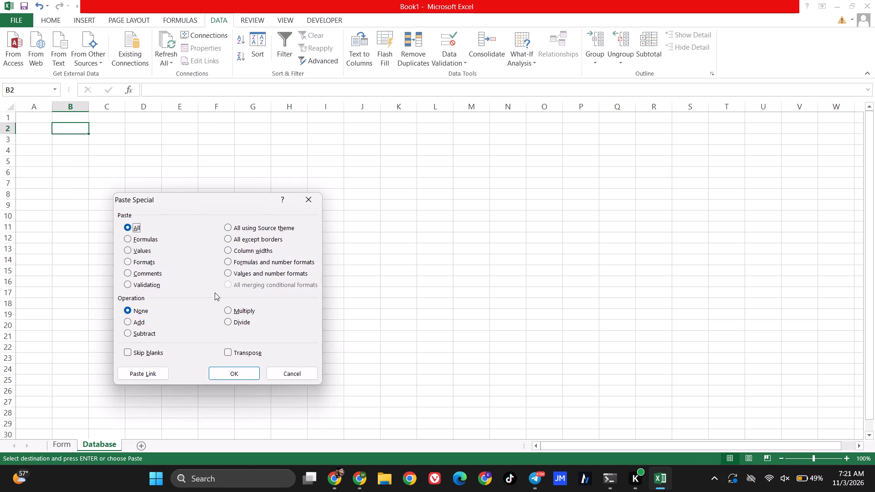
{"action": "left_click", "coordinate": [125, 253]}
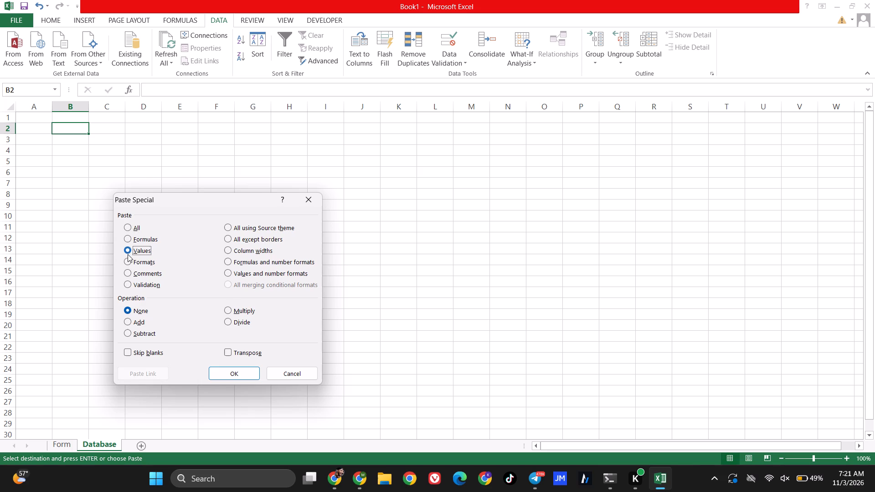
{"action": "left_click", "coordinate": [227, 350]}
{"action": "left_click", "coordinate": [244, 374]}
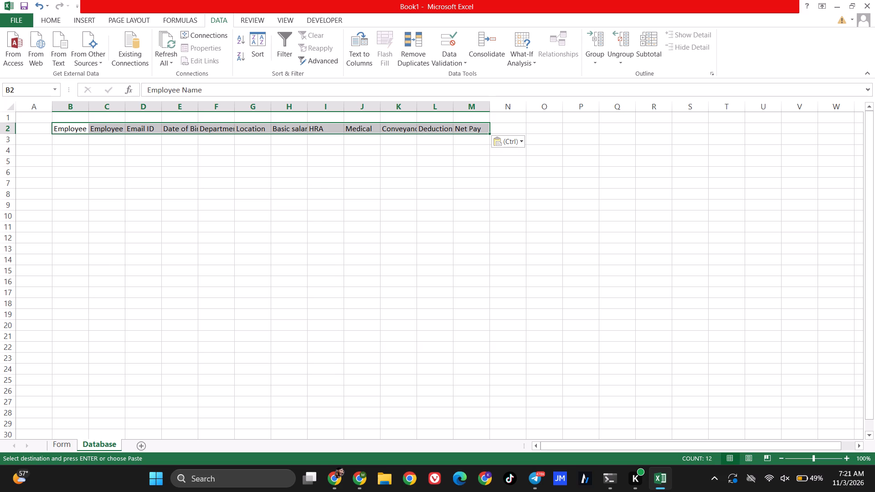
Widen columns B to M equally on the Database sheet so each header fits with room to spare.
{"action": "left_click_drag", "start_coordinate": [72, 107], "coordinate": [87, 112]}
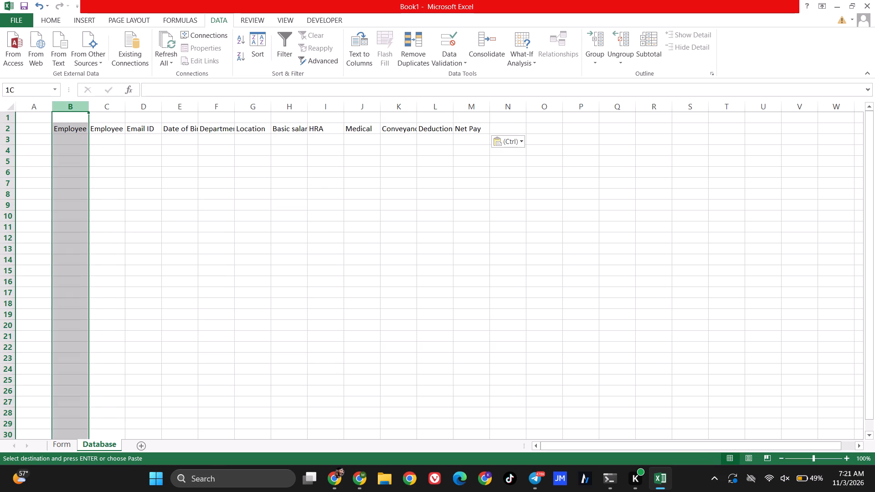
{"action": "left_click_drag", "start_coordinate": [87, 112], "coordinate": [476, 123]}
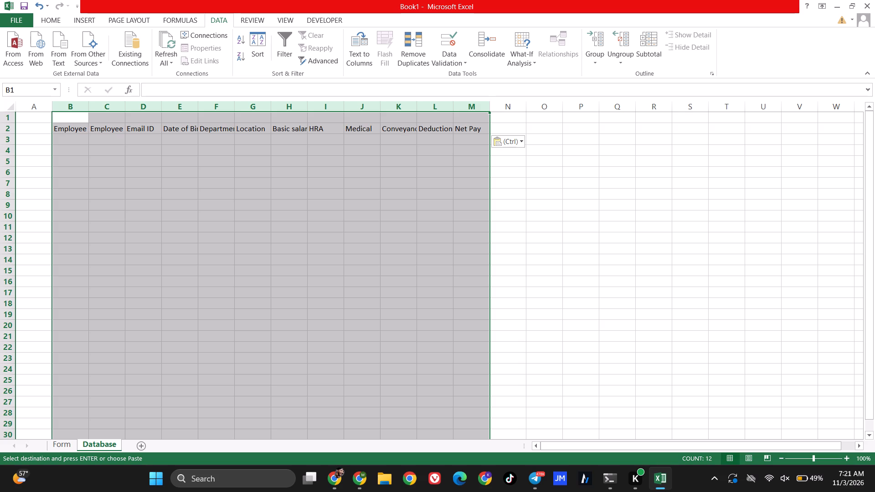
{"action": "left_click_drag", "start_coordinate": [89, 108], "coordinate": [110, 108], "text": "ctrl"}
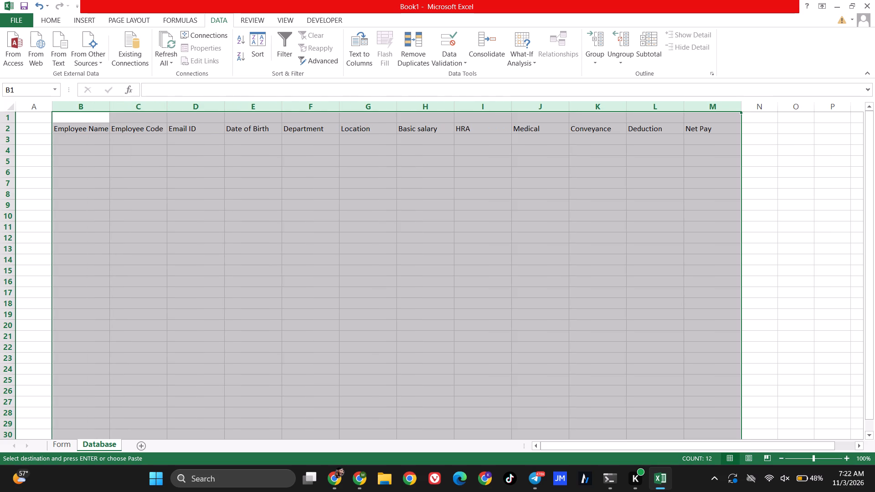
{"action": "left_click_drag", "start_coordinate": [227, 106], "coordinate": [229, 107]}
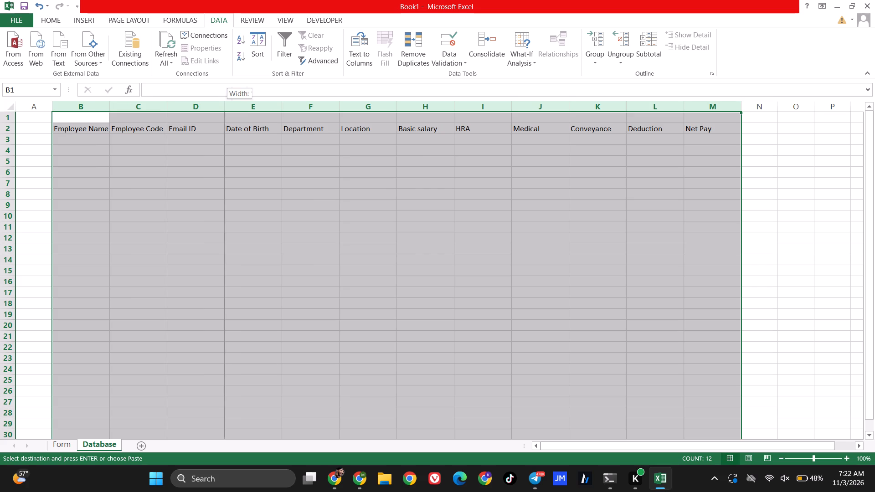
{"action": "left_click_drag", "start_coordinate": [229, 107], "coordinate": [251, 108]}
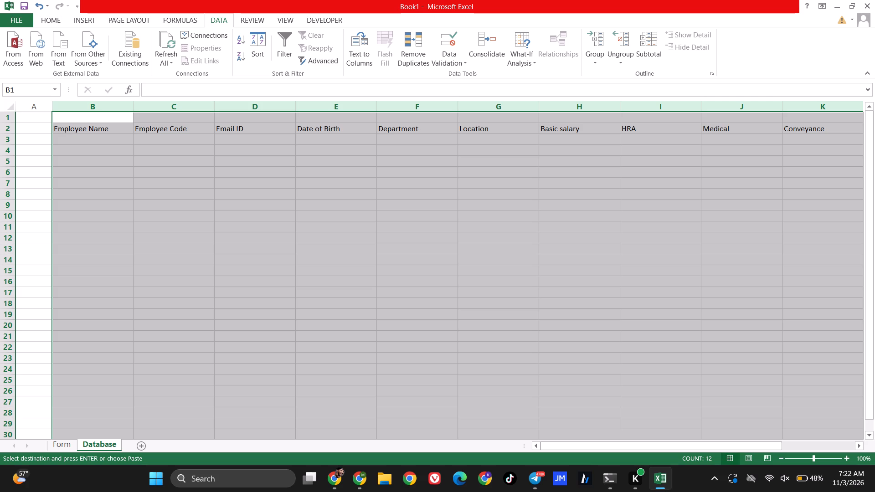
{"action": "left_click", "coordinate": [169, 181]}
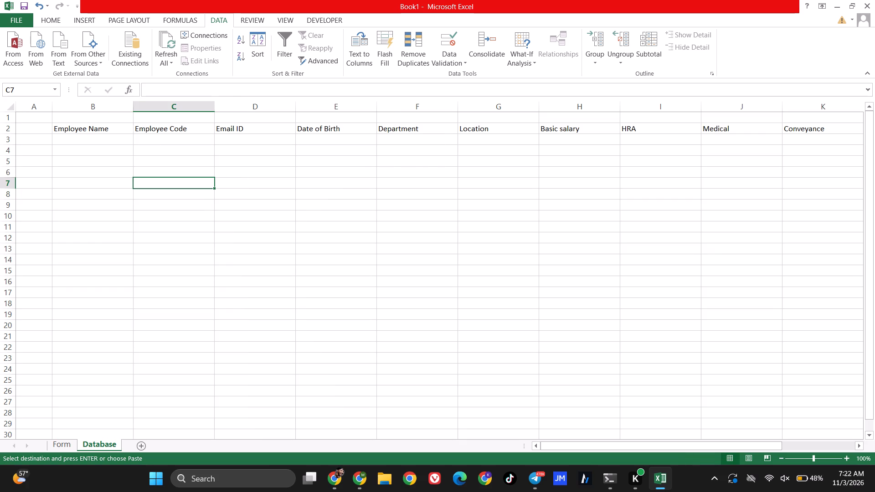
Fill the header cells B2:M2, from Employee Name to Net Pay, with dark blue.
{"action": "scroll", "coordinate": [139, 197], "scroll_direction": "up", "scroll_amount": 2}
{"action": "scroll", "coordinate": [139, 197], "scroll_direction": "down", "scroll_amount": 2}
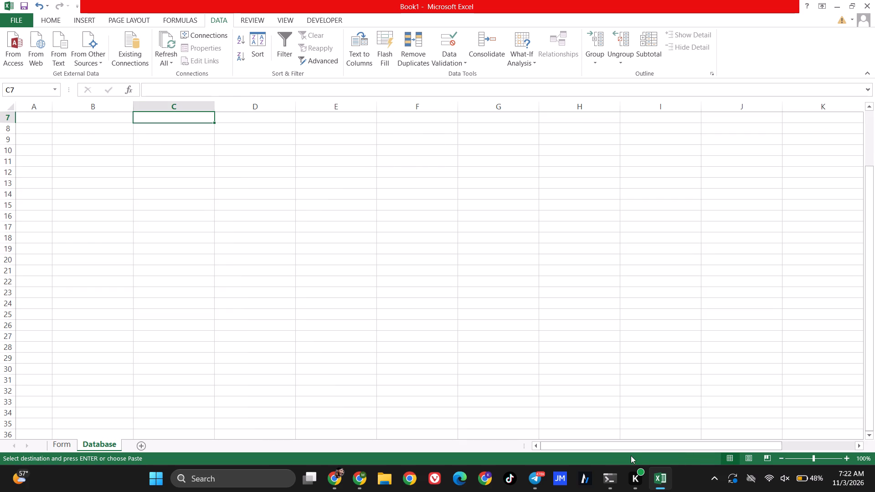
{"action": "left_click_drag", "start_coordinate": [616, 452], "coordinate": [728, 452]}
{"action": "left_click_drag", "start_coordinate": [703, 447], "coordinate": [822, 446]}
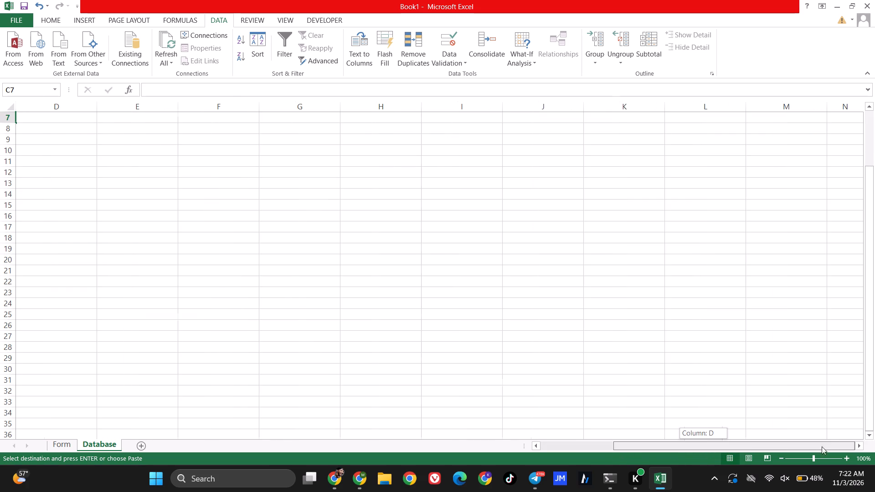
{"action": "left_click_drag", "start_coordinate": [822, 446], "coordinate": [592, 436]}
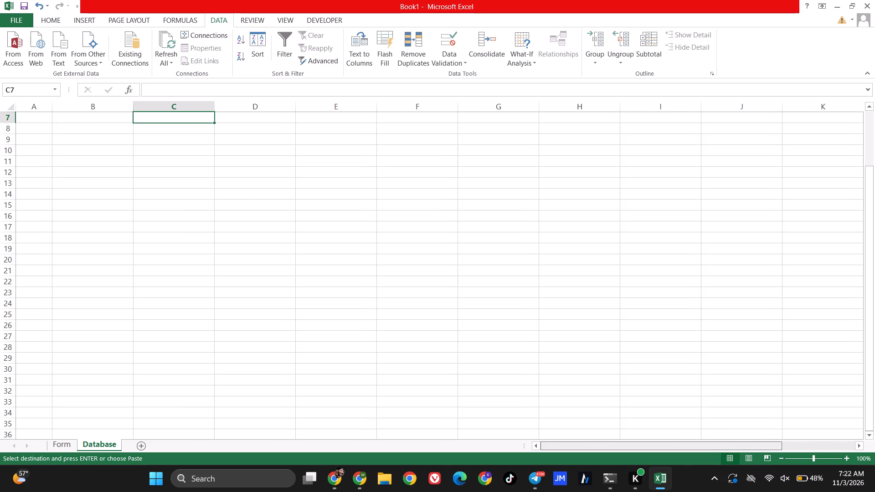
{"action": "left_click_drag", "start_coordinate": [644, 440], "coordinate": [537, 429]}
{"action": "scroll", "coordinate": [470, 393], "scroll_direction": "up", "scroll_amount": 7}
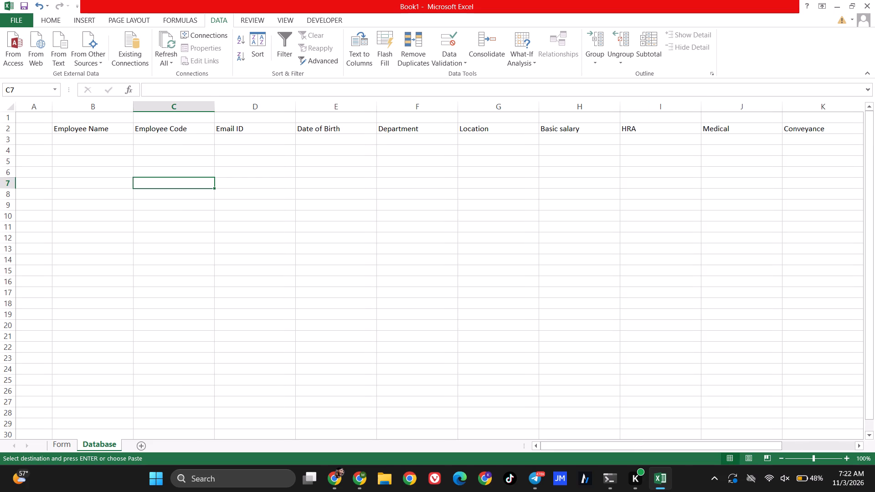
{"action": "left_click_drag", "start_coordinate": [62, 130], "coordinate": [866, 134]}
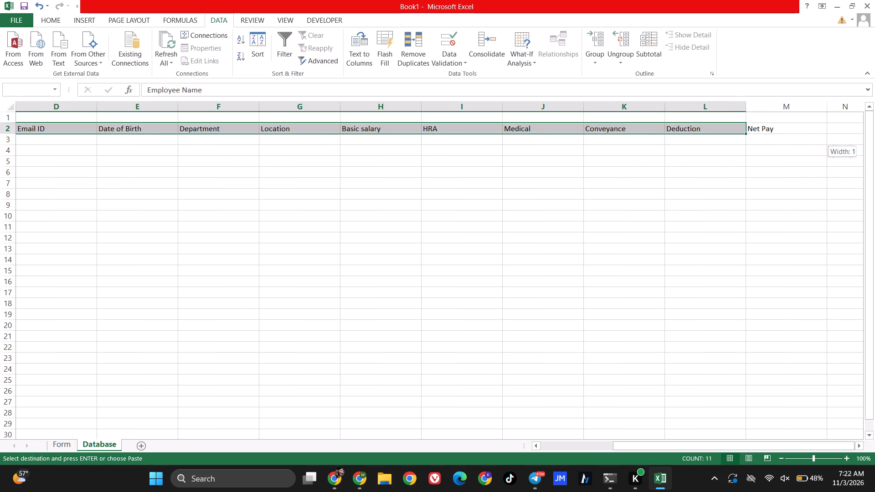
{"action": "left_click_drag", "start_coordinate": [866, 134], "coordinate": [772, 128]}
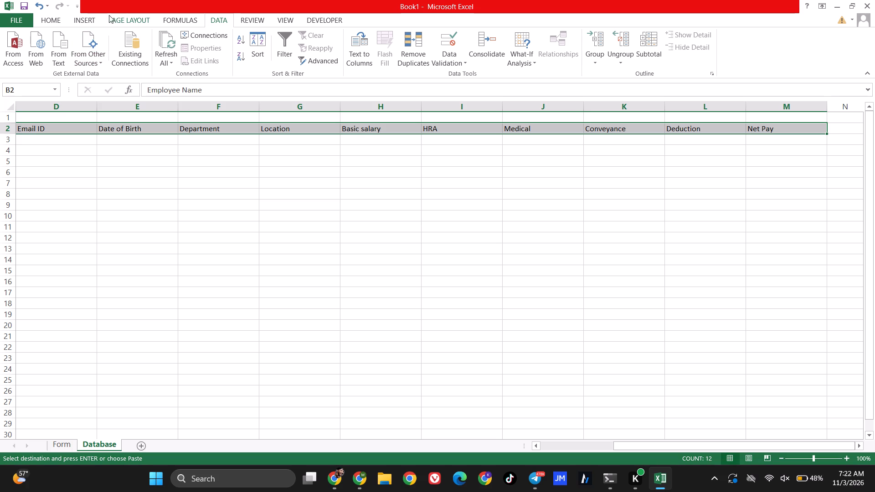
{"action": "left_click", "coordinate": [53, 19]}
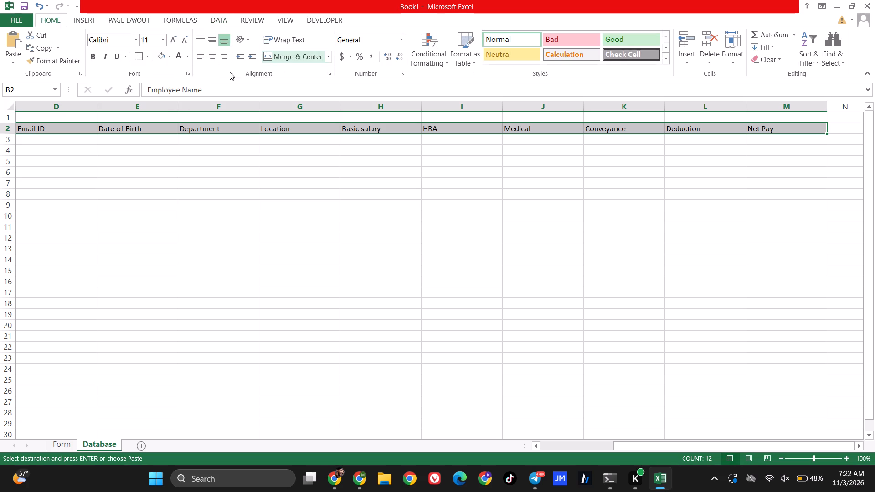
{"action": "left_click", "coordinate": [170, 58]}
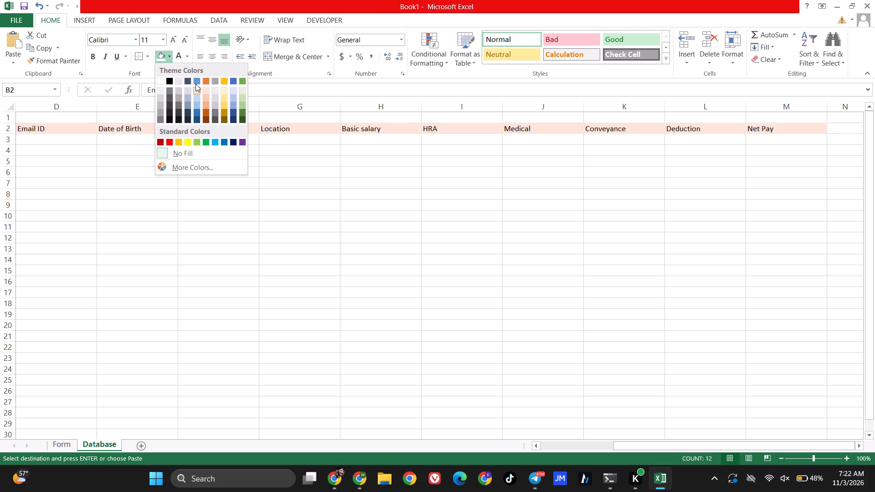
{"action": "left_click", "coordinate": [232, 113]}
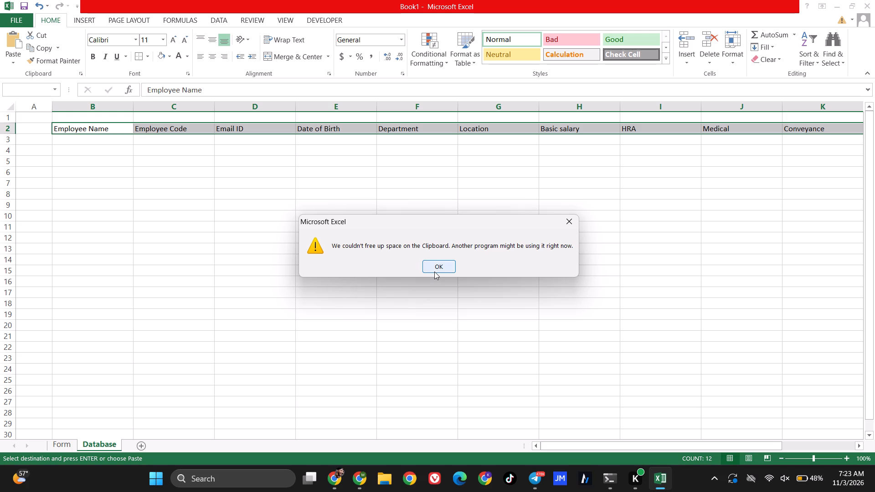
{"action": "left_click", "coordinate": [434, 271]}
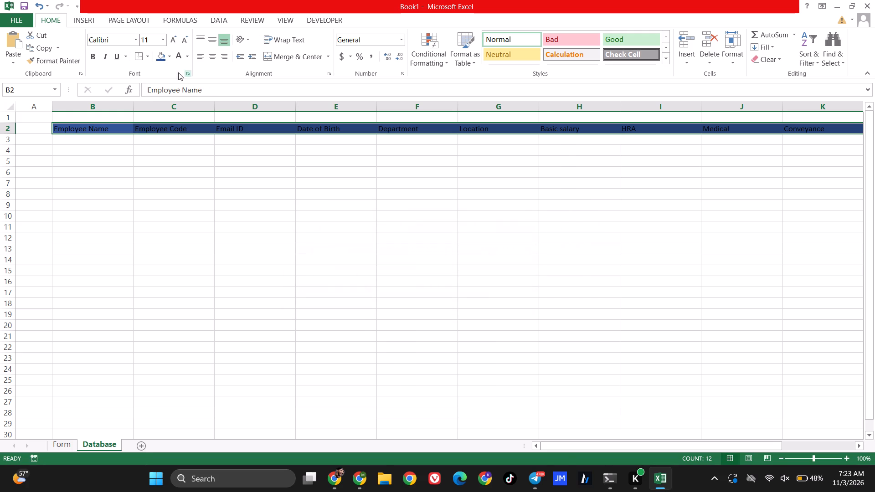
Format the header text in B2:M2 as white, bold, size 12 and horizontally centred.
{"action": "left_click", "coordinate": [186, 60]}
{"action": "left_click", "coordinate": [177, 95]}
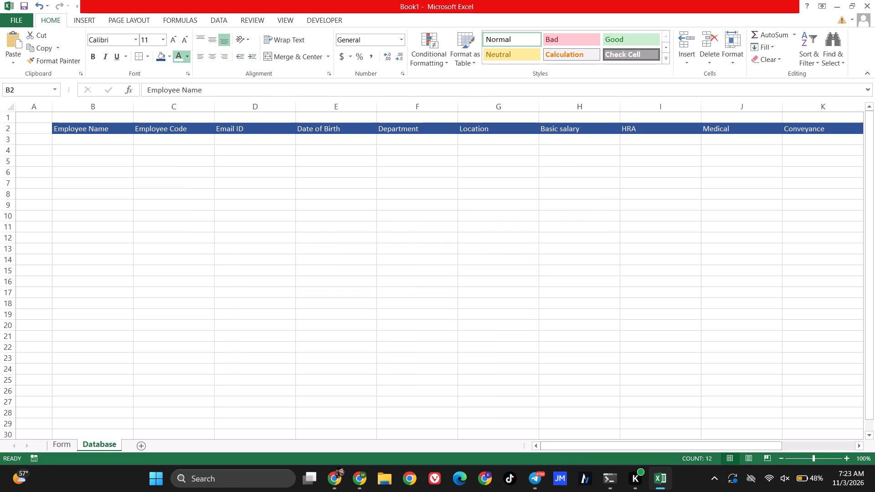
{"action": "left_click", "coordinate": [93, 60]}
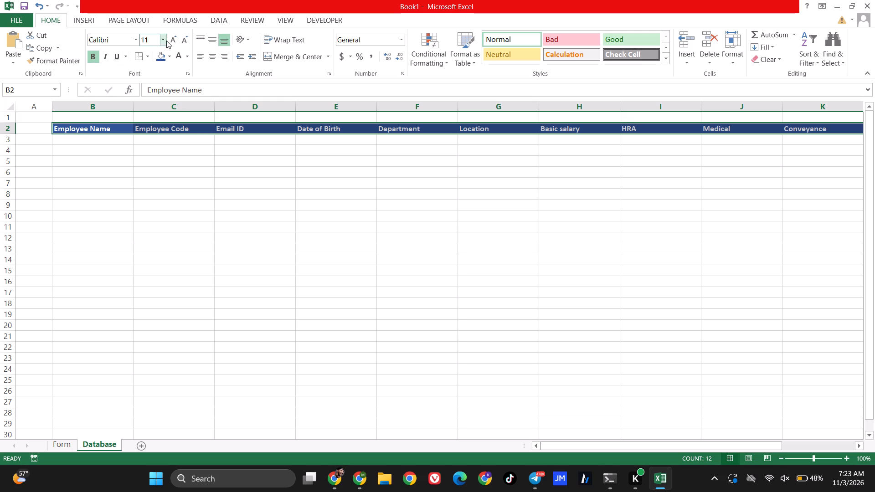
{"action": "left_click", "coordinate": [165, 42]}
{"action": "left_click", "coordinate": [153, 97]}
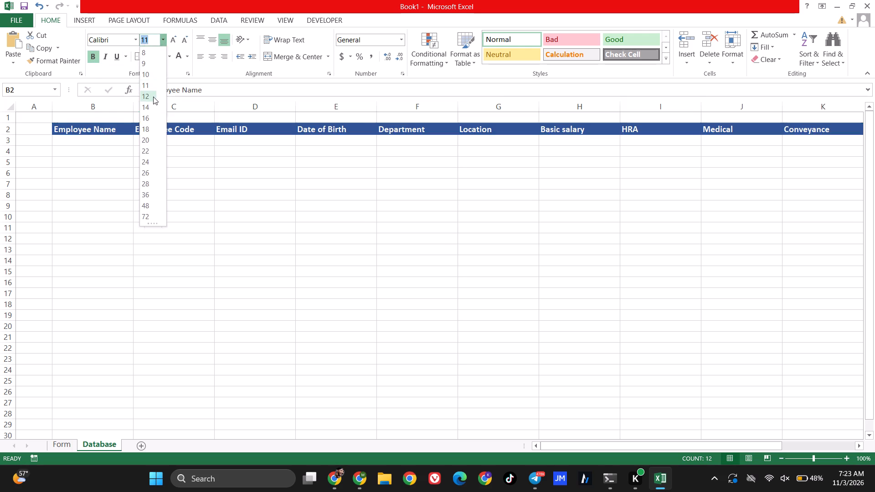
{"action": "left_click", "coordinate": [207, 59]}
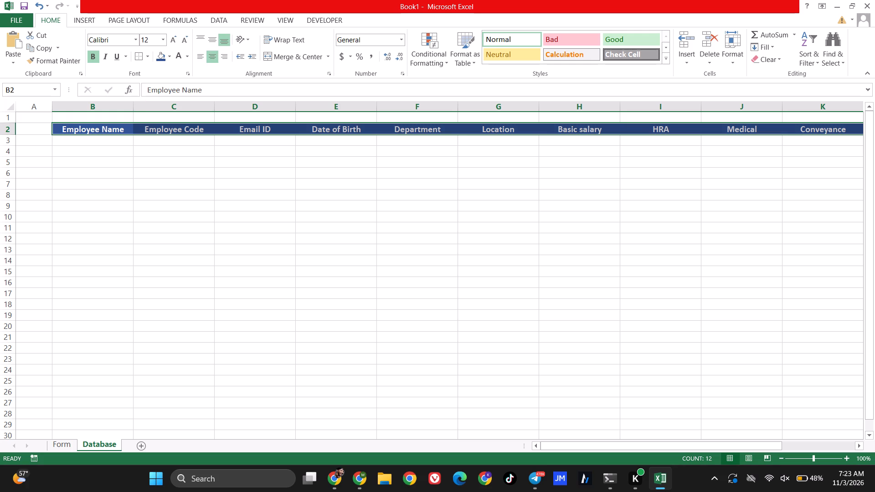
{"action": "left_click", "coordinate": [198, 183]}
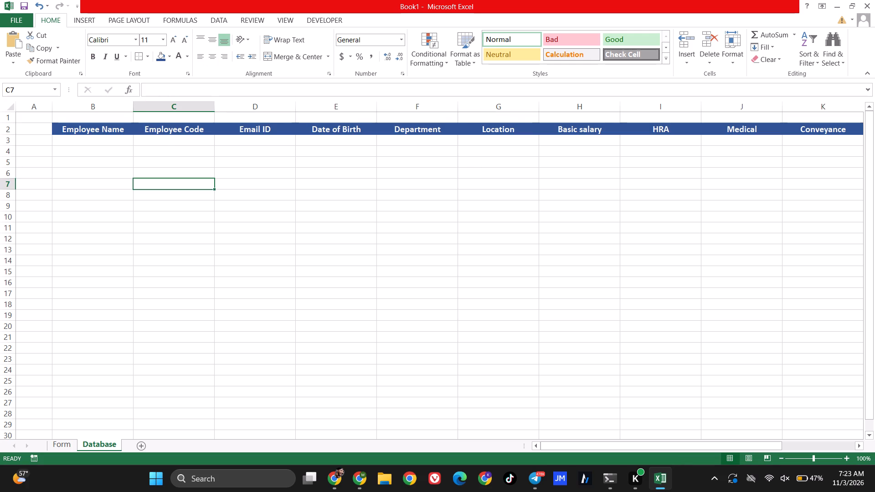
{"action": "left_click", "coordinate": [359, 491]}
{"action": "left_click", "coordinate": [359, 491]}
Format the whole Date of Birth column, E, as Date with the *3/14/2012 type.
{"action": "left_click", "coordinate": [342, 110]}
{"action": "right_click", "coordinate": [342, 109]}
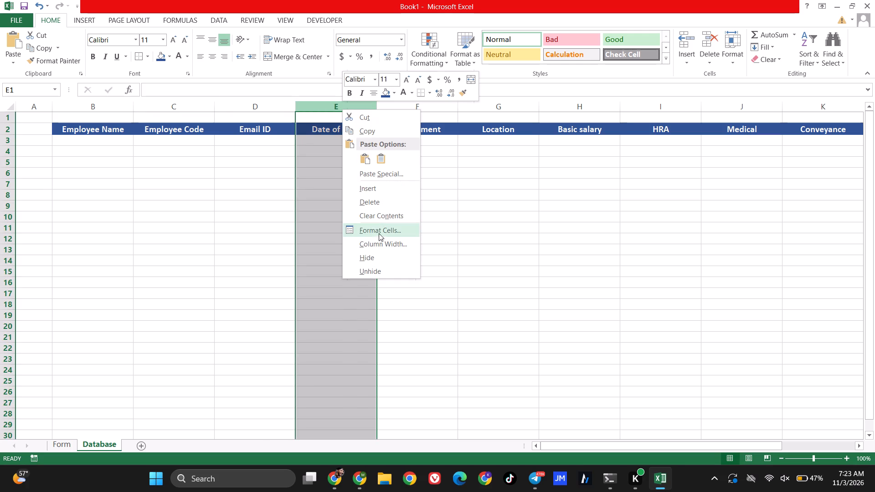
{"action": "left_click", "coordinate": [379, 227]}
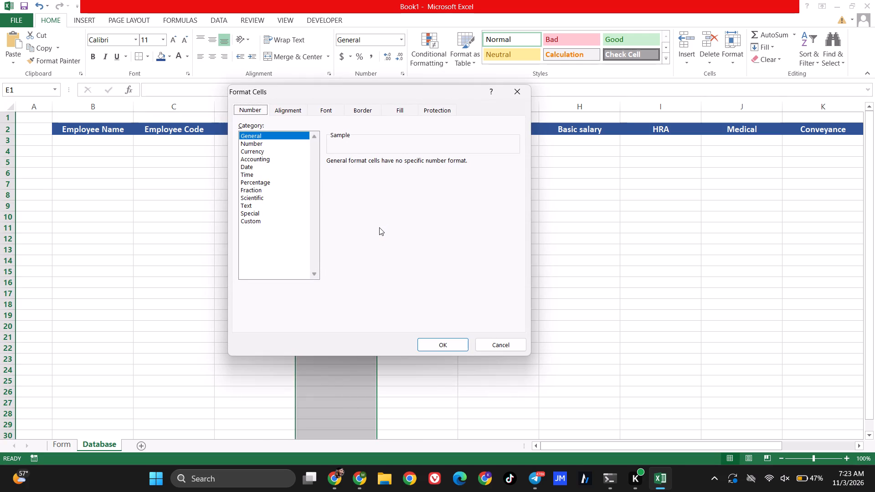
{"action": "left_click", "coordinate": [255, 167]}
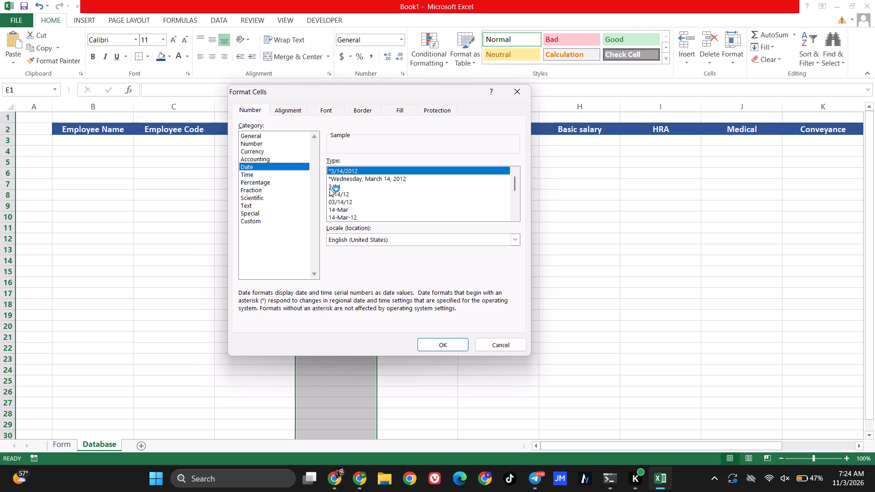
{"action": "left_click", "coordinate": [443, 346]}
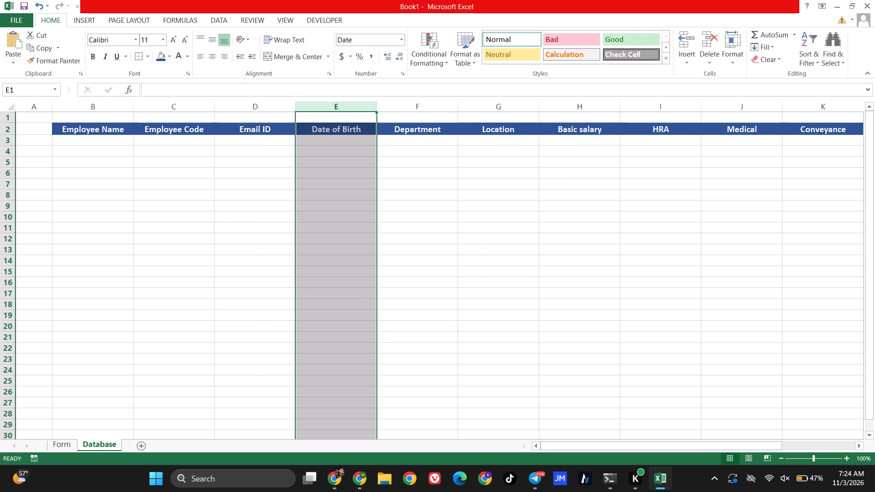
{"action": "left_click", "coordinate": [398, 184]}
{"action": "left_click", "coordinate": [345, 145]}
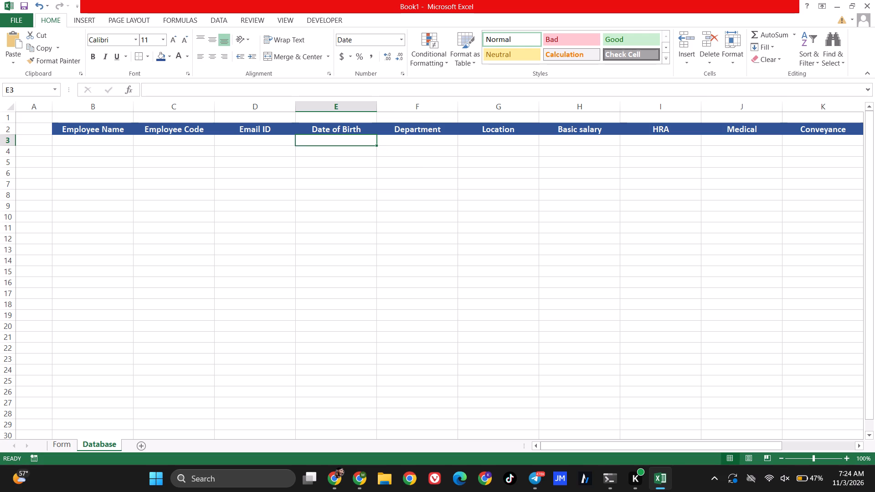
Format the whole columns H to M, Basic salary to Net Pay, as Number with 0 decimal places and the 1000 separator.
{"action": "left_click", "coordinate": [577, 108]}
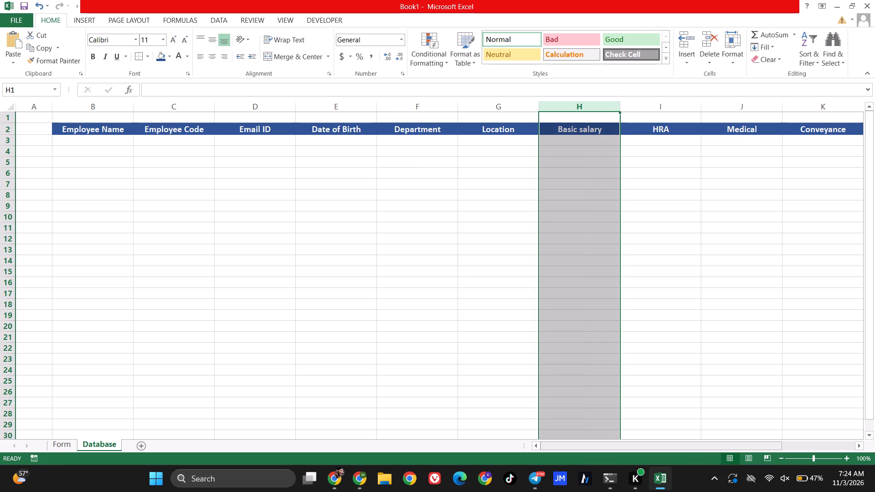
{"action": "left_click_drag", "start_coordinate": [588, 108], "coordinate": [846, 116]}
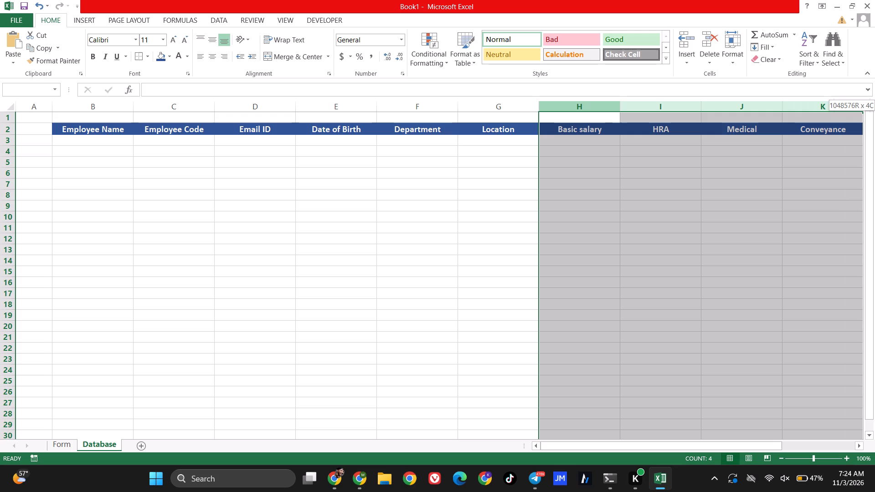
{"action": "left_click_drag", "start_coordinate": [846, 116], "coordinate": [813, 123]}
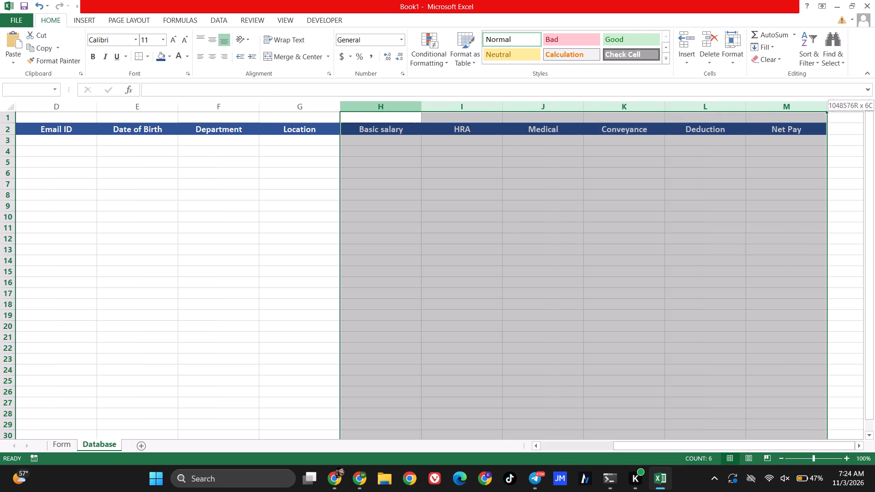
{"action": "left_click_drag", "start_coordinate": [813, 123], "coordinate": [804, 123]}
{"action": "right_click", "coordinate": [698, 107]}
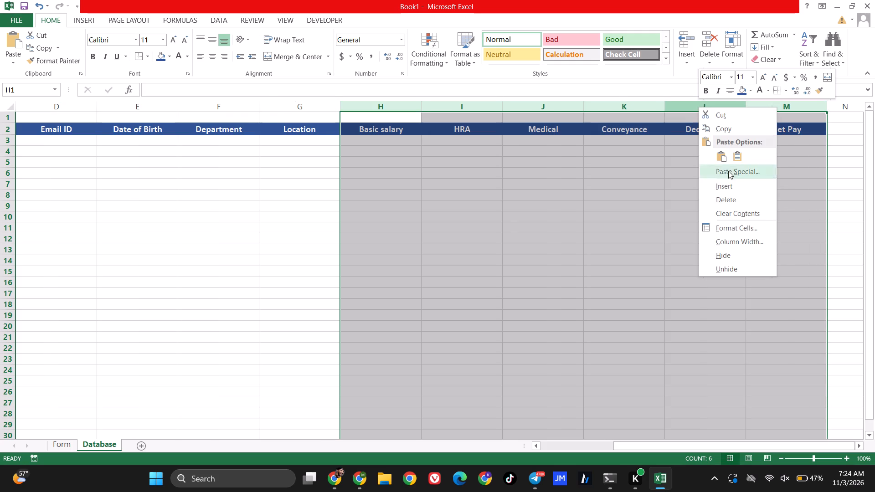
{"action": "left_click", "coordinate": [735, 228]}
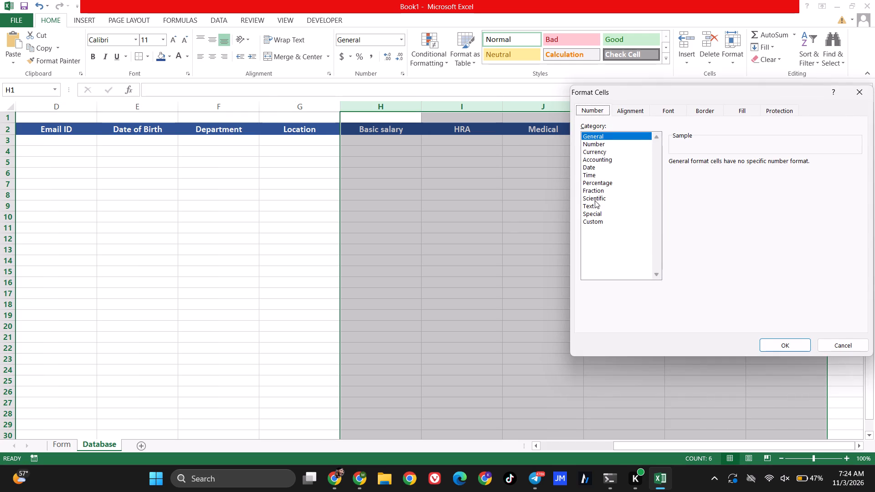
{"action": "left_click", "coordinate": [592, 146]}
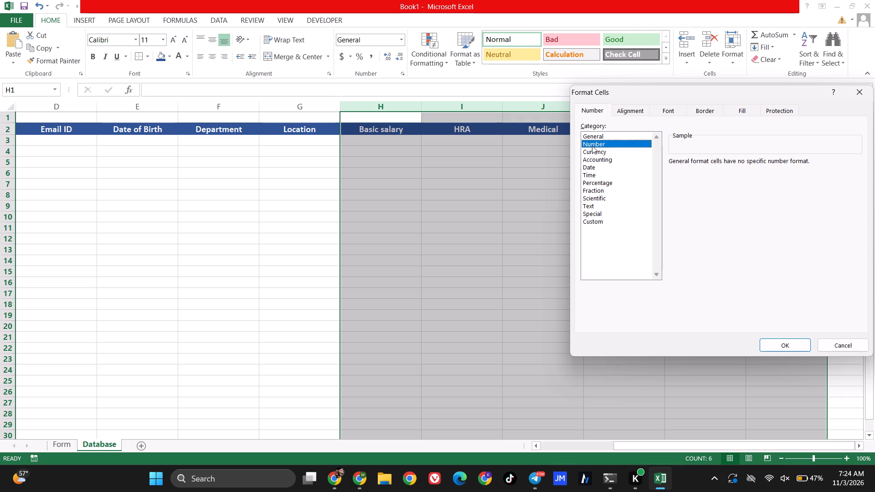
{"action": "left_click", "coordinate": [673, 176]}
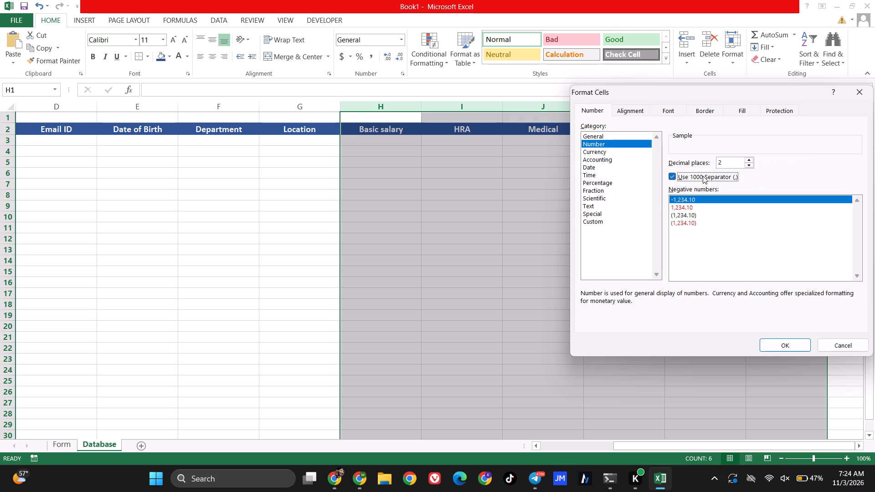
{"action": "double_click", "coordinate": [748, 164]}
{"action": "left_click", "coordinate": [748, 164]}
{"action": "left_click", "coordinate": [787, 346]}
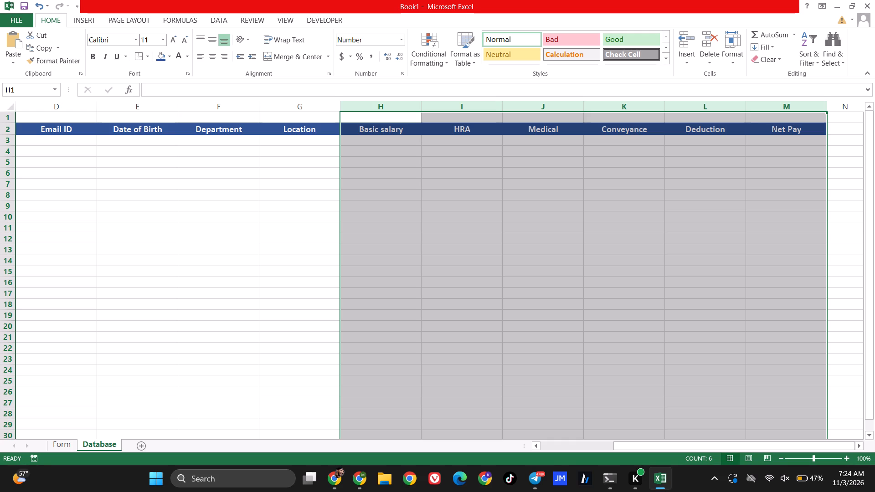
{"action": "left_click_drag", "start_coordinate": [683, 447], "coordinate": [551, 449]}
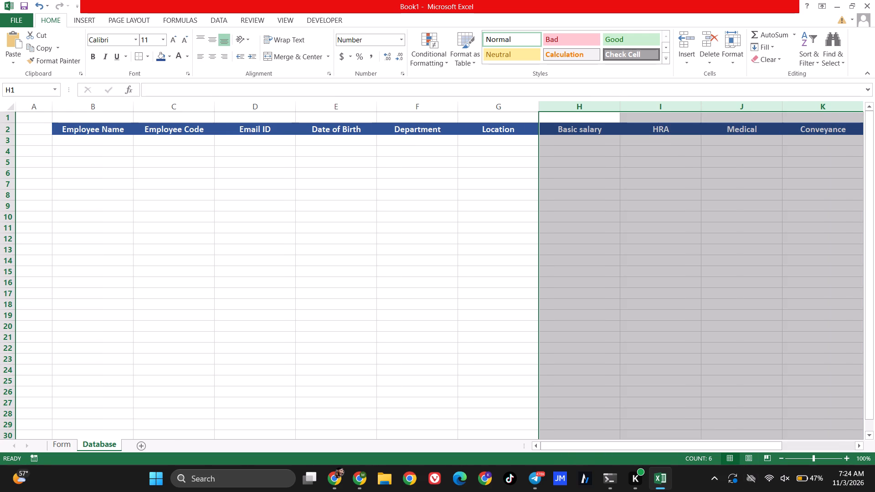
{"action": "left_click", "coordinate": [76, 140]}
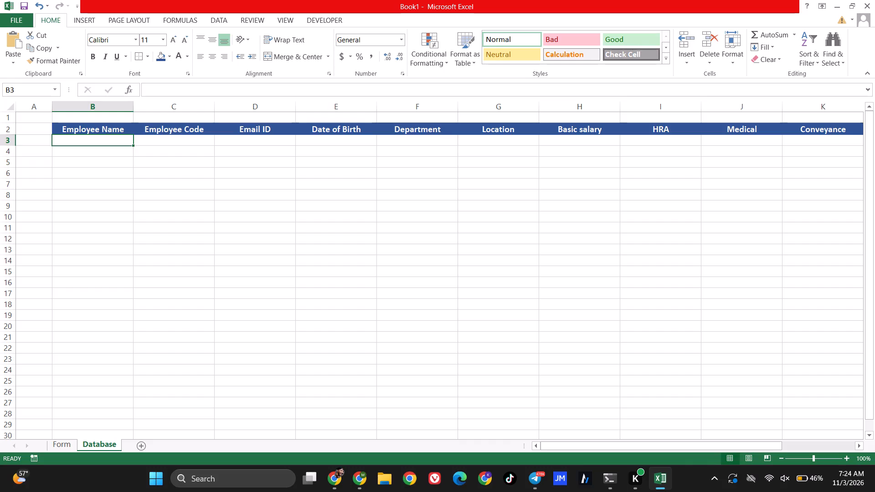
Enter XNC100 as the Employee Code in cell C6 of the Form sheet.
{"action": "left_click", "coordinate": [61, 445]}
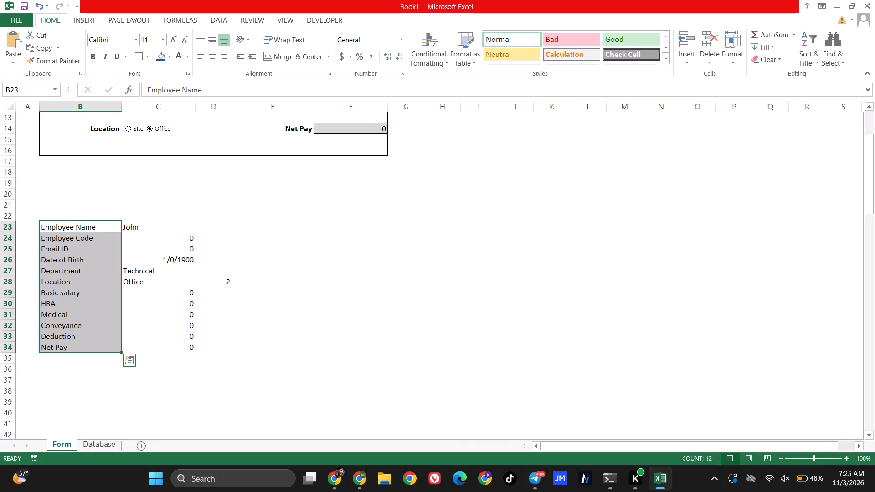
{"action": "scroll", "coordinate": [110, 241], "scroll_direction": "up", "scroll_amount": 12}
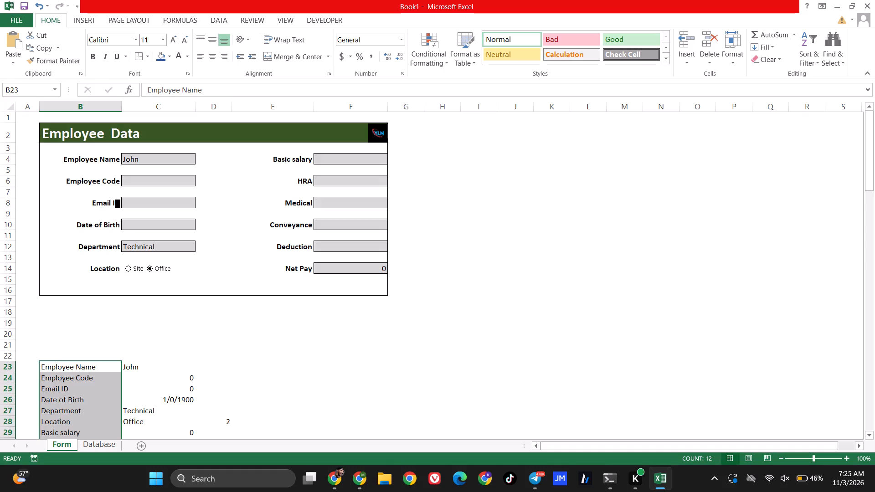
{"action": "left_click", "coordinate": [134, 180]}
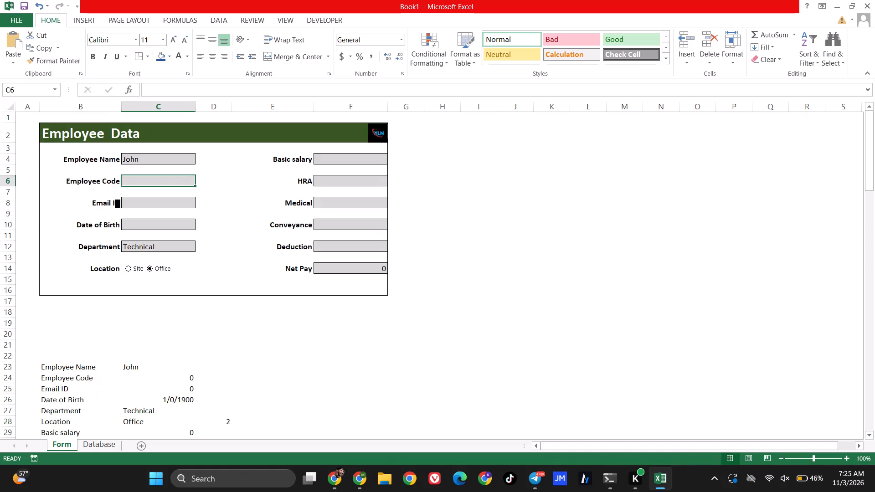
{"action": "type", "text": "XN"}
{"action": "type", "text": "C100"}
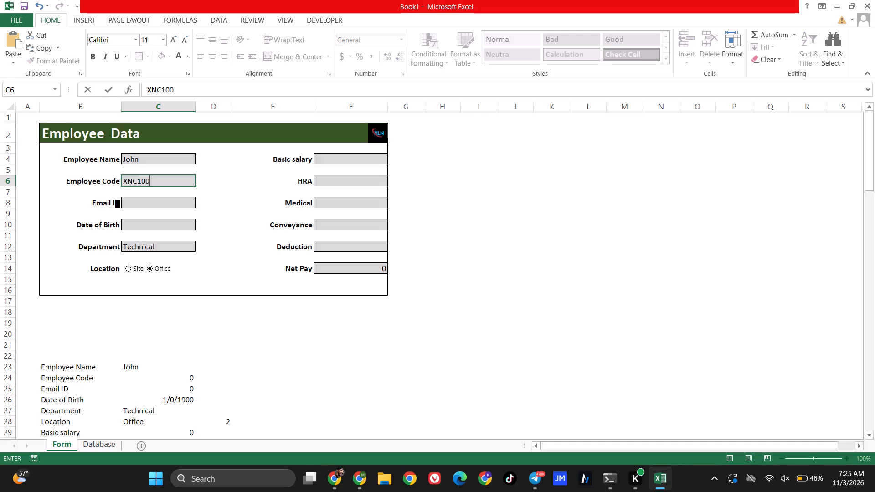
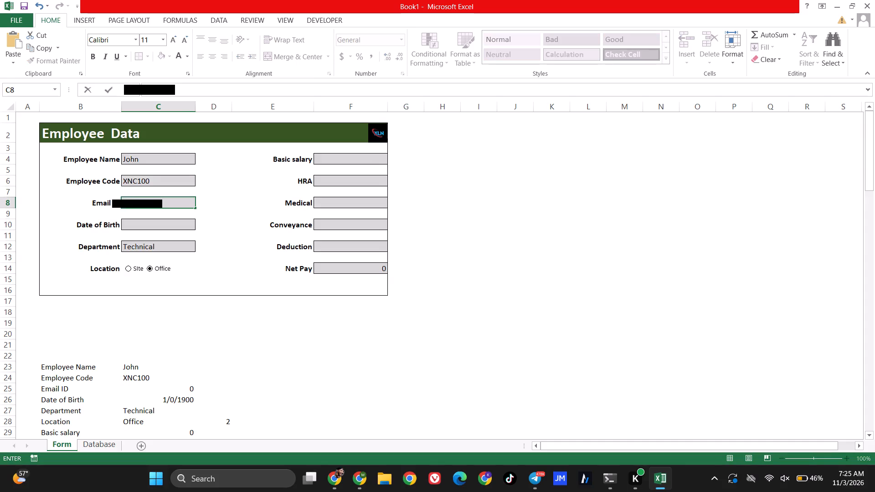
Finish entering the employee's email address in the Email field, cell C8, of the Form sheet.
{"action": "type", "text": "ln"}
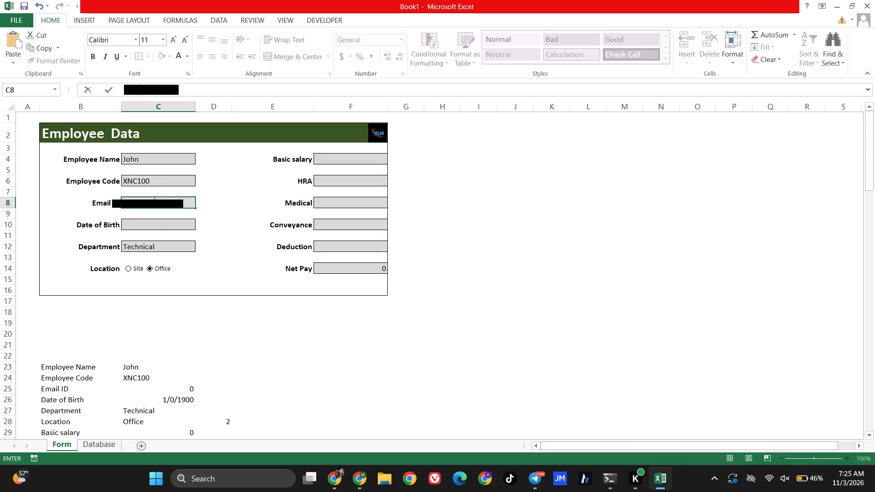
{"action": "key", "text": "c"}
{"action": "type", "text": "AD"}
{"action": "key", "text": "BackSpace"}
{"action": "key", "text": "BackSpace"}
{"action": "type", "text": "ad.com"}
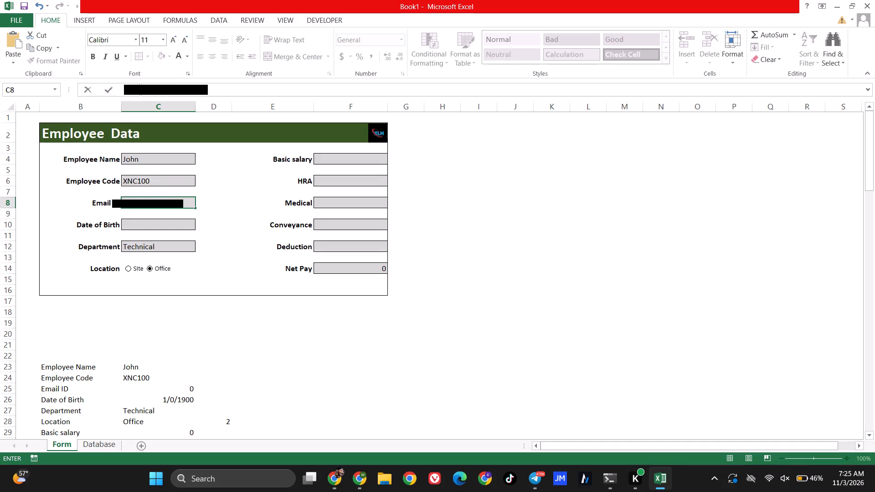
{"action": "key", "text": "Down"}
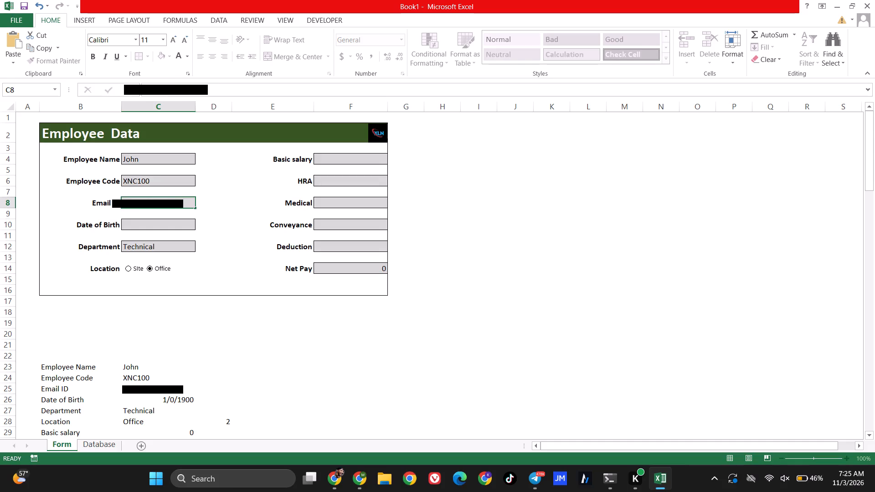
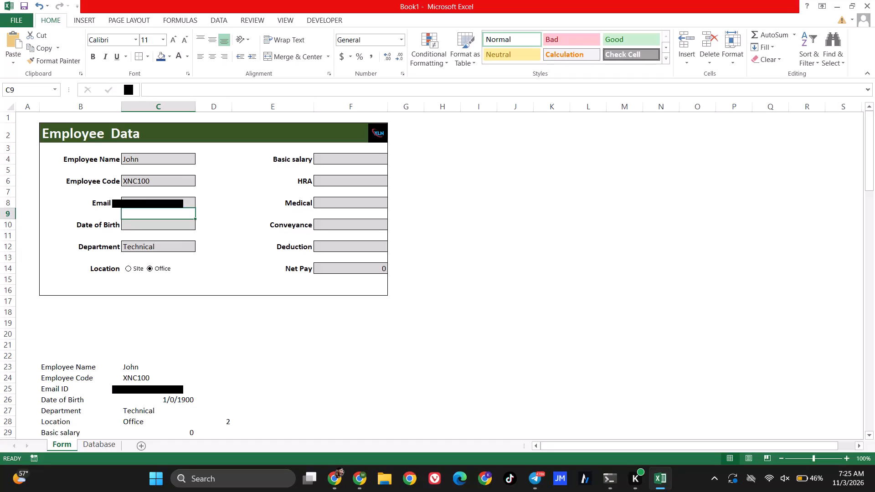
Enter the employee's date of birth in the Date of Birth field, cell C10, of the Form sheet.
{"action": "key", "text": "Down"}
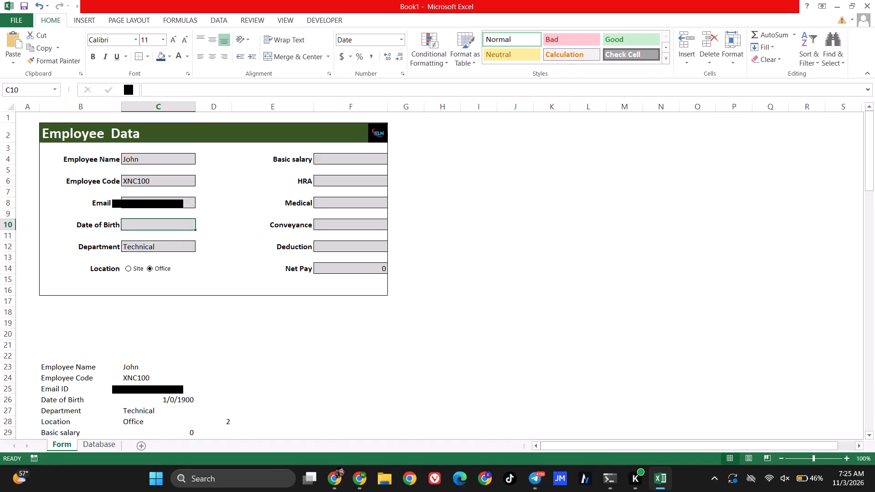
{"action": "type", "text": "11"}
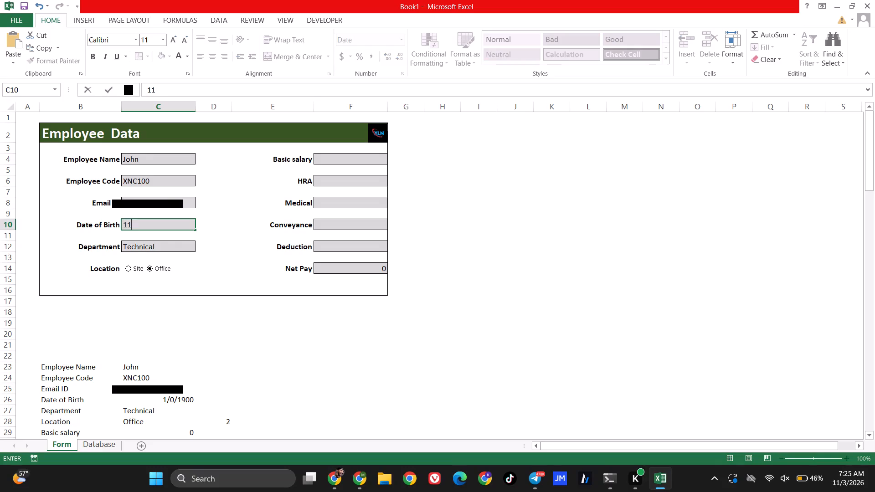
{"action": "key", "text": "slash"}
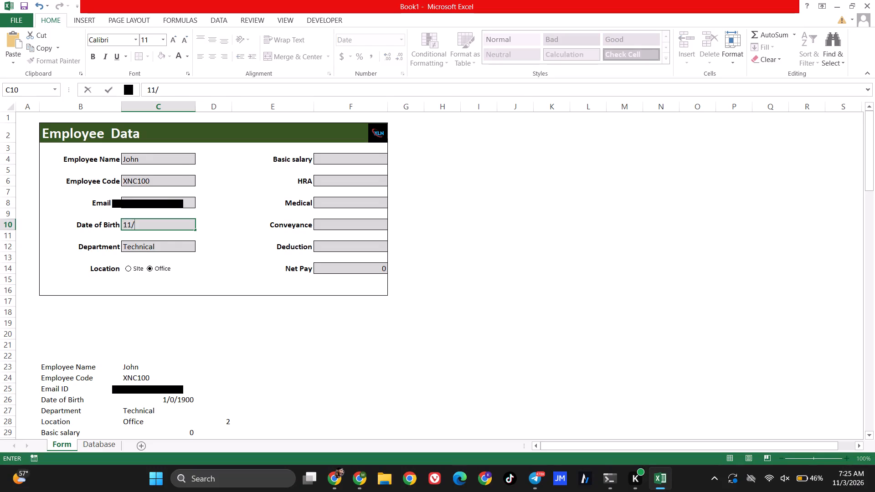
{"action": "type", "text": "01/"}
{"action": "type", "text": "19"}
{"action": "type", "text": "76"}
{"action": "key", "text": "Down"}
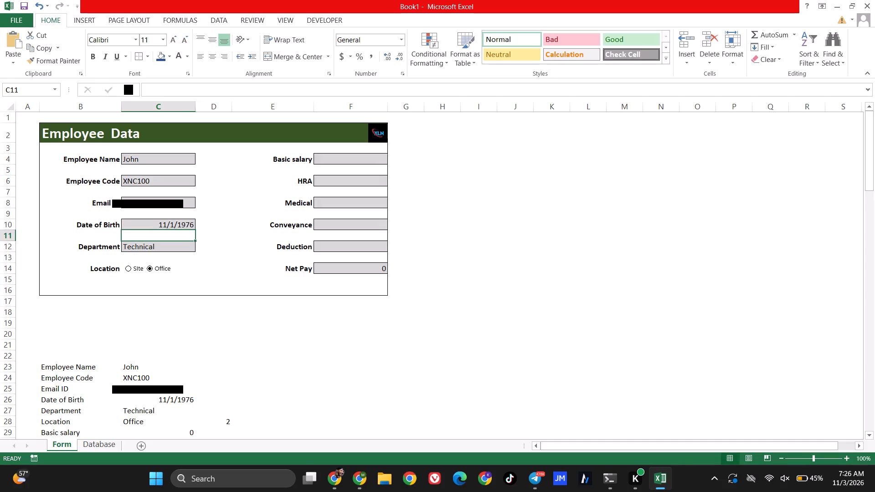
Set the Department field, cell C12, to Admin.
{"action": "left_click", "coordinate": [154, 246]}
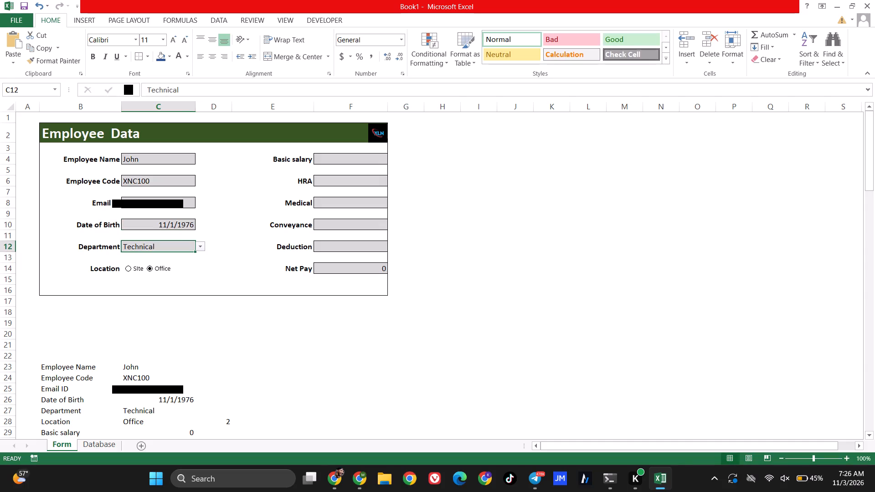
{"action": "left_click", "coordinate": [202, 247]}
{"action": "left_click", "coordinate": [167, 263]}
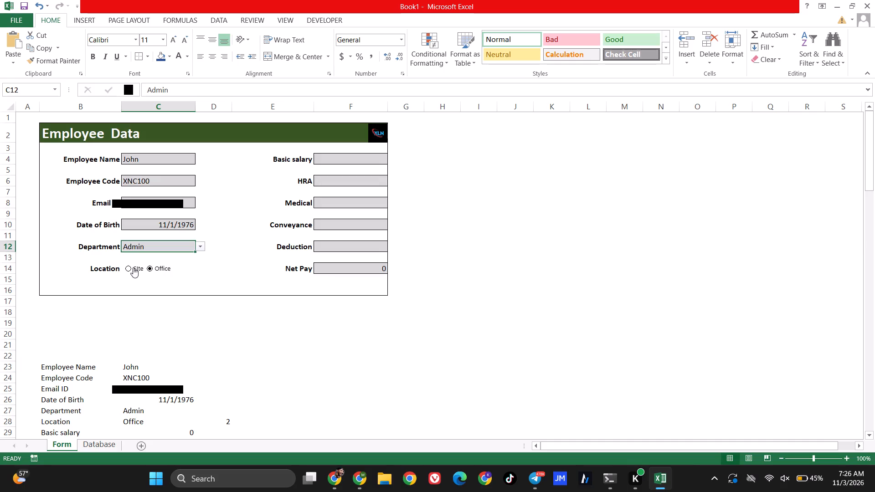
Enter a Basic salary of 40000 in cell F4.
{"action": "left_click", "coordinate": [338, 163]}
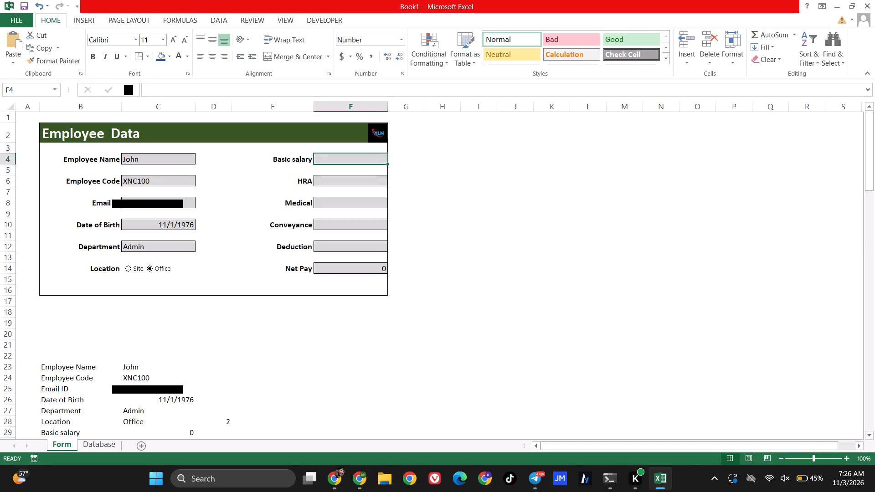
{"action": "type", "text": "40"}
{"action": "type", "text": "00"}
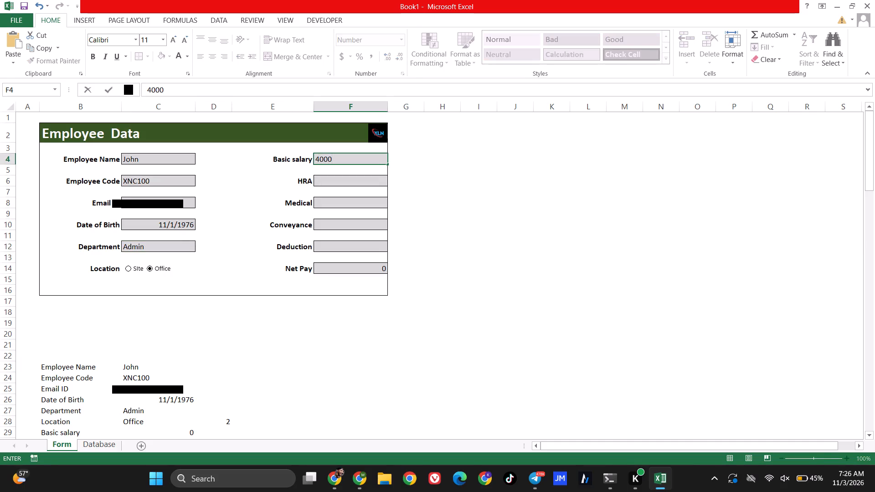
{"action": "key", "text": "0"}
{"action": "key", "text": "Down"}
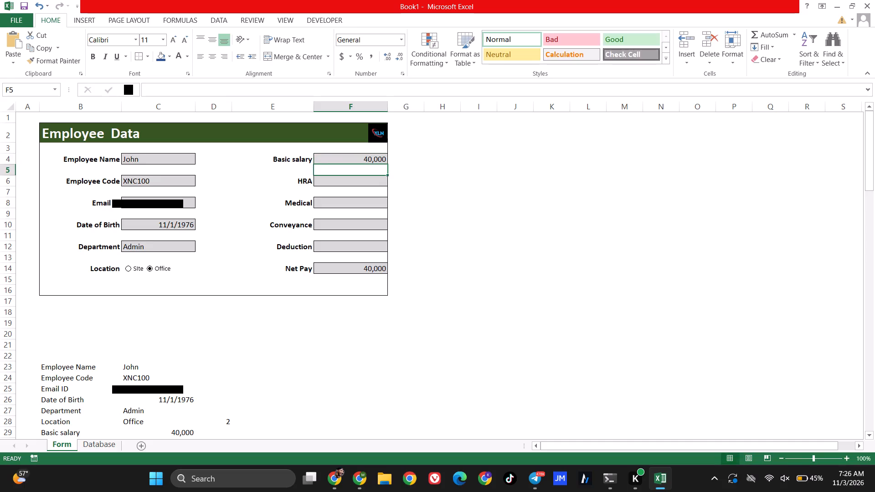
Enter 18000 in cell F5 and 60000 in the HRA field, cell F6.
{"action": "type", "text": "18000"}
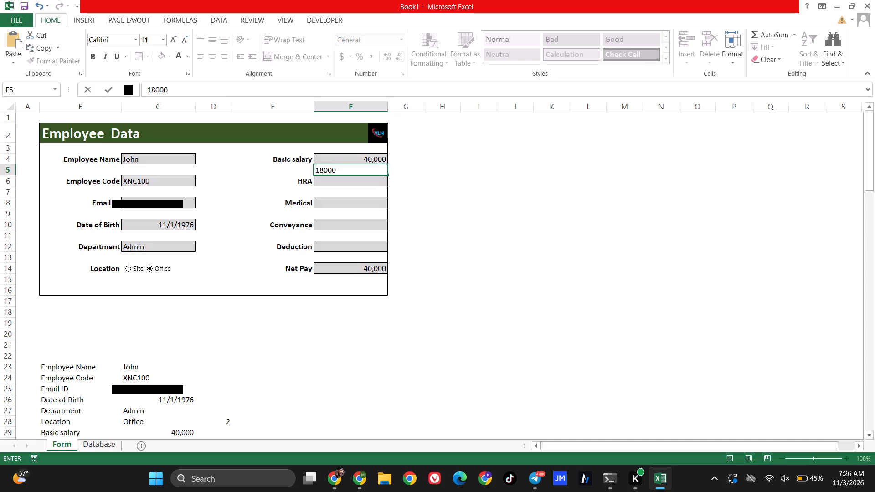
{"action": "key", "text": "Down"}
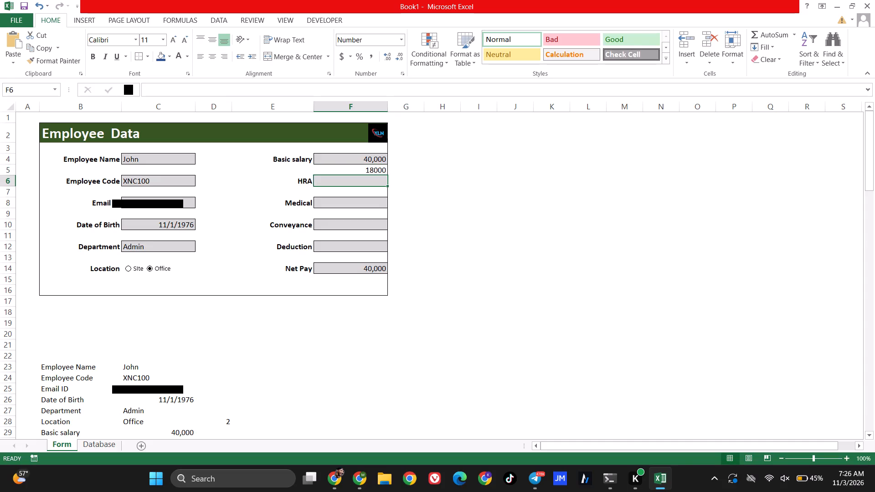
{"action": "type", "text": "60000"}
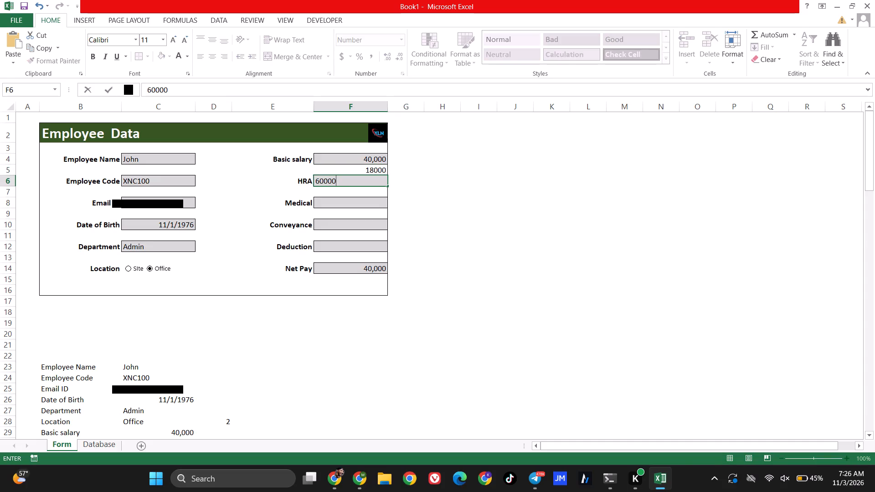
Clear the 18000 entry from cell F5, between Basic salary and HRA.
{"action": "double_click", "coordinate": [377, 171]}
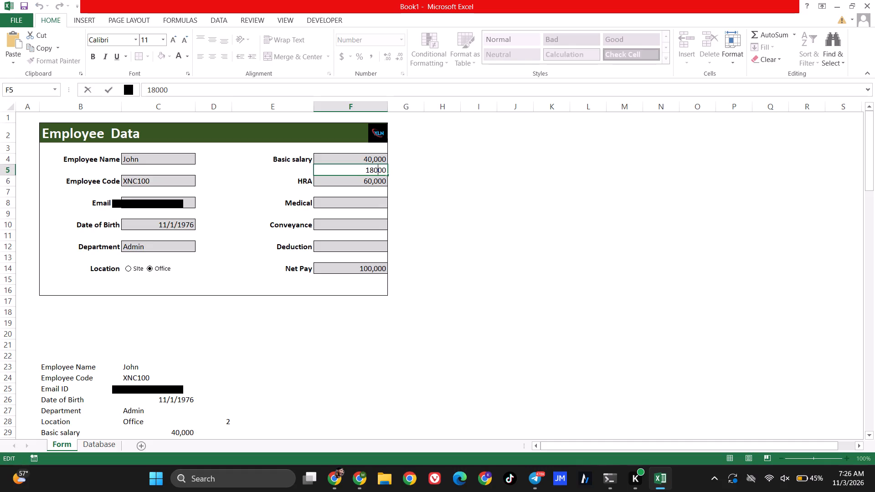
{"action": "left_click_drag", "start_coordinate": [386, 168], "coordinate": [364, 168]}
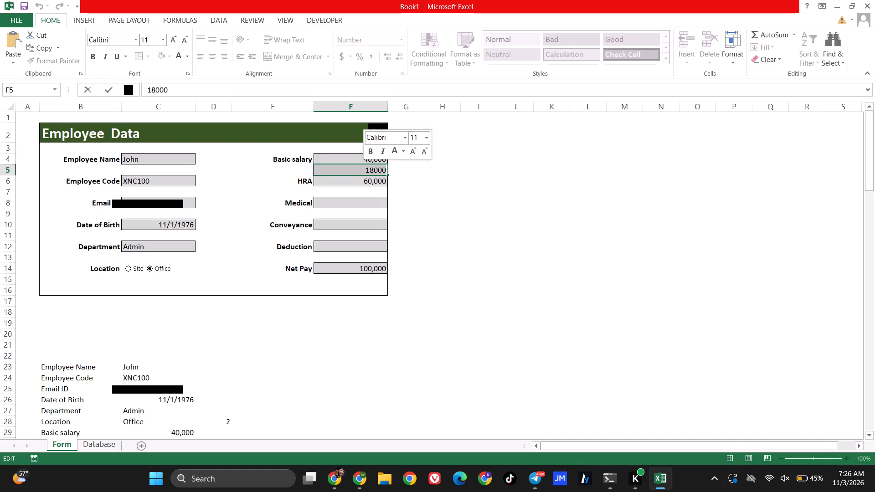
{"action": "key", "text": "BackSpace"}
Set the HRA amount in cell F6 to 18000.
{"action": "double_click", "coordinate": [380, 183]}
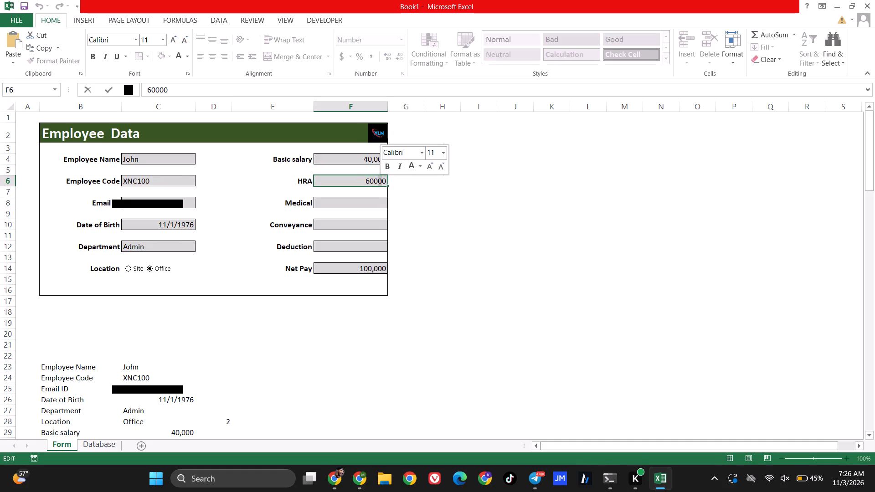
{"action": "key", "text": "BackSpace"}
{"action": "key", "text": "BackSpace"}
{"action": "key", "text": "BackSpace"}
{"action": "key", "text": "BackSpace"}
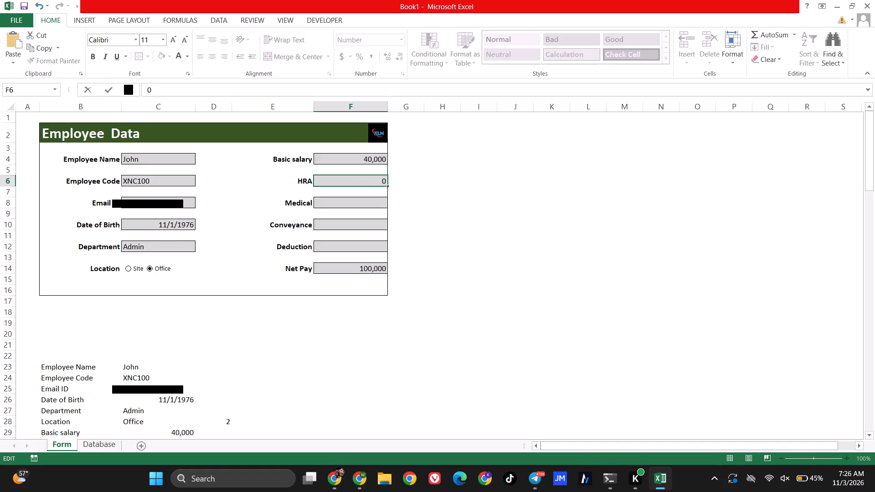
{"action": "key", "text": "1"}
{"action": "key", "text": "8"}
{"action": "key", "text": "0"}
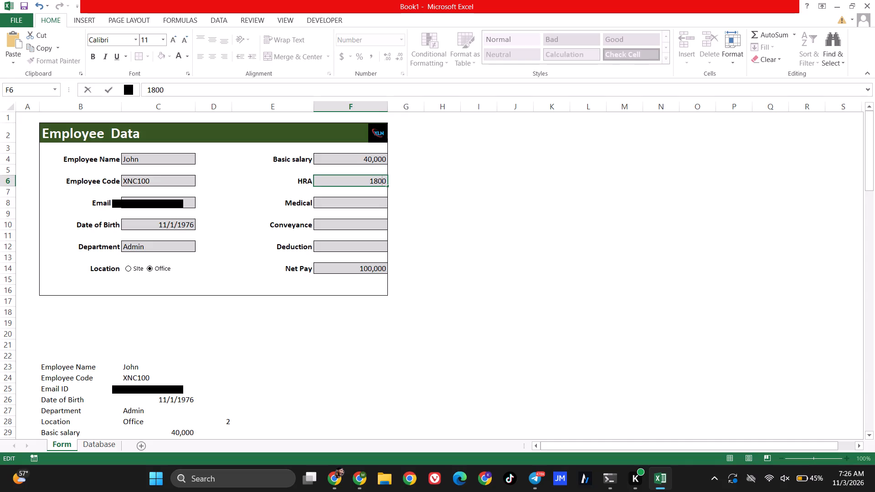
{"action": "key", "text": "0"}
Enter 6000 for Medical in cell F8 and 5000 for Conveyance in cell F10.
{"action": "left_click", "coordinate": [381, 198]}
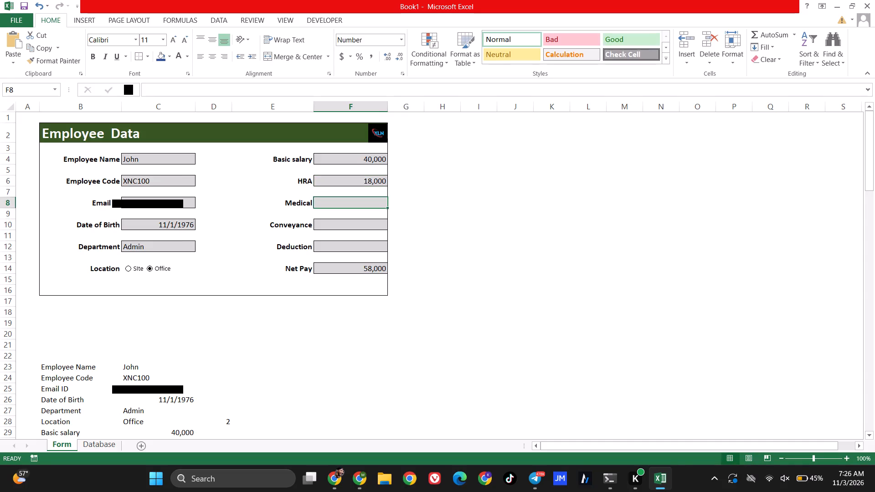
{"action": "type", "text": "6000"}
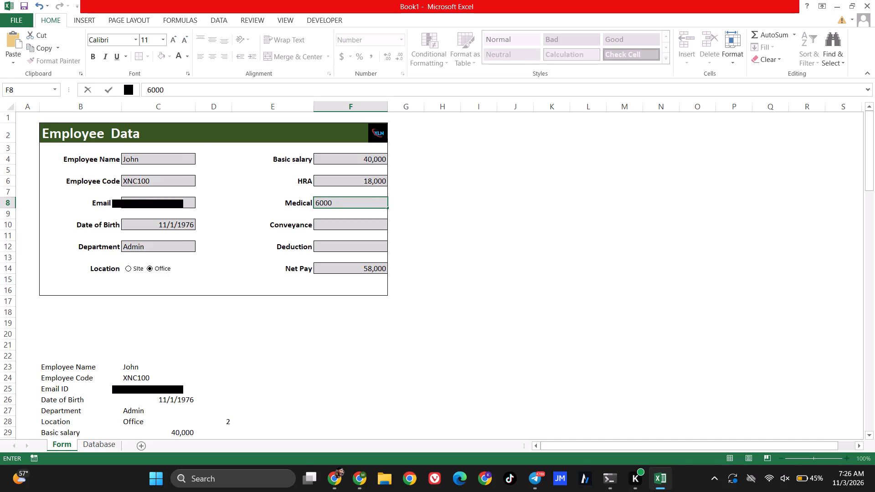
{"action": "left_click", "coordinate": [350, 224]}
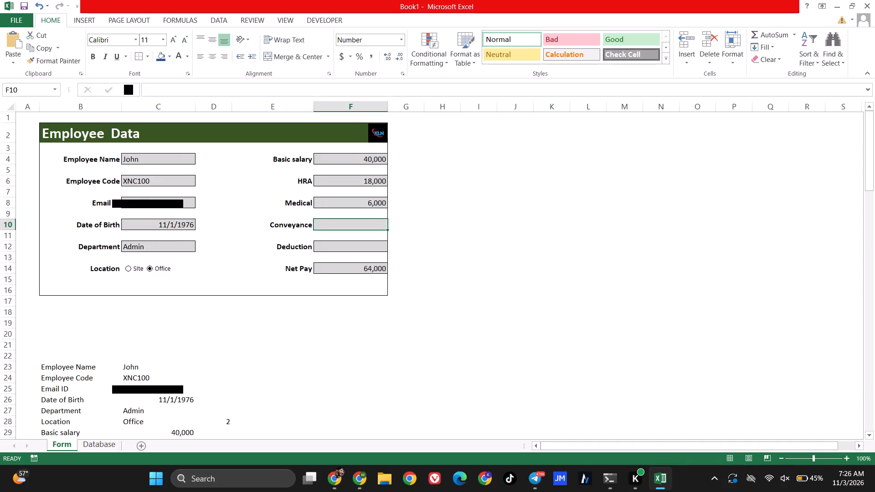
{"action": "type", "text": "5000"}
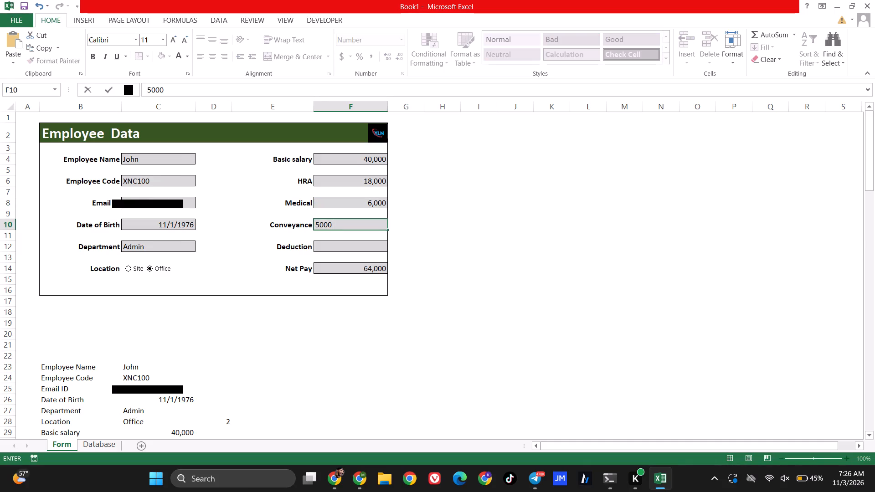
Enter a Deduction of 1700 in cell F12 of the salary section.
{"action": "left_click", "coordinate": [351, 251]}
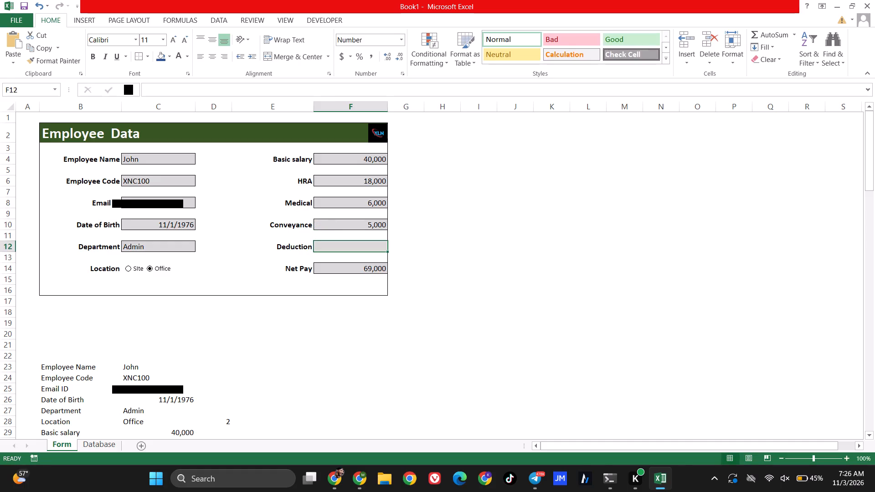
{"action": "key", "text": "1"}
{"action": "key", "text": "7"}
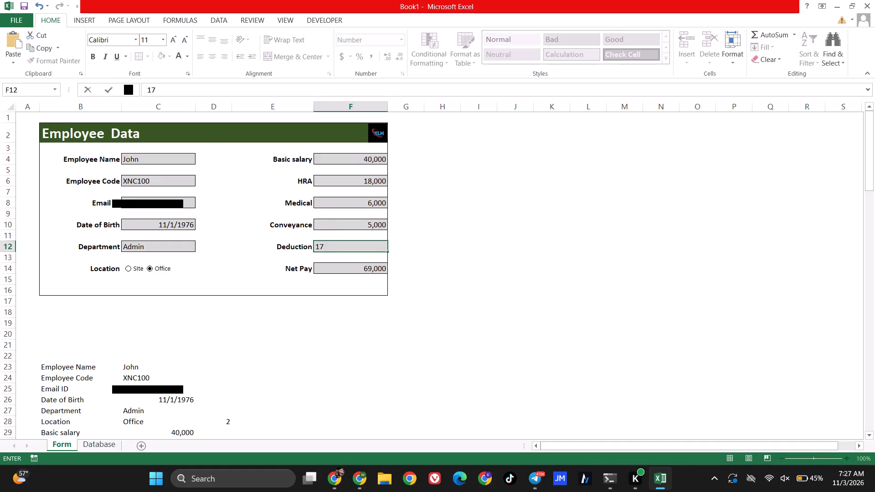
{"action": "type", "text": "00"}
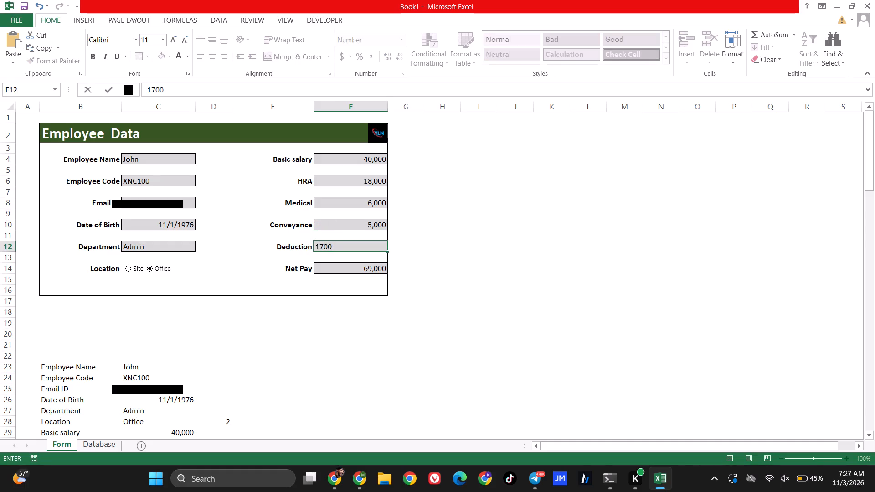
{"action": "left_click", "coordinate": [342, 265]}
Compare the form entries with the linked list in rows 23 to 34, and check the Database sheet's headers before returning to Form.
{"action": "scroll", "coordinate": [302, 258], "scroll_direction": "down", "scroll_amount": 2}
{"action": "scroll", "coordinate": [264, 338], "scroll_direction": "down", "scroll_amount": 3}
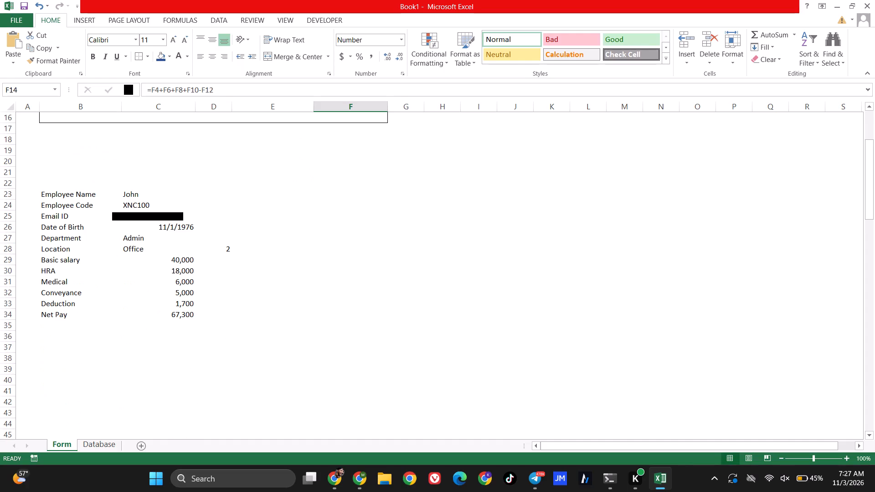
{"action": "scroll", "coordinate": [155, 303], "scroll_direction": "up", "scroll_amount": 2}
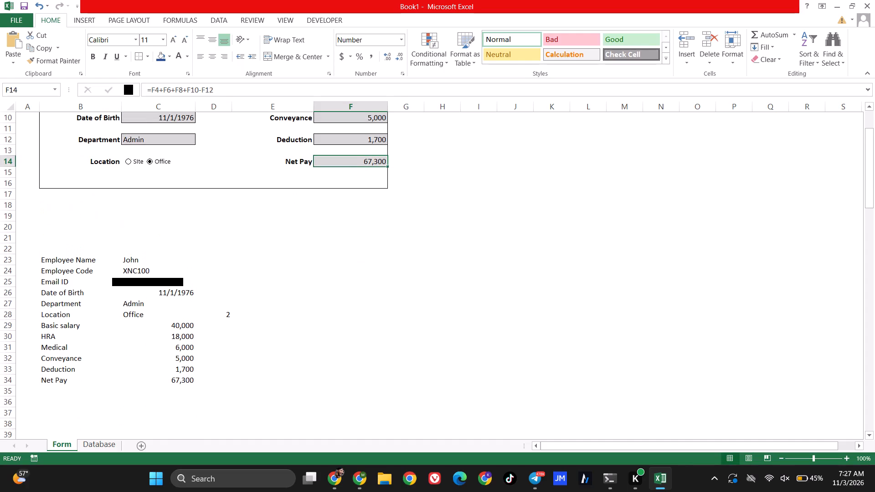
{"action": "scroll", "coordinate": [157, 302], "scroll_direction": "up", "scroll_amount": 5}
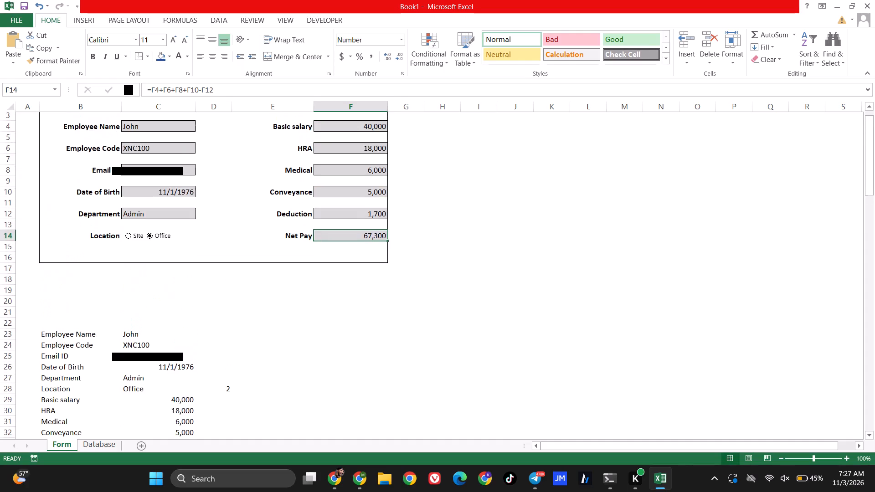
{"action": "scroll", "coordinate": [157, 301], "scroll_direction": "up", "scroll_amount": 1}
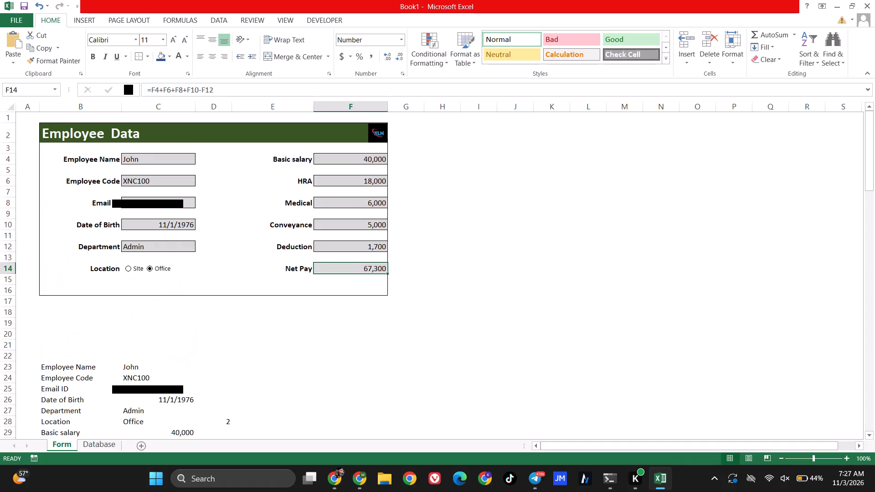
{"action": "scroll", "coordinate": [137, 387], "scroll_direction": "down", "scroll_amount": 1}
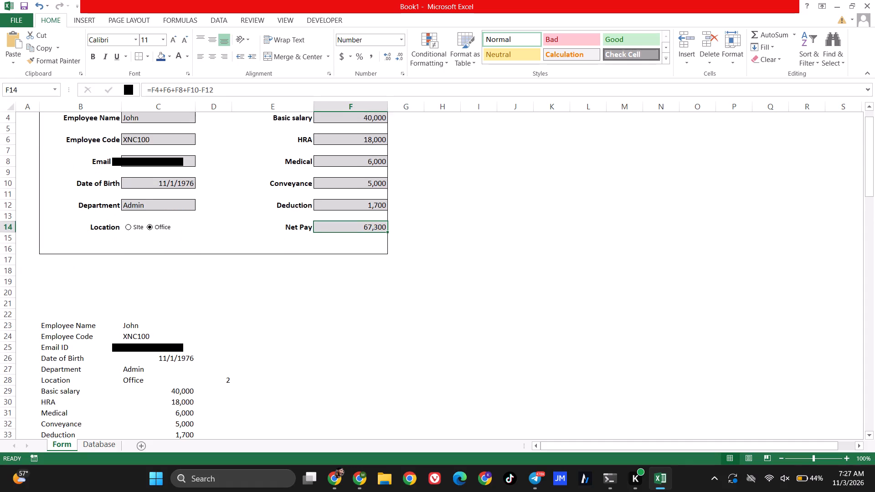
{"action": "left_click", "coordinate": [110, 443]}
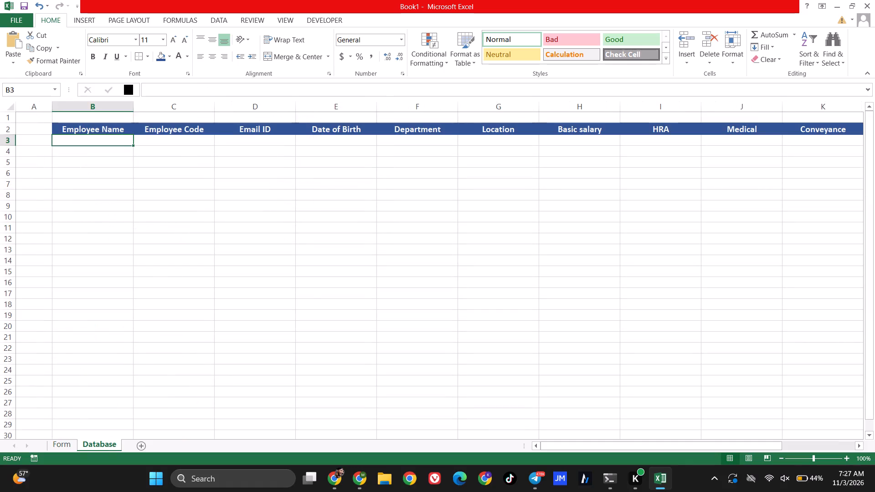
{"action": "left_click", "coordinate": [59, 443]}
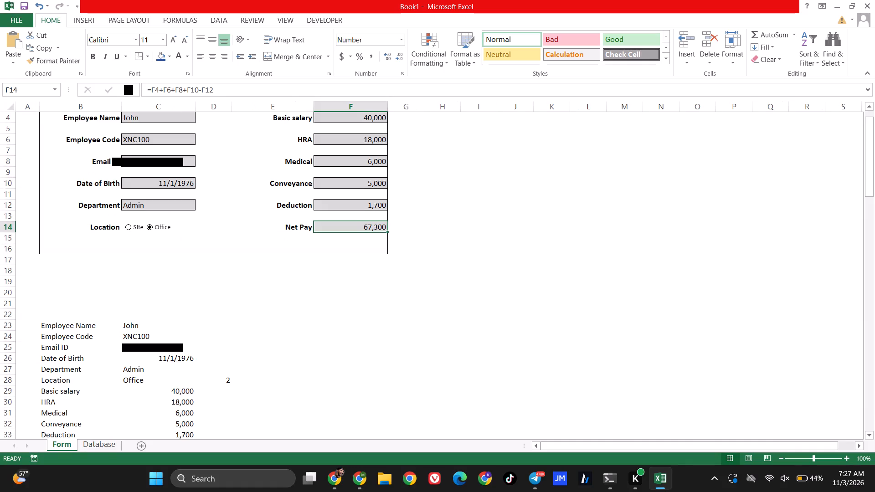
Start recording a macro named CollectData, stored in This Workbook.
{"action": "scroll", "coordinate": [155, 254], "scroll_direction": "up", "scroll_amount": 5}
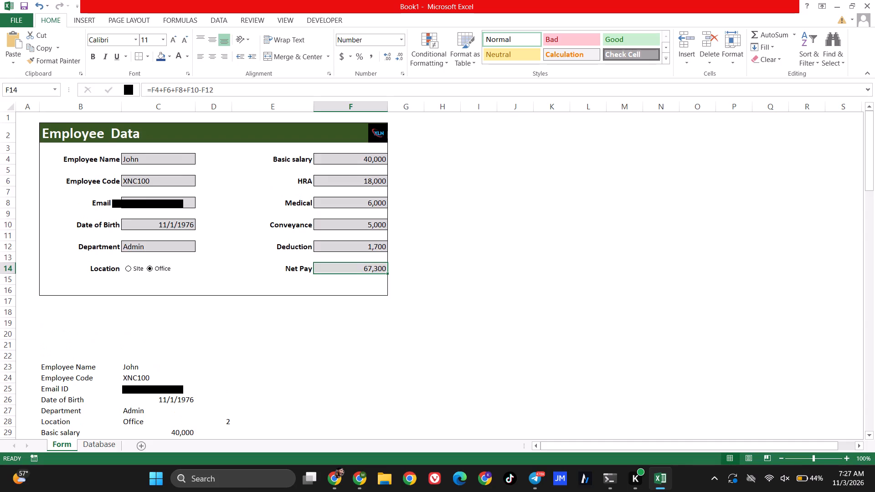
{"action": "left_click", "coordinate": [309, 20]}
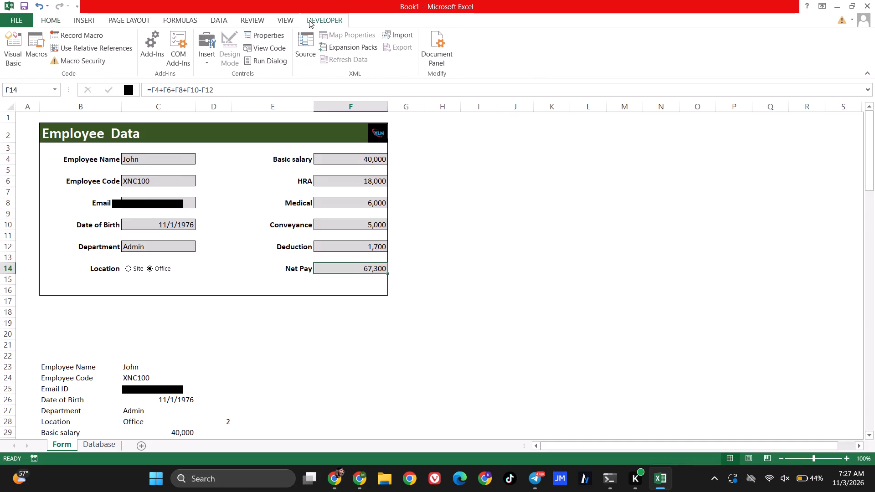
{"action": "left_click", "coordinate": [79, 39]}
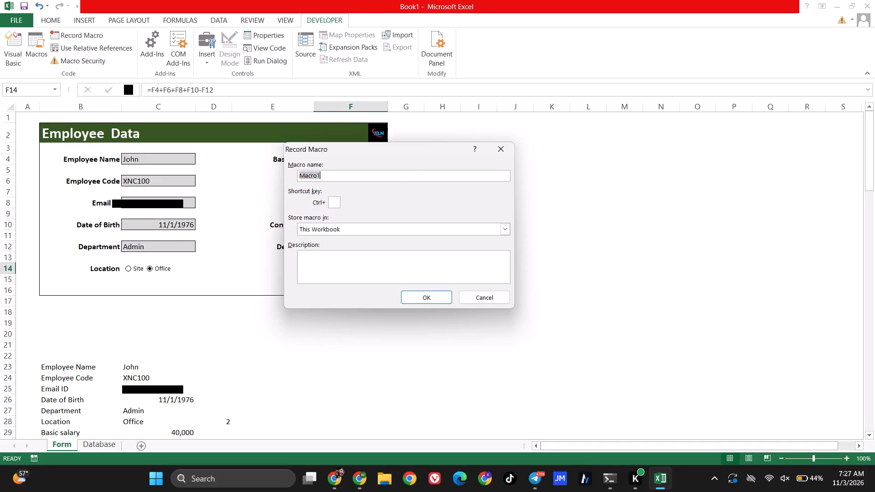
{"action": "type", "text": "olumn"}
{"action": "key", "text": "space"}
{"action": "key", "text": "d"}
{"action": "key", "text": "BackSpace"}
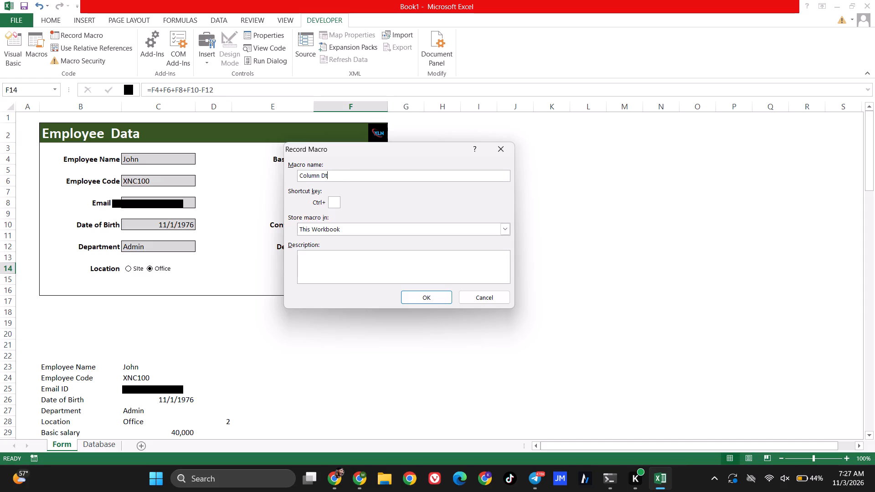
{"action": "key", "text": "BackSpace"}
{"action": "type", "text": "ata"}
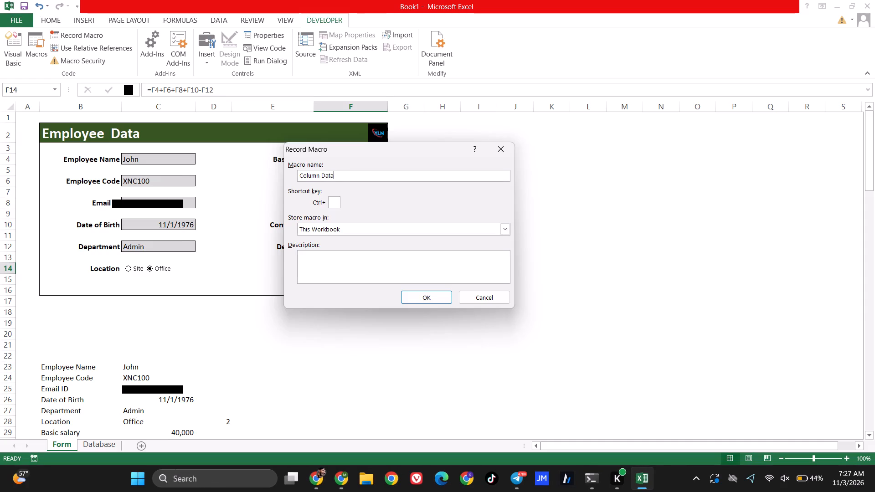
{"action": "left_click", "coordinate": [323, 176]}
{"action": "key", "text": "BackSpace"}
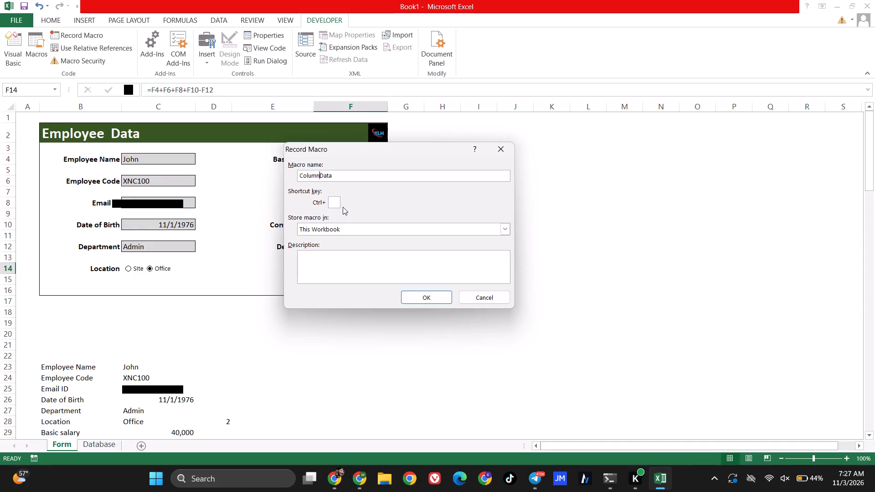
{"action": "key", "text": "BackSpace"}
{"action": "key", "text": "BackSpace"}
{"action": "key", "text": "BackSpace"}
{"action": "type", "text": "lect"}
{"action": "left_click", "coordinate": [333, 229]}
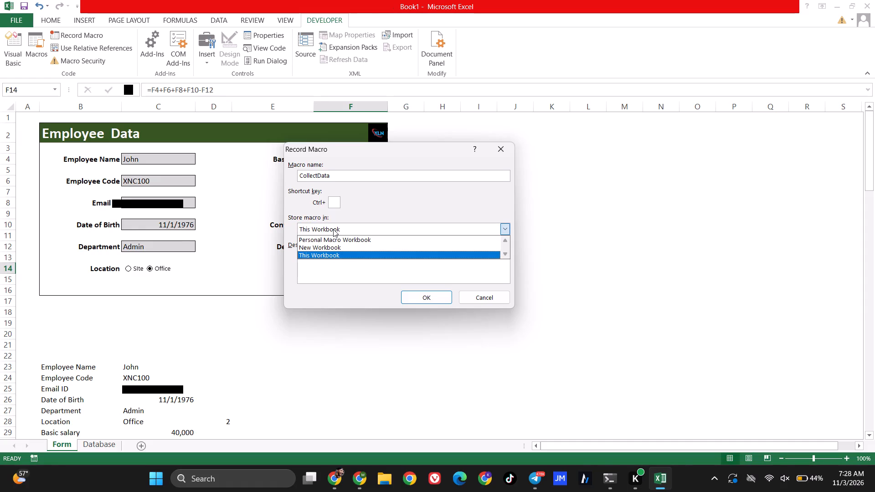
{"action": "left_click", "coordinate": [337, 252]}
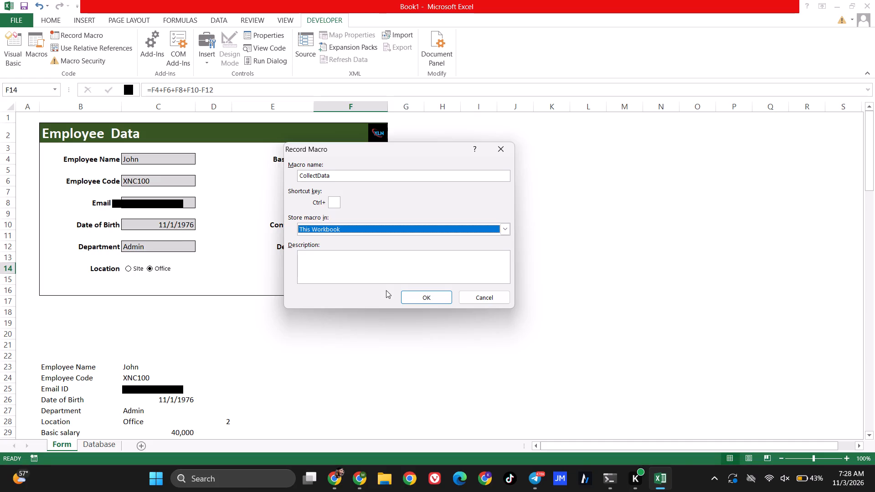
{"action": "left_click", "coordinate": [416, 291]}
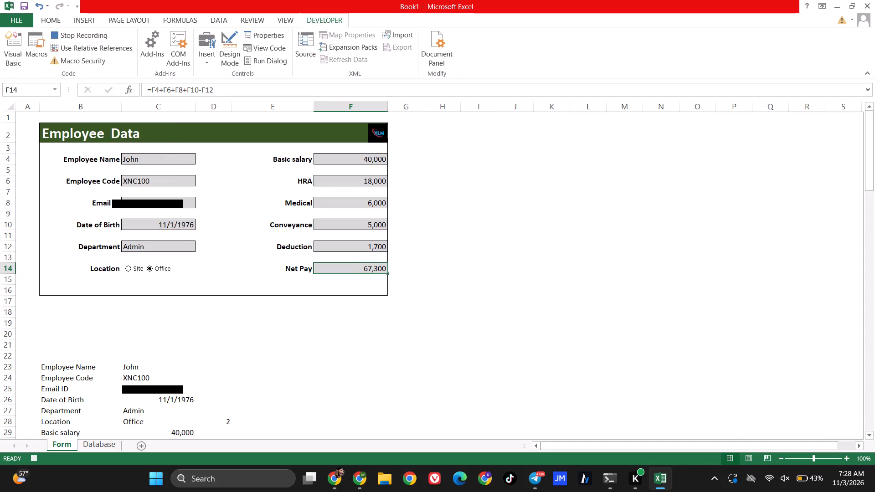
Insert a new sheet row at row 3 of the Database sheet, formatted same as below.
{"action": "scroll", "coordinate": [246, 248], "scroll_direction": "down", "scroll_amount": 6}
{"action": "scroll", "coordinate": [243, 234], "scroll_direction": "up", "scroll_amount": 3}
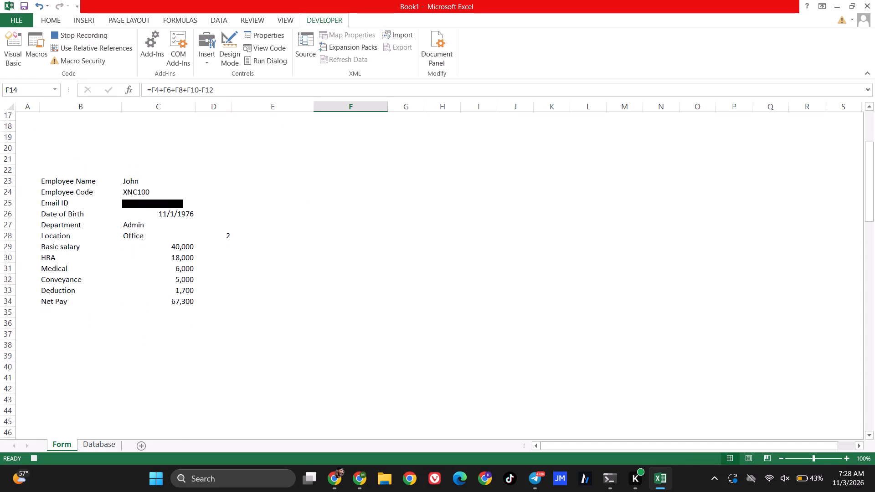
{"action": "scroll", "coordinate": [245, 234], "scroll_direction": "up", "scroll_amount": 6}
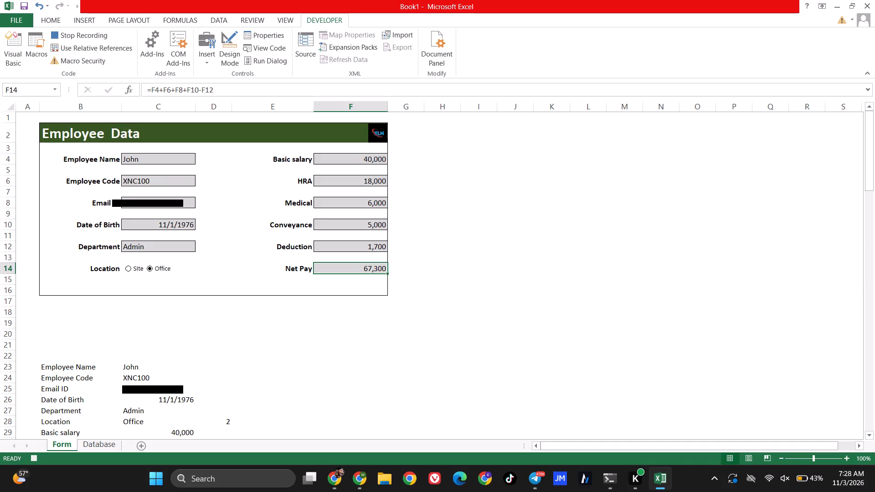
{"action": "left_click", "coordinate": [93, 449]}
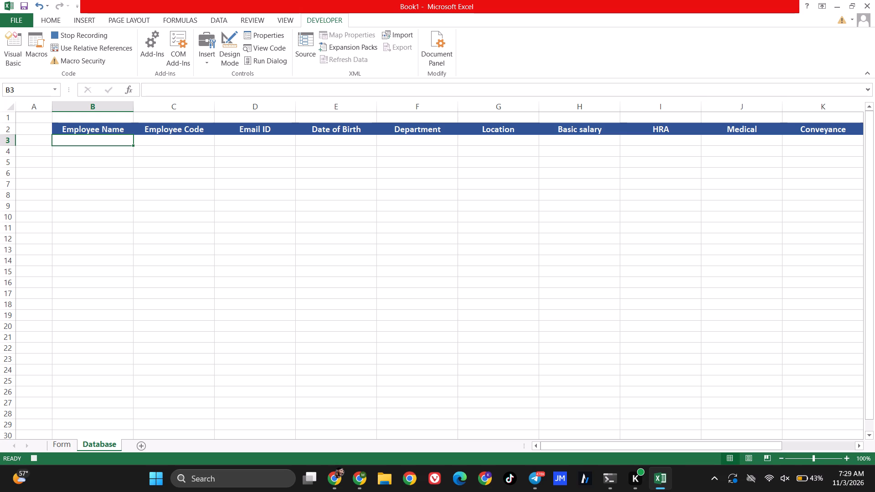
{"action": "left_click", "coordinate": [53, 19]}
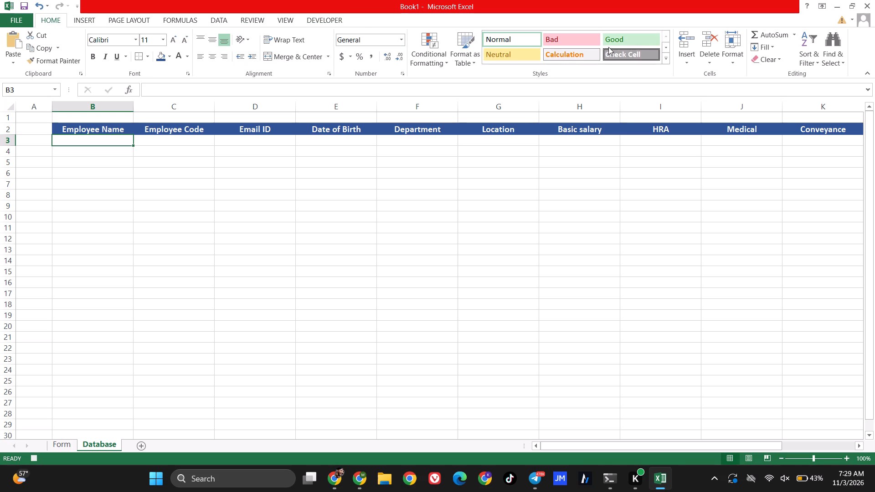
{"action": "left_click", "coordinate": [693, 61]}
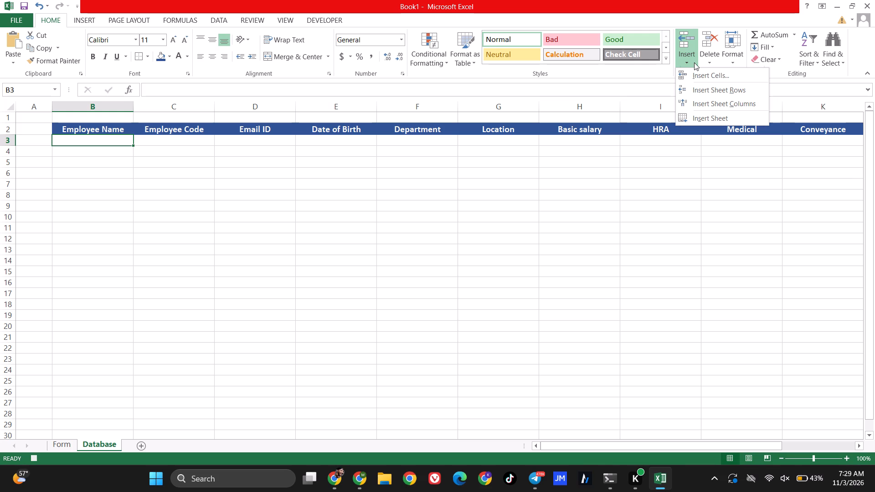
{"action": "left_click", "coordinate": [706, 92]}
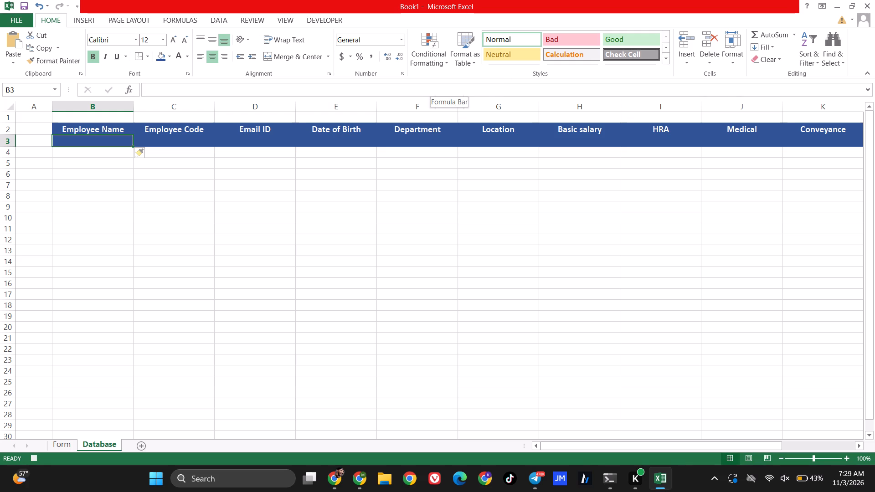
{"action": "left_click", "coordinate": [143, 156]}
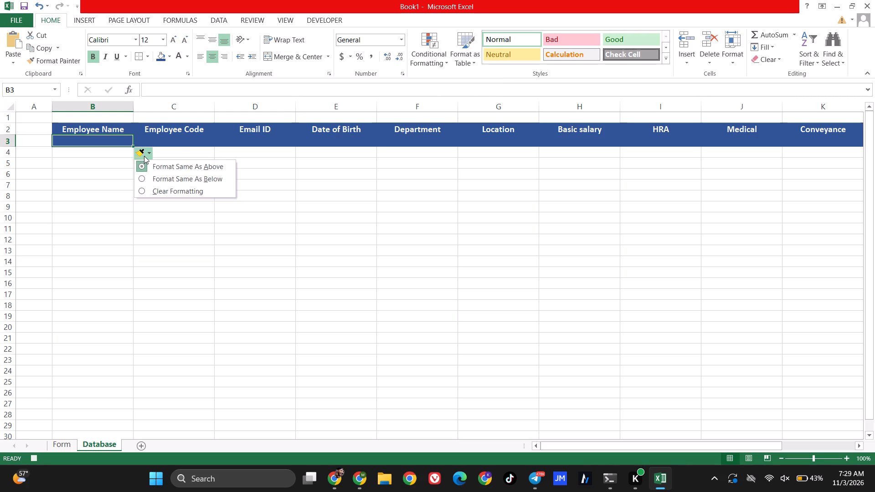
{"action": "left_click", "coordinate": [153, 176]}
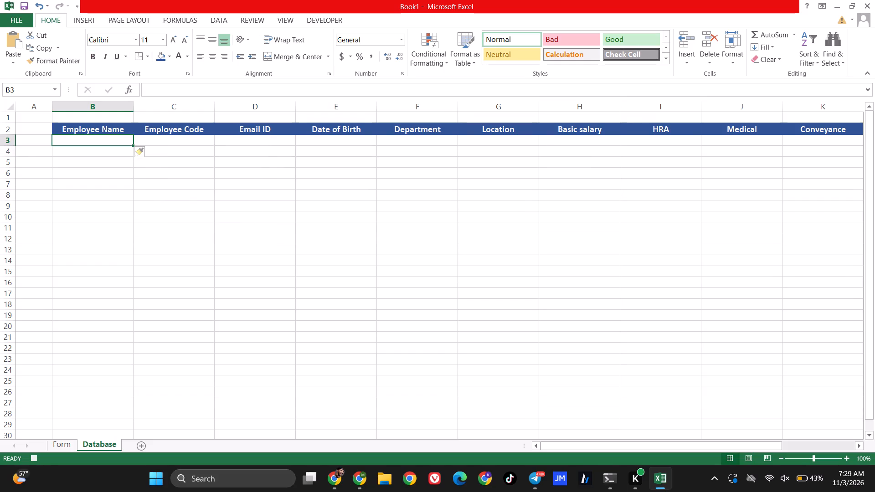
Copy the linked list values C23:C34 from the Form sheet and paste them as transposed values into Database cell B3.
{"action": "left_click", "coordinate": [60, 445]}
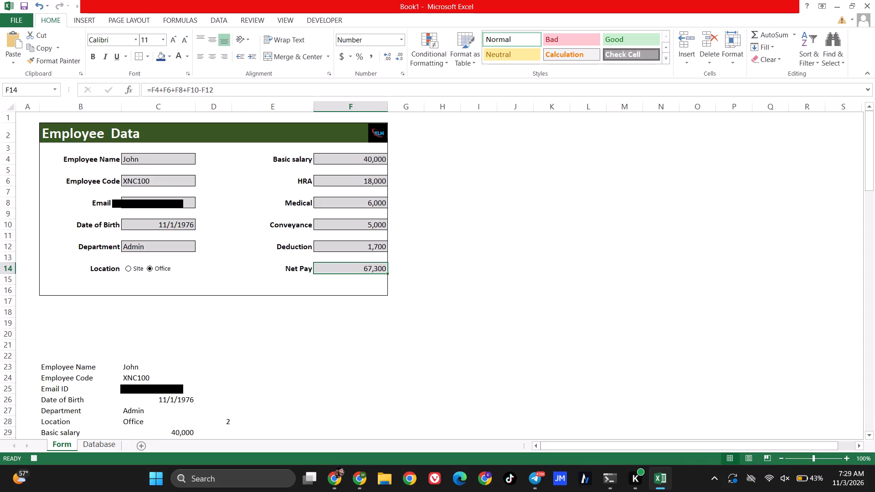
{"action": "scroll", "coordinate": [104, 333], "scroll_direction": "down", "scroll_amount": 2}
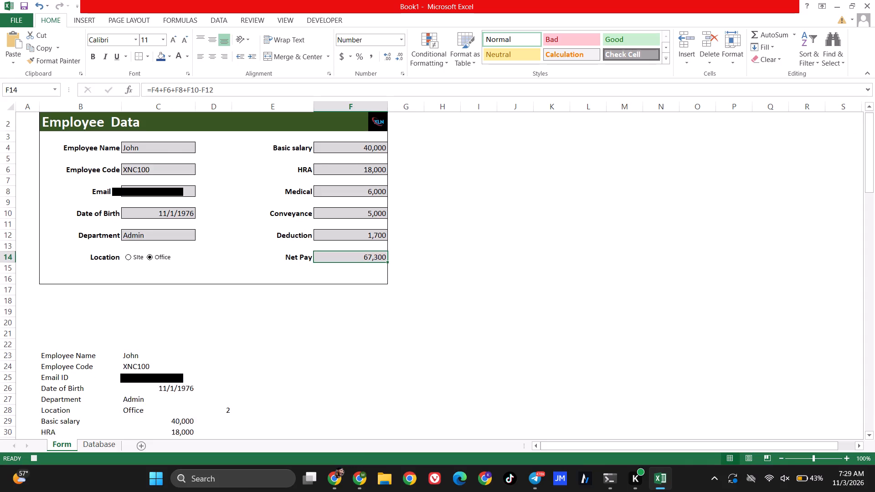
{"action": "scroll", "coordinate": [104, 332], "scroll_direction": "down", "scroll_amount": 2}
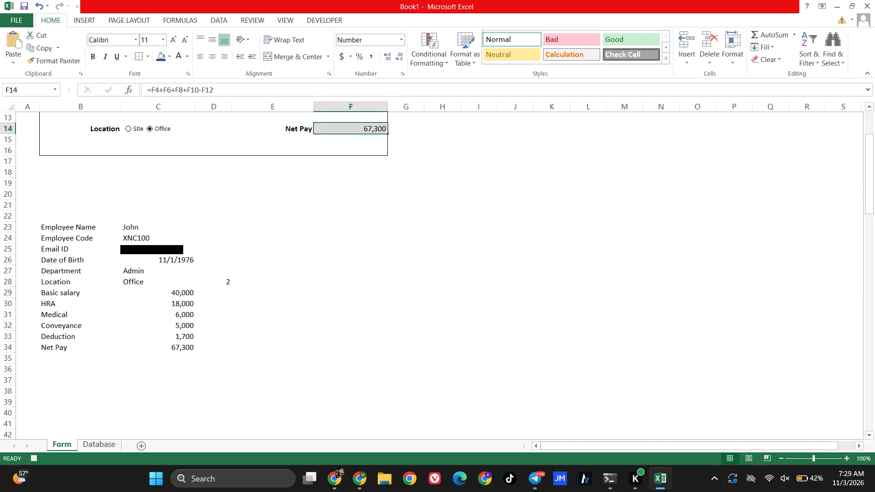
{"action": "left_click_drag", "start_coordinate": [125, 225], "coordinate": [172, 349]}
{"action": "right_click", "coordinate": [164, 301]}
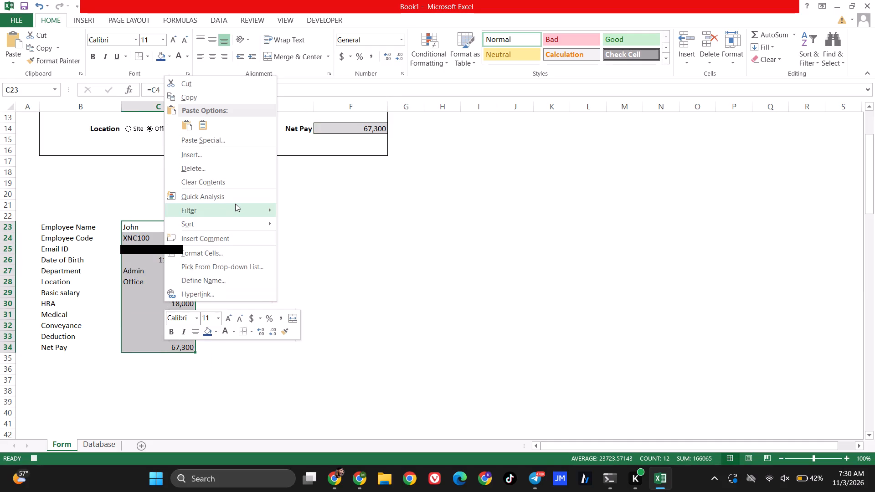
{"action": "left_click", "coordinate": [203, 101]}
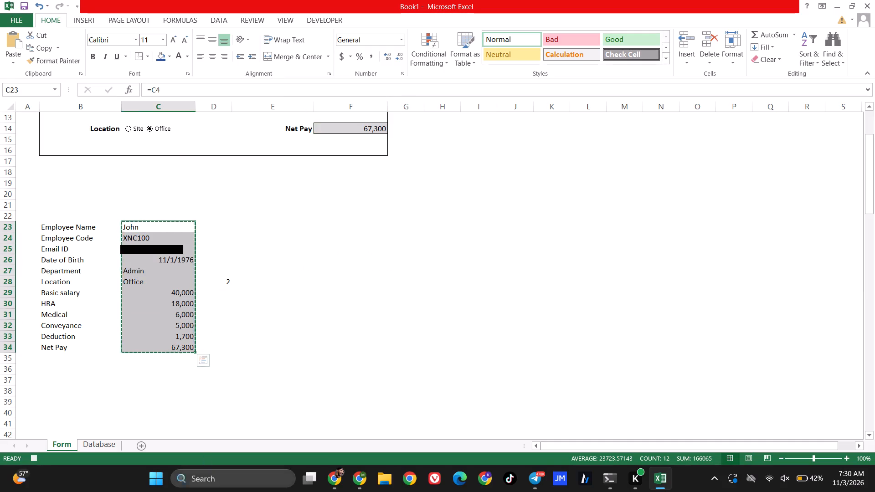
{"action": "left_click", "coordinate": [108, 445]}
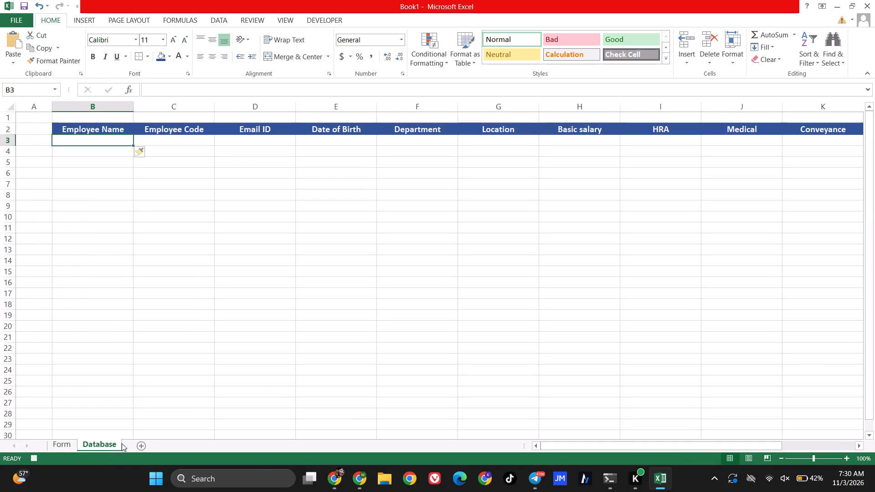
{"action": "left_click", "coordinate": [350, 479]}
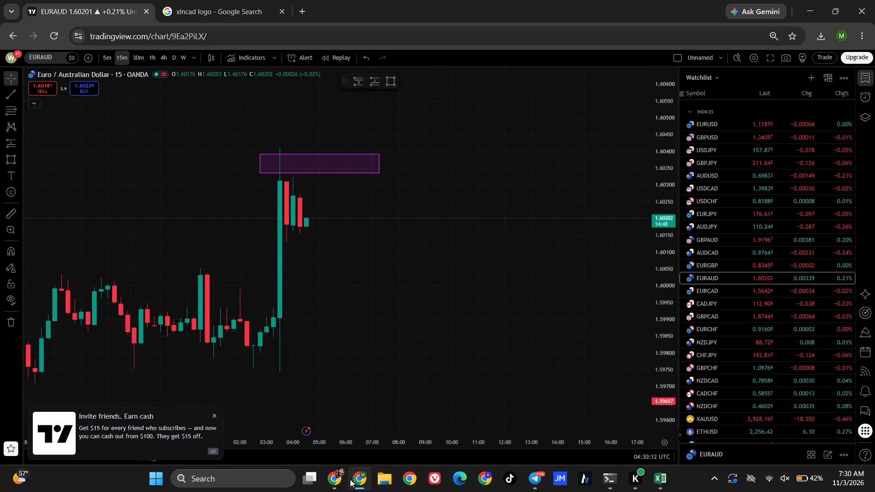
{"action": "left_click", "coordinate": [350, 479]}
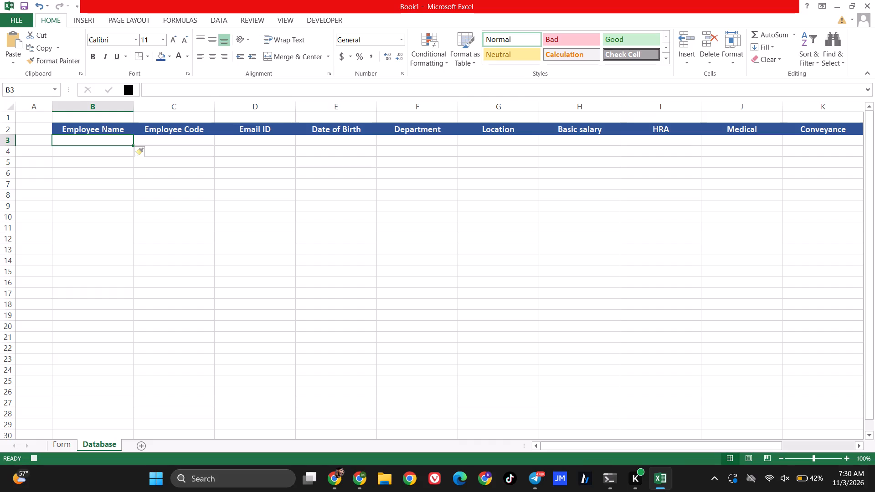
{"action": "right_click", "coordinate": [88, 138]}
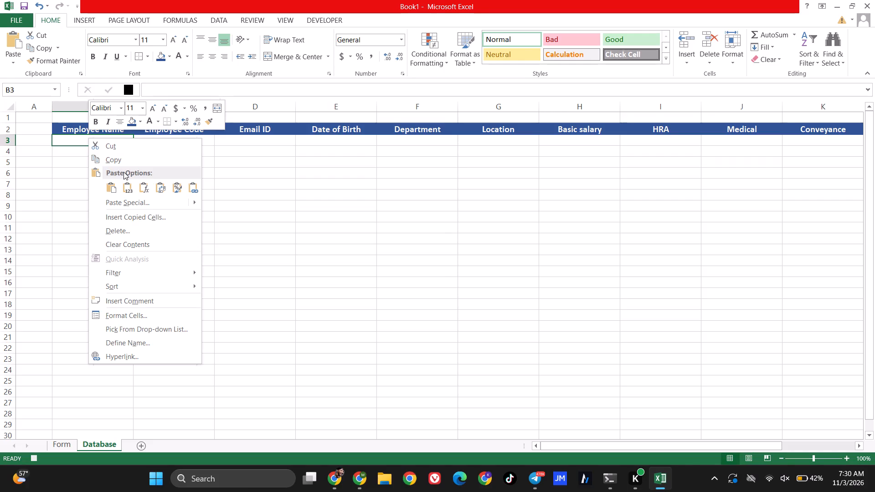
{"action": "left_click", "coordinate": [129, 198]}
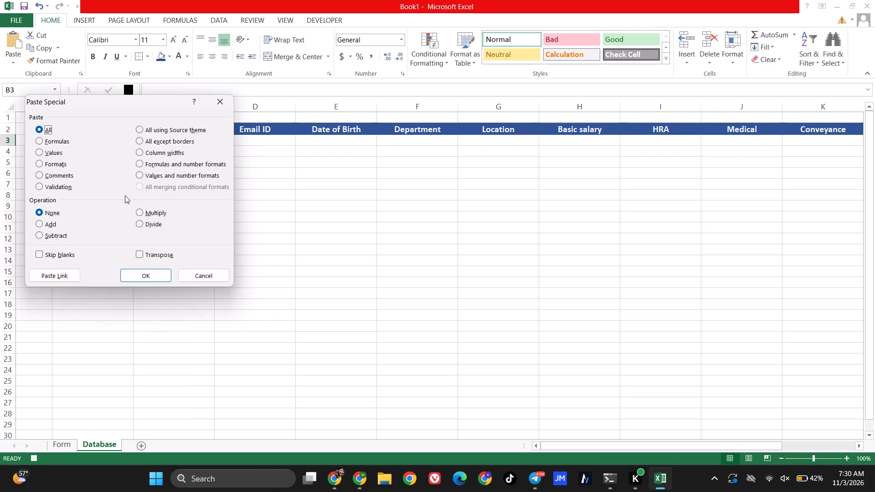
{"action": "left_click", "coordinate": [42, 153]}
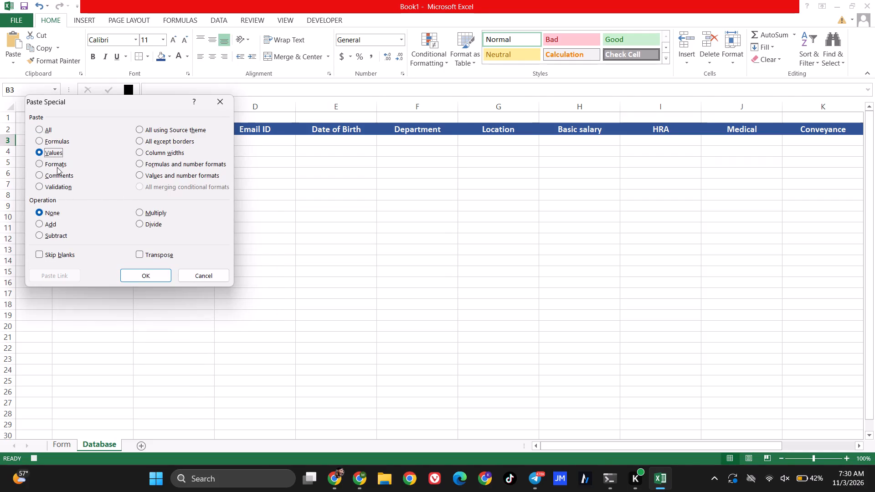
{"action": "left_click", "coordinate": [141, 257]}
{"action": "left_click", "coordinate": [146, 276]}
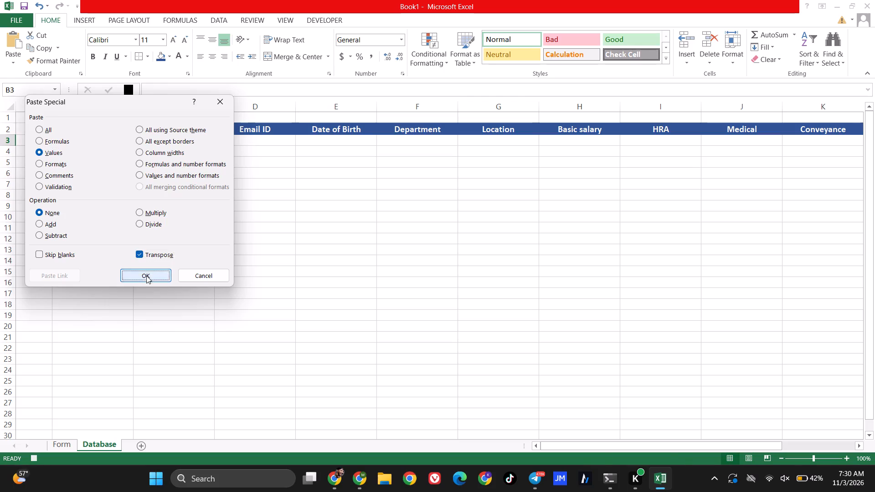
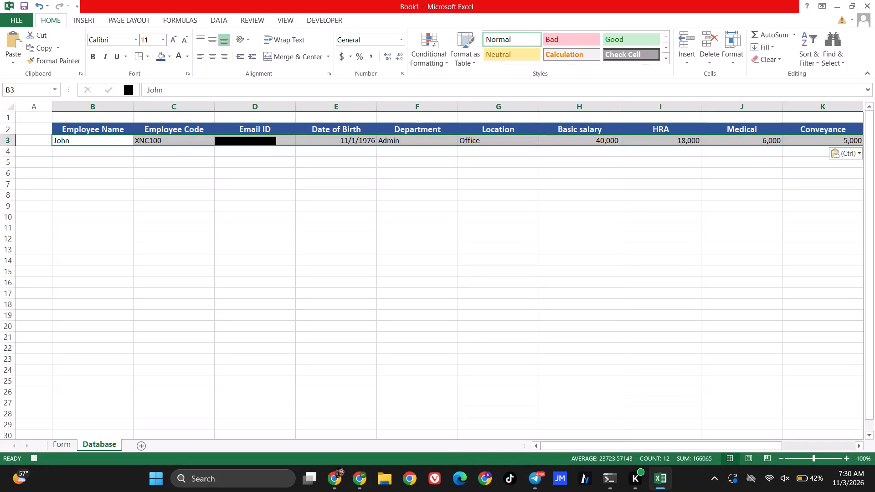
Clear the Employee Name, Employee Code, Email ID, Date of Birth and Department entries on the Form sheet.
{"action": "left_click", "coordinate": [56, 445]}
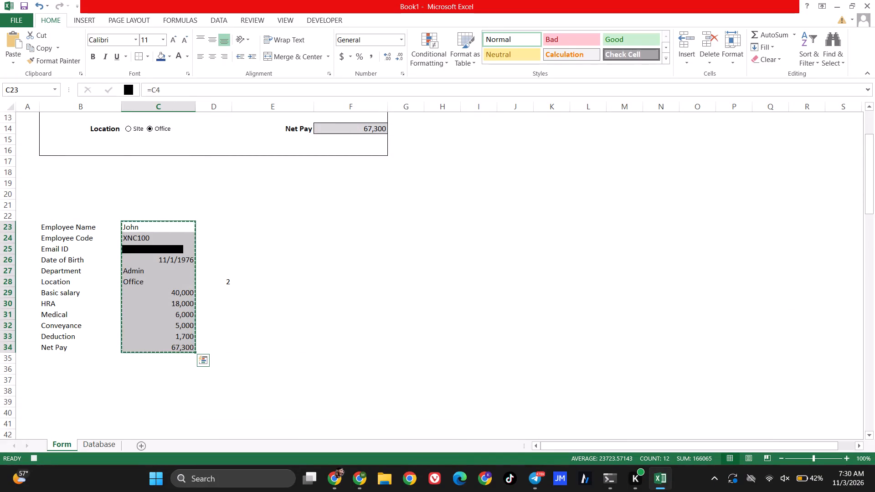
{"action": "scroll", "coordinate": [106, 257], "scroll_direction": "up", "scroll_amount": 6}
{"action": "scroll", "coordinate": [165, 247], "scroll_direction": "up", "scroll_amount": 2}
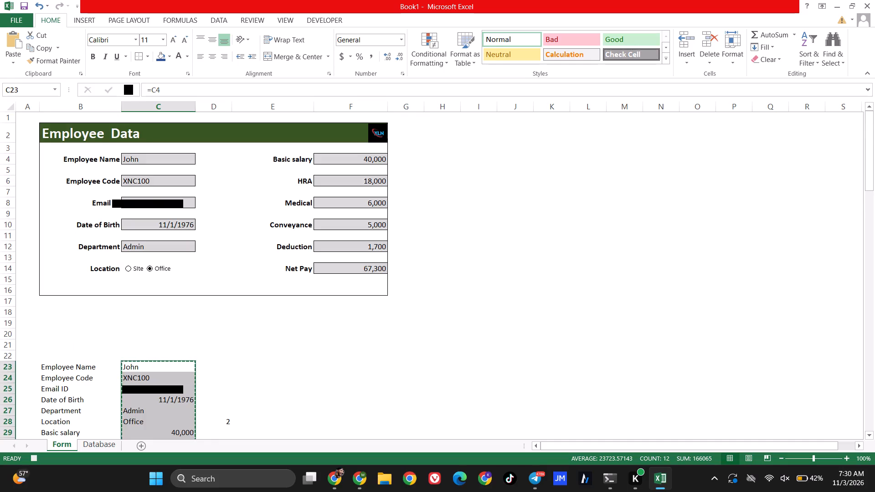
{"action": "left_click", "coordinate": [157, 159]}
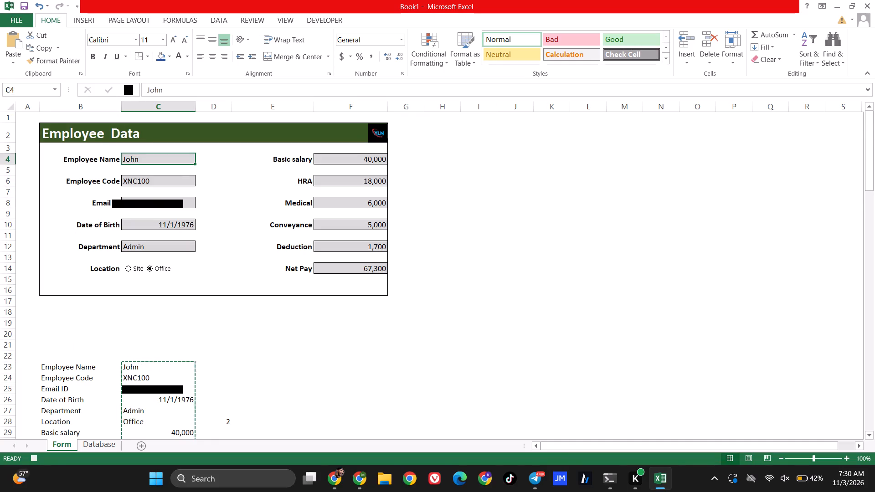
{"action": "key", "text": "BackSpace"}
{"action": "left_click", "coordinate": [157, 184]}
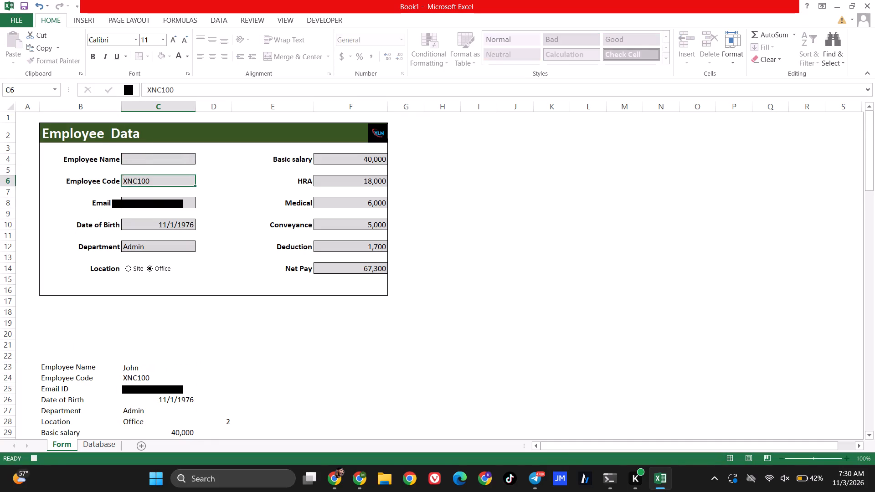
{"action": "key", "text": "BackSpace"}
{"action": "left_click", "coordinate": [157, 202]}
{"action": "key", "text": "BackSpace"}
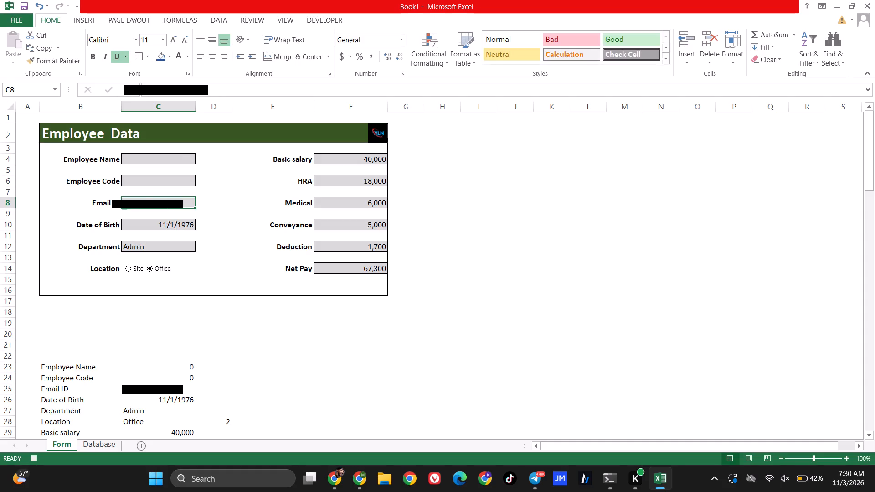
{"action": "left_click", "coordinate": [168, 225]}
{"action": "key", "text": "BackSpace"}
{"action": "left_click", "coordinate": [184, 203]}
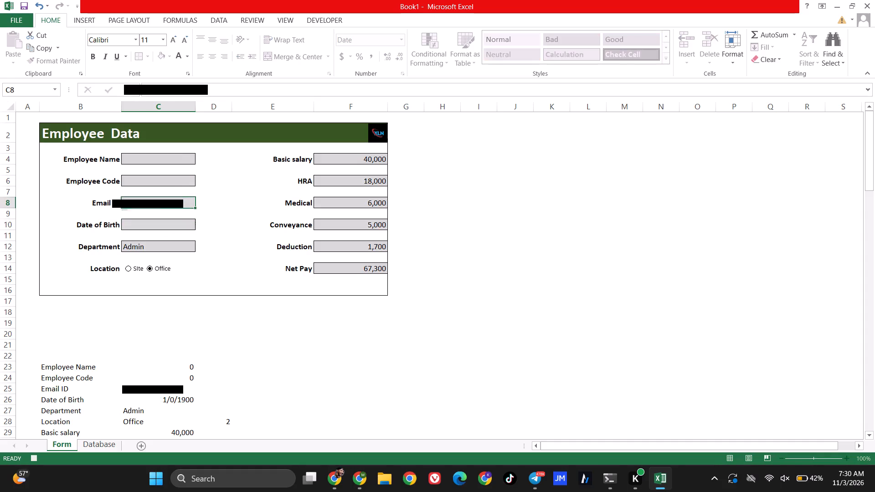
{"action": "key", "text": "BackSpace"}
{"action": "left_click", "coordinate": [160, 248]}
{"action": "key", "text": "BackSpace"}
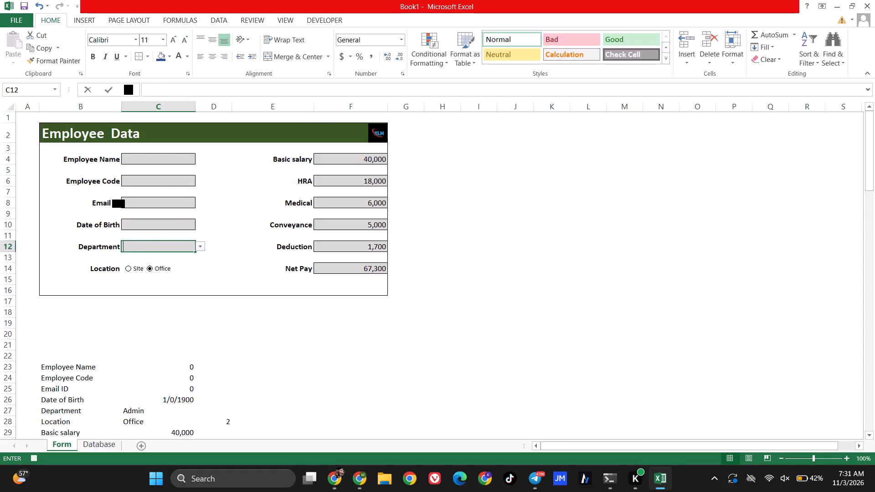
Clear the Basic salary, HRA, Medical, Conveyance and Deduction entries on the form.
{"action": "left_click", "coordinate": [358, 161]}
{"action": "key", "text": "BackSpace"}
{"action": "left_click", "coordinate": [355, 183]}
{"action": "key", "text": "BackSpace"}
{"action": "left_click", "coordinate": [351, 197]}
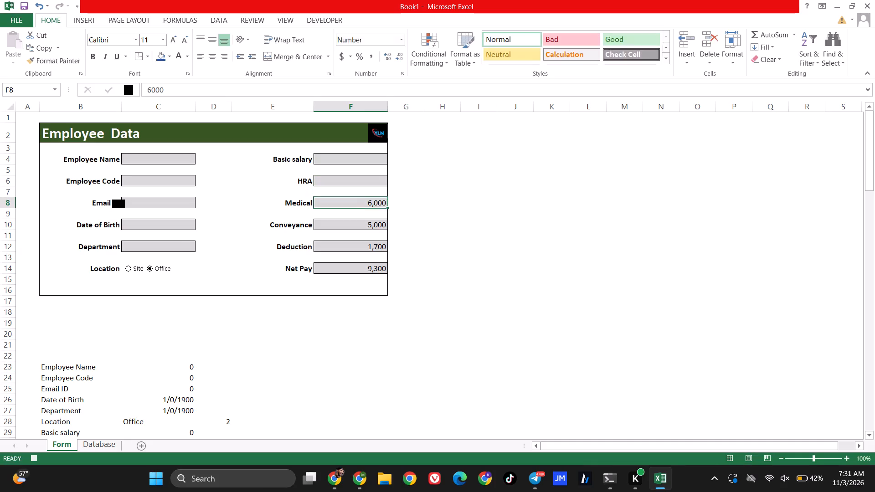
{"action": "key", "text": "BackSpace"}
{"action": "left_click", "coordinate": [356, 227]}
{"action": "key", "text": "BackSpace"}
{"action": "left_click", "coordinate": [358, 251]}
{"action": "key", "text": "BackSpace"}
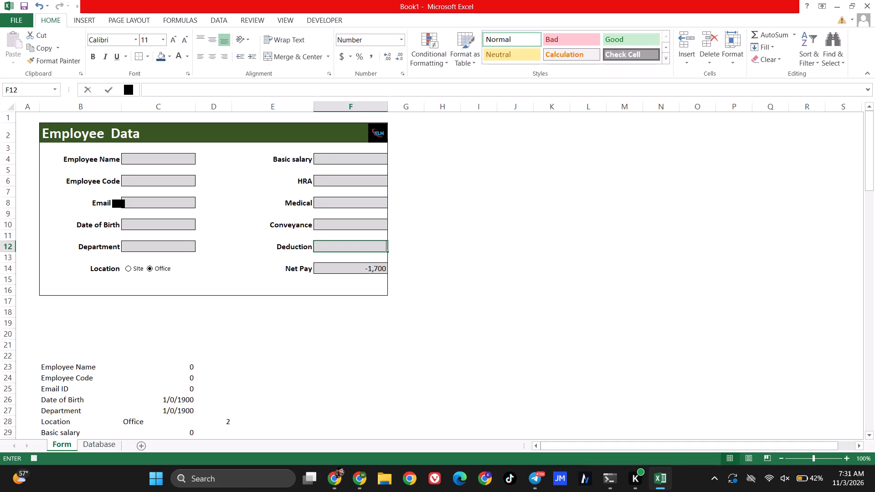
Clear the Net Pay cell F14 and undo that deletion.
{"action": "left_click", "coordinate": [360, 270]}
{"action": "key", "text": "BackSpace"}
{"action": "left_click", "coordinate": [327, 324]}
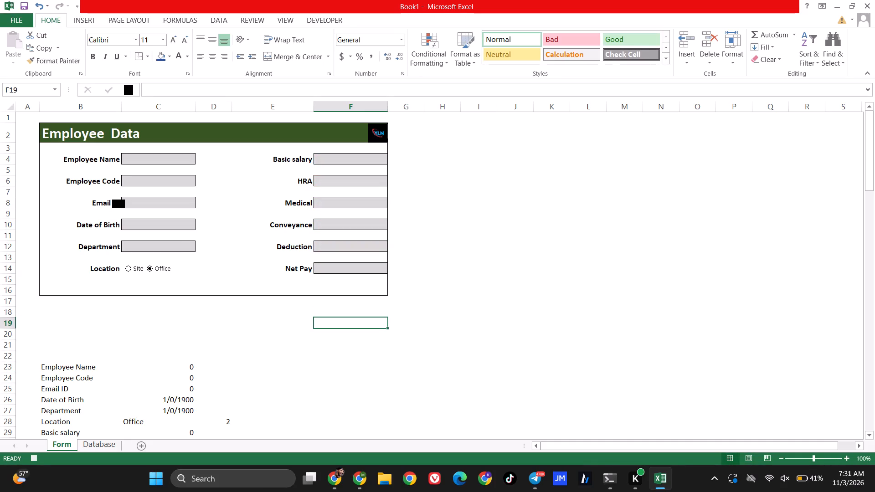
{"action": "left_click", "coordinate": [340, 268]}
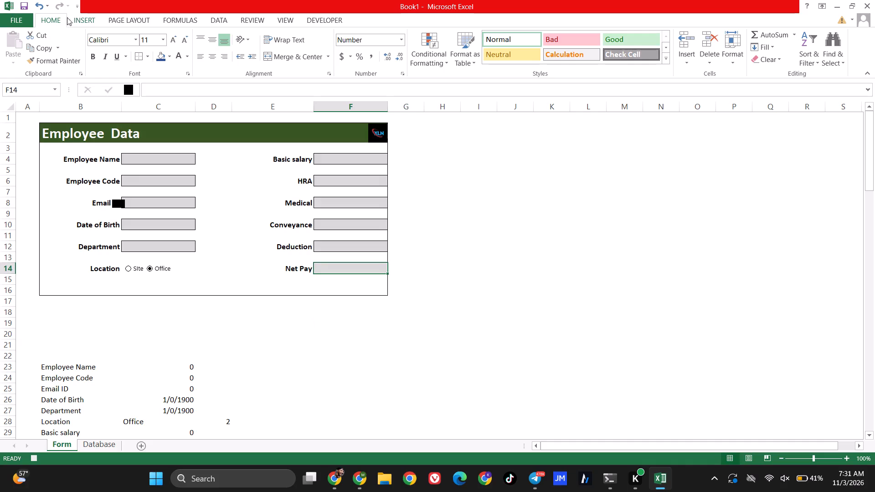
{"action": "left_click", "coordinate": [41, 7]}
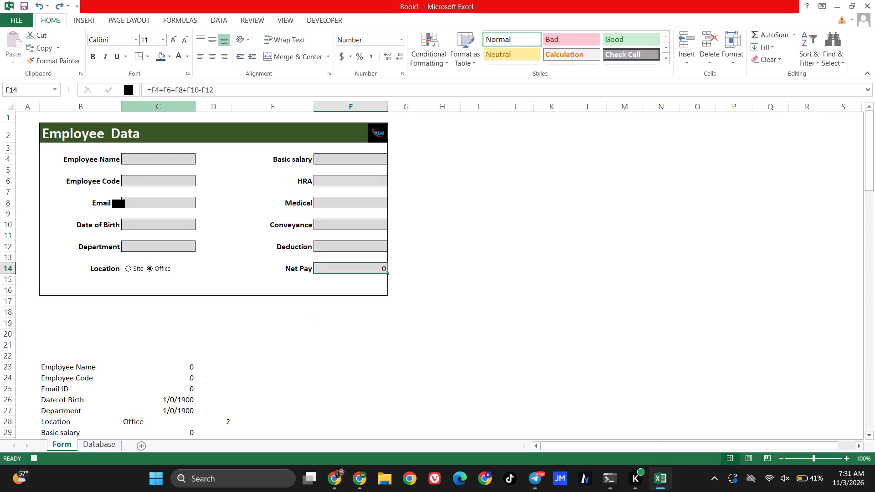
Select the Employee Name cell C4 and stop recording the macro.
{"action": "left_click", "coordinate": [130, 160]}
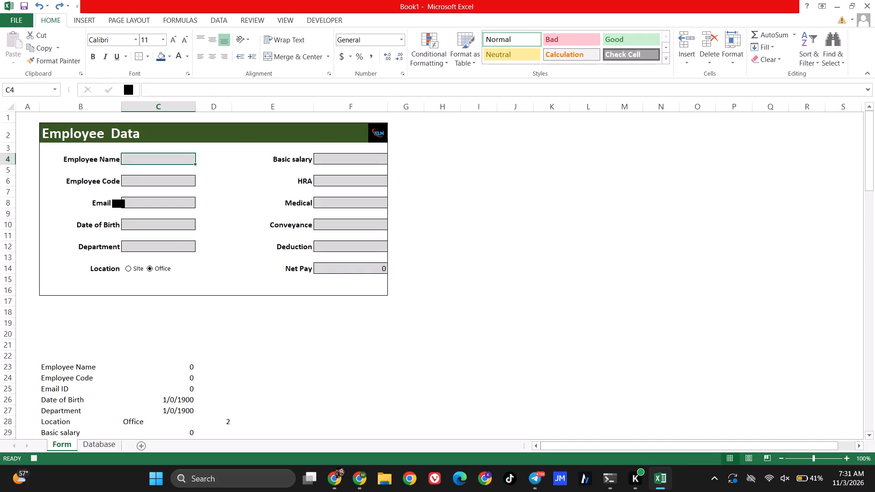
{"action": "left_click", "coordinate": [315, 20]}
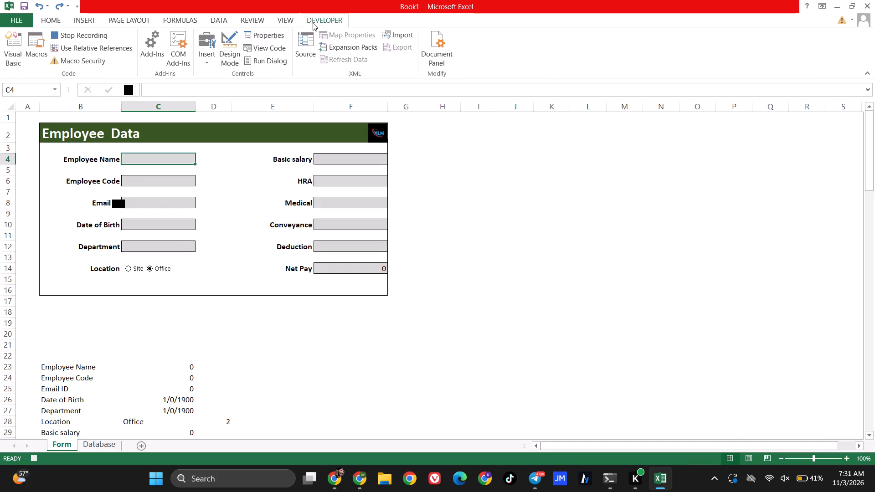
{"action": "left_click", "coordinate": [76, 32]}
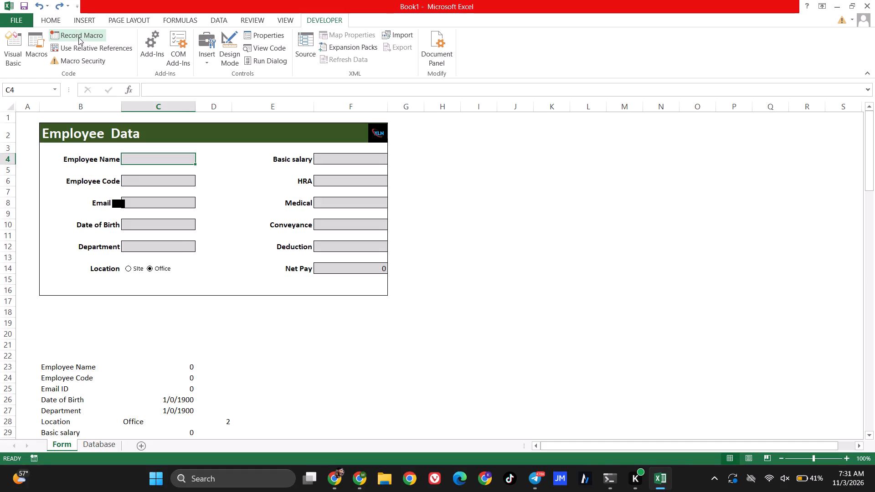
{"action": "left_click", "coordinate": [78, 37]}
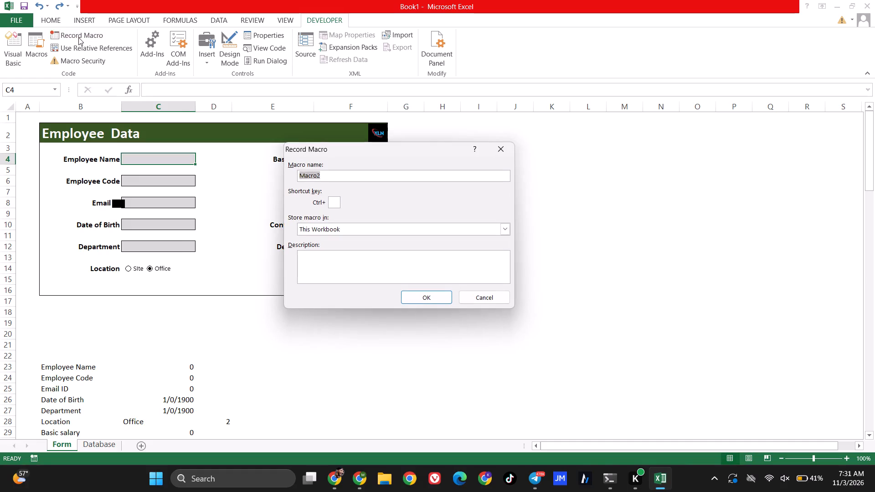
{"action": "left_click", "coordinate": [497, 144]}
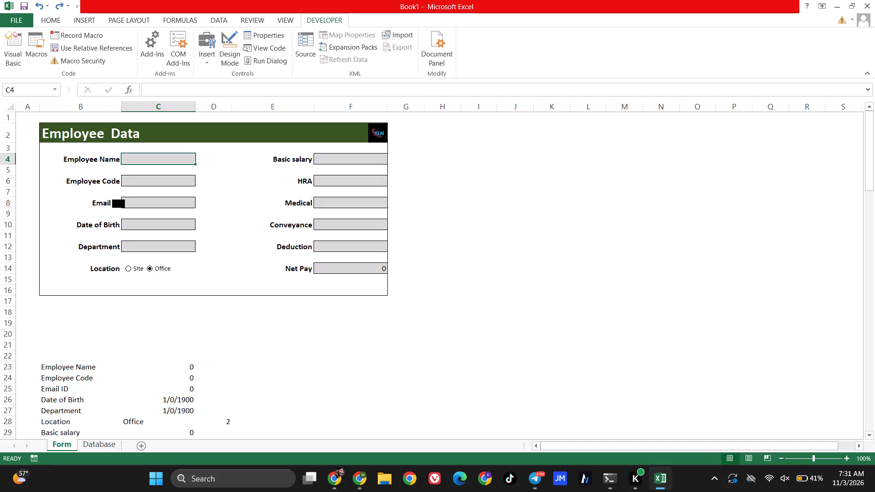
Draw a form-control button at the bottom centre of the form, across columns D and E, and assign it the CollectData macro.
{"action": "scroll", "coordinate": [234, 154], "scroll_direction": "down", "scroll_amount": 6}
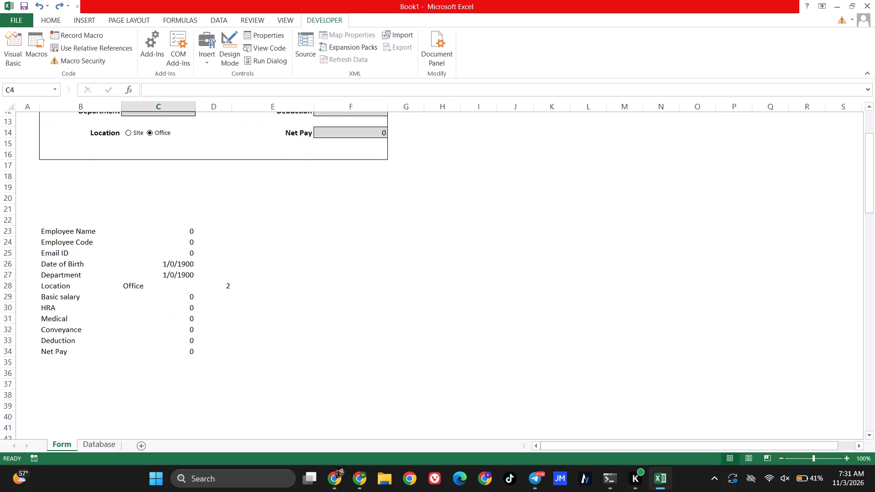
{"action": "left_click", "coordinate": [84, 443]}
{"action": "left_click", "coordinate": [67, 447]}
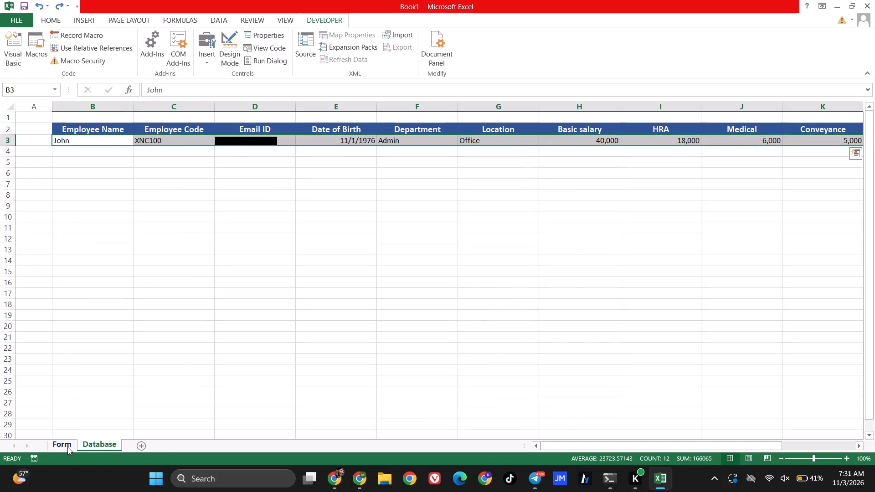
{"action": "scroll", "coordinate": [159, 236], "scroll_direction": "up", "scroll_amount": 7}
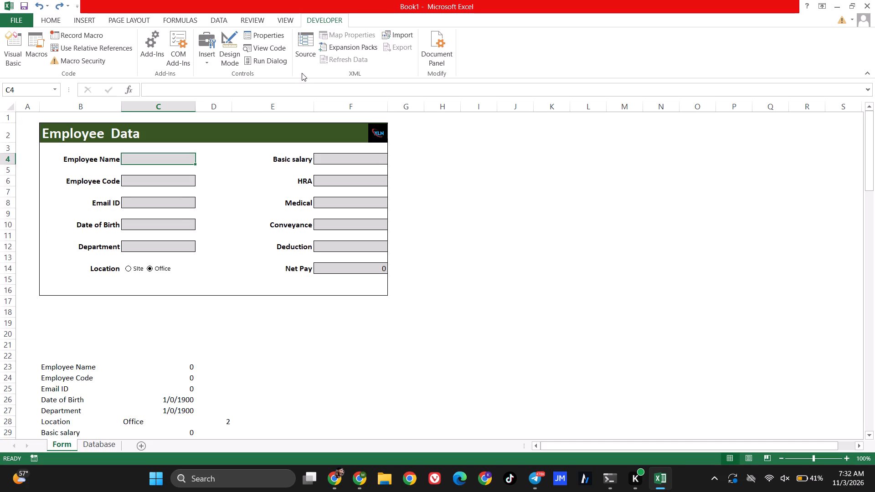
{"action": "left_click", "coordinate": [213, 62]}
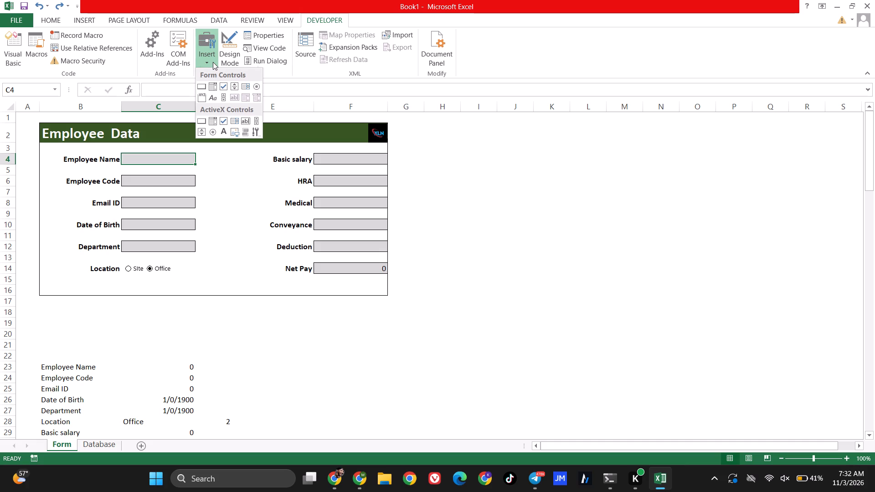
{"action": "left_click", "coordinate": [206, 85]}
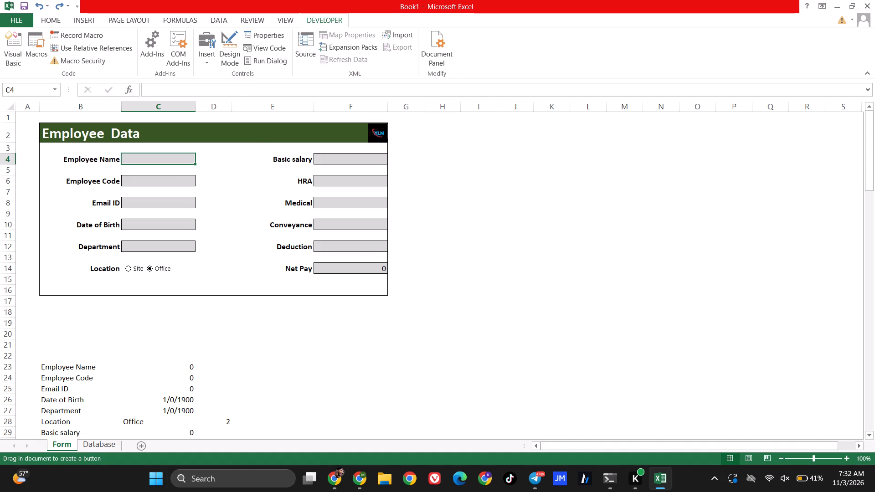
{"action": "left_click_drag", "start_coordinate": [199, 272], "coordinate": [247, 290]}
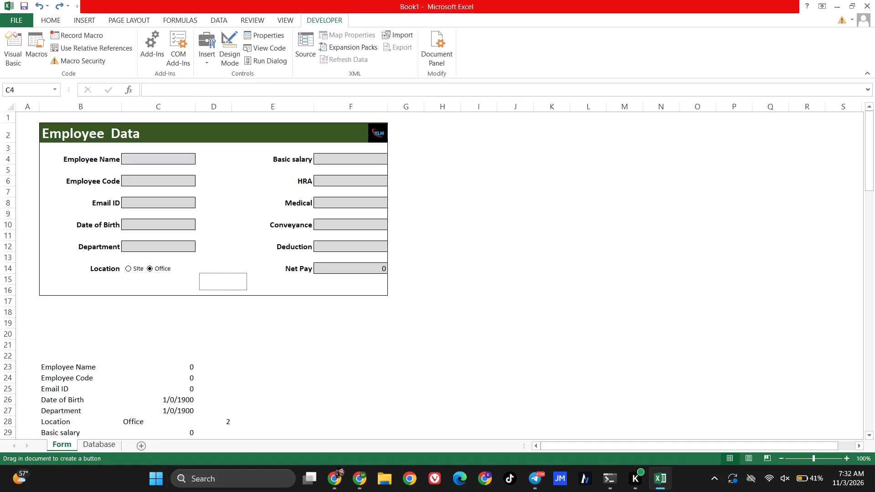
{"action": "left_click_drag", "start_coordinate": [247, 290], "coordinate": [263, 290]}
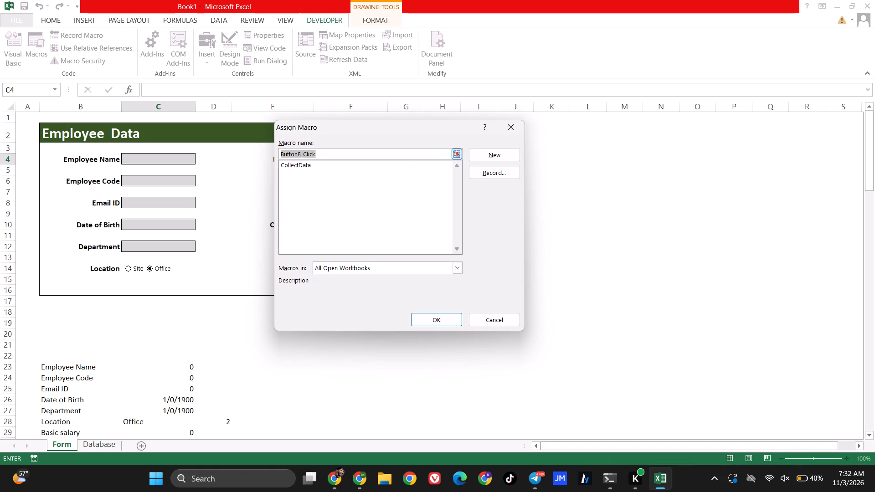
{"action": "left_click", "coordinate": [319, 168]}
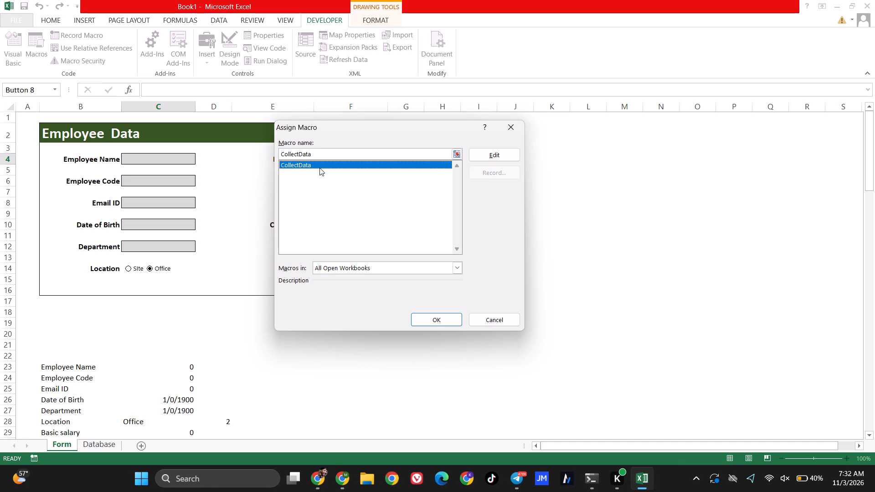
{"action": "left_click", "coordinate": [452, 321]}
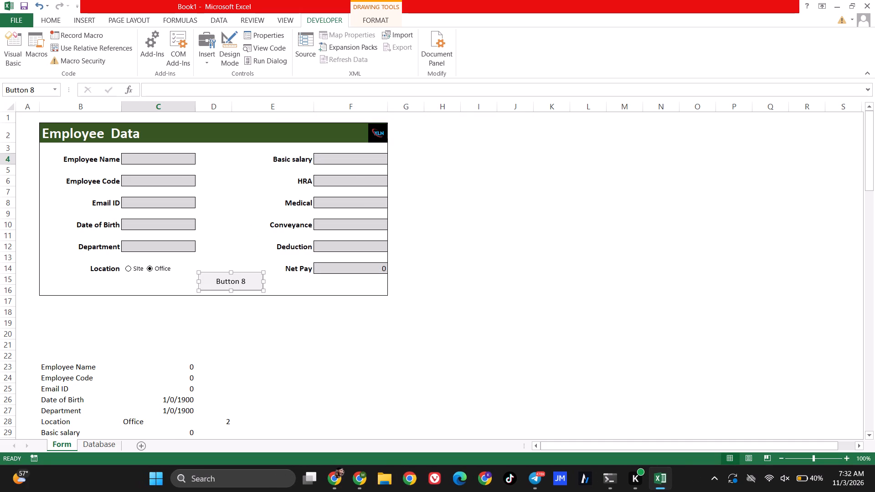
Change the new button's label to Submit.
{"action": "right_click", "coordinate": [251, 282]}
{"action": "left_click", "coordinate": [290, 329]}
{"action": "left_click", "coordinate": [248, 281]}
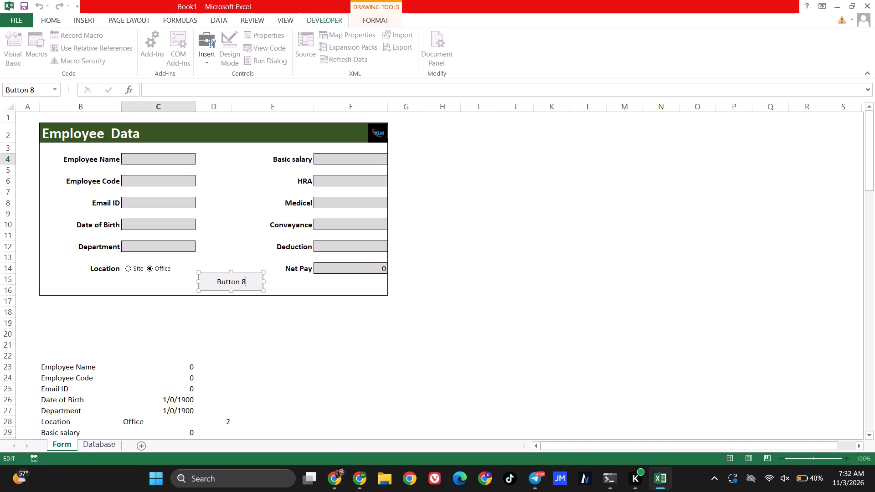
{"action": "key", "text": "BackSpace"}
{"action": "key", "text": "BackSpace"}
{"action": "key", "text": "BackSpace"}
{"action": "key", "text": "BackSpace"}
{"action": "key", "text": "BackSpace"}
{"action": "key", "text": "BackSpace"}
{"action": "key", "text": "BackSpace"}
{"action": "key", "text": "BackSpace"}
{"action": "key", "text": "s"}
{"action": "key", "text": "BackSpace"}
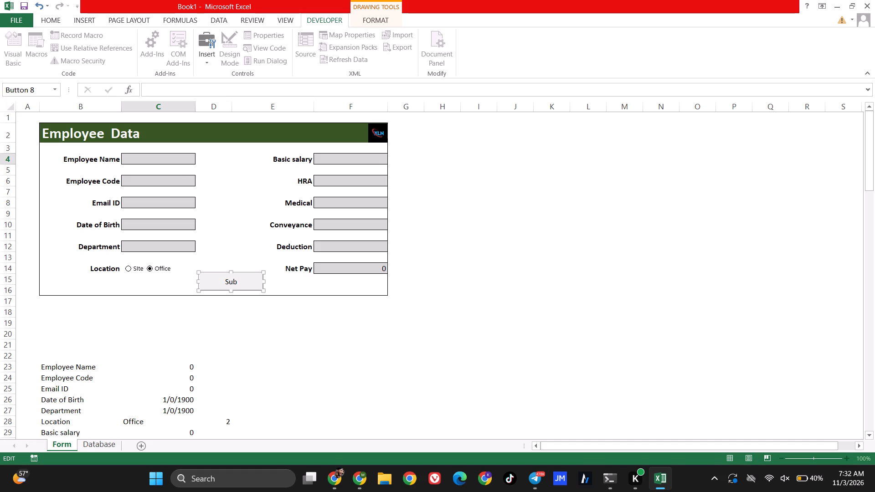
{"action": "type", "text": "mi"}
{"action": "key", "text": "t"}
Make the Submit button taller by extending its top edge up into row 14.
{"action": "left_click_drag", "start_coordinate": [233, 272], "coordinate": [233, 264]}
{"action": "left_click_drag", "start_coordinate": [233, 264], "coordinate": [233, 265]}
{"action": "left_click_drag", "start_coordinate": [231, 272], "coordinate": [232, 265]}
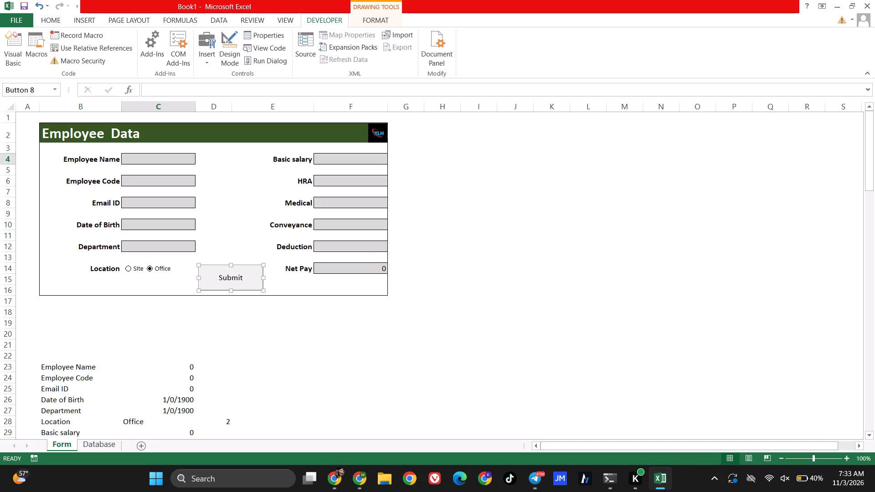
Deselect the Submit button and use it to test-run the CollectData macro on the empty form.
{"action": "key", "text": "Return"}
{"action": "left_click", "coordinate": [248, 314]}
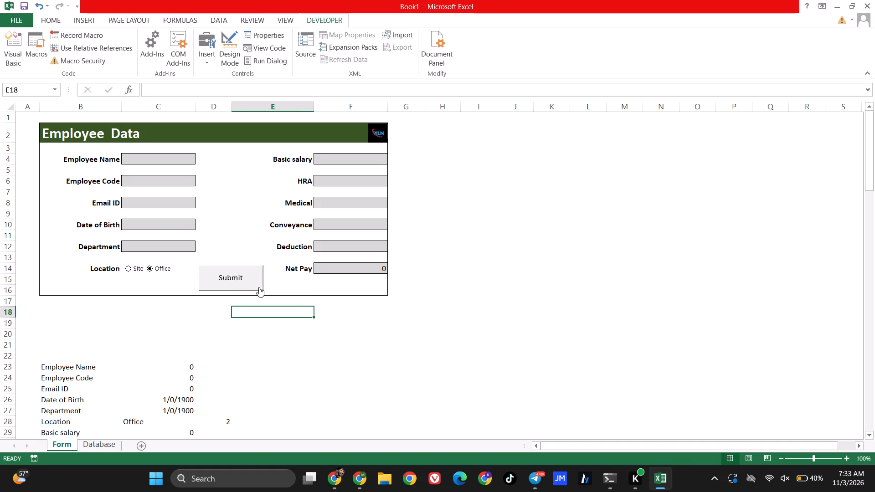
{"action": "left_click", "coordinate": [254, 281]}
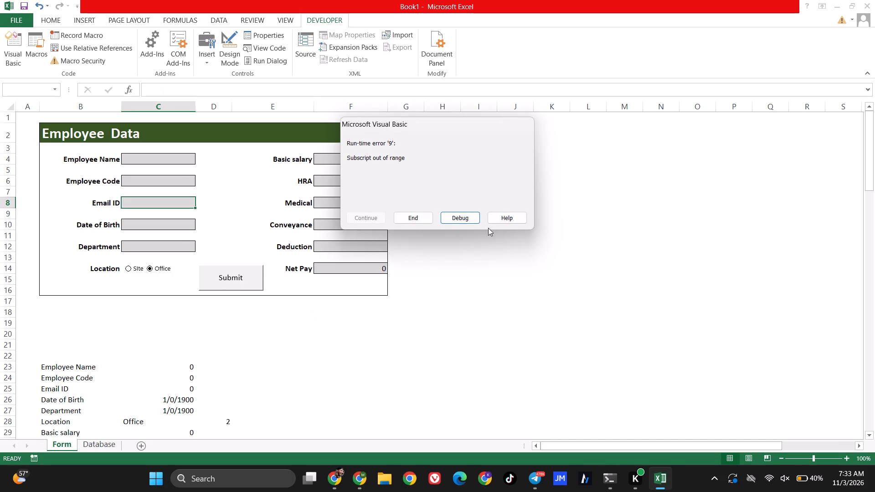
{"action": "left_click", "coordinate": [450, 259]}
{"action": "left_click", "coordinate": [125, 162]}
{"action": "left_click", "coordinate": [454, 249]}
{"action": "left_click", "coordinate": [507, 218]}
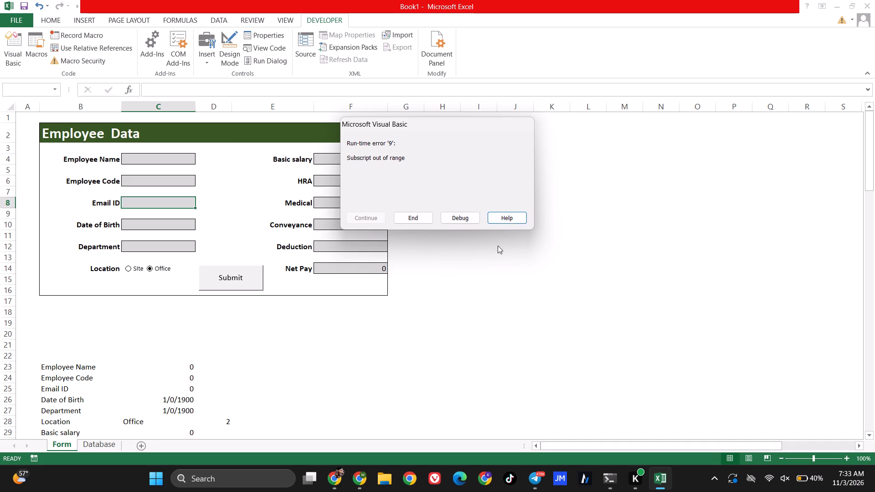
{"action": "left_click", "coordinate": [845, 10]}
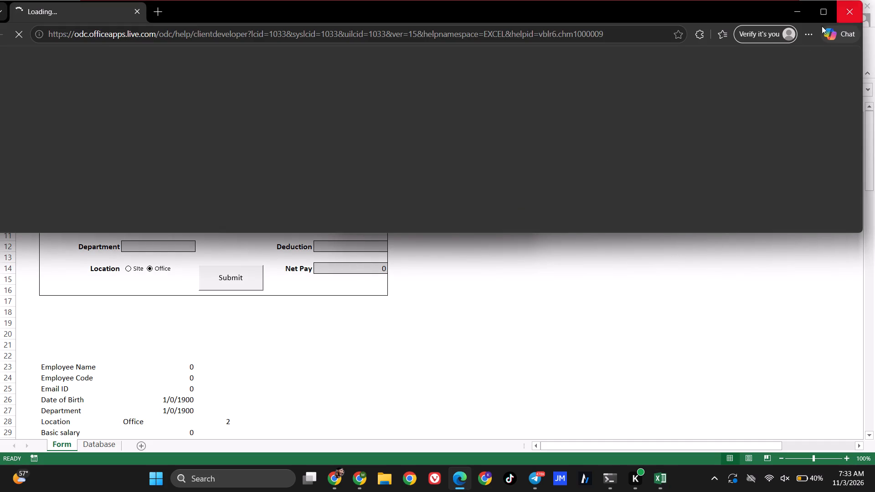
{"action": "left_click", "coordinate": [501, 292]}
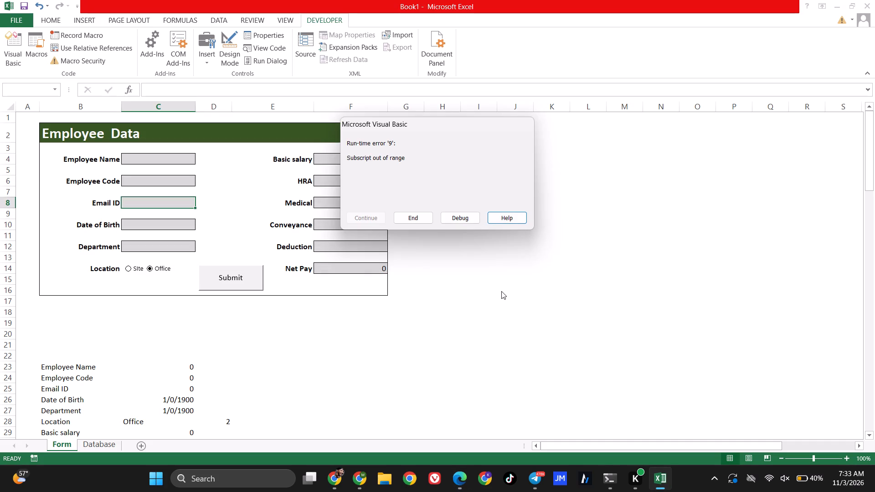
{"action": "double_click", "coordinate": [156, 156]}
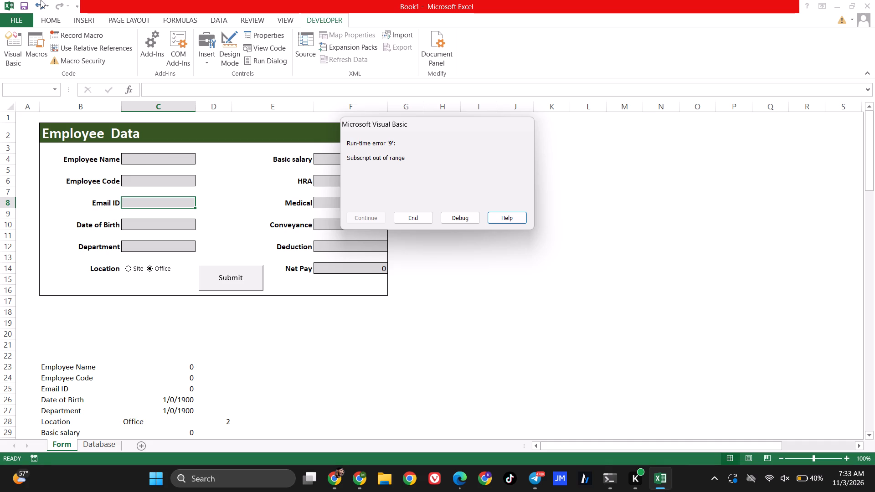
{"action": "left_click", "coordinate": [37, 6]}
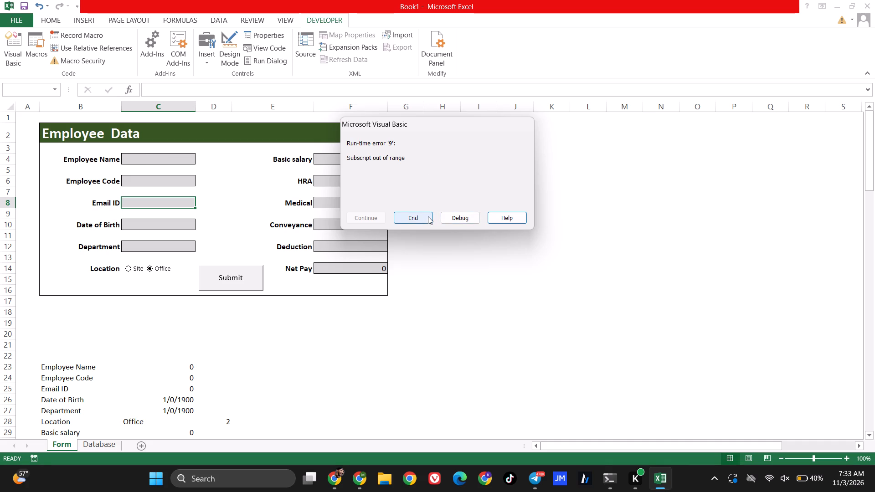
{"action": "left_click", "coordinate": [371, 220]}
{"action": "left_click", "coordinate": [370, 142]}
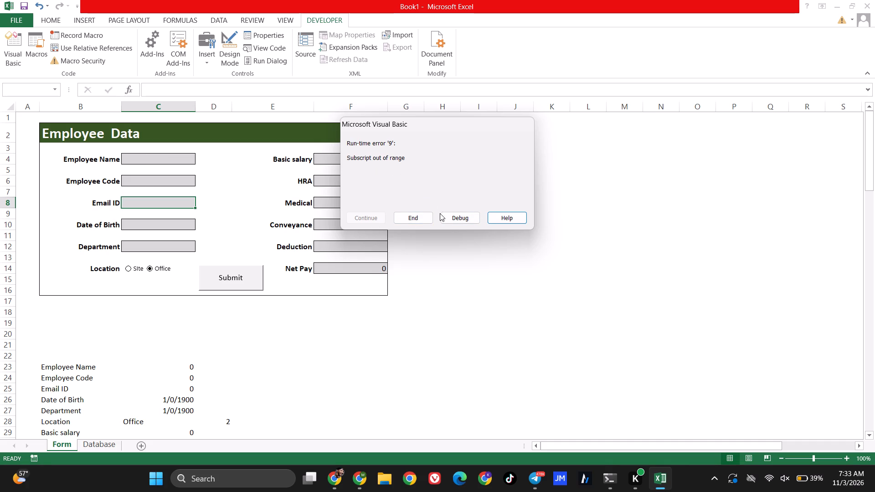
Debug the CollectData macro to view the line where it stopped, and close the code editor, ending the debugger.
{"action": "left_click", "coordinate": [452, 218]}
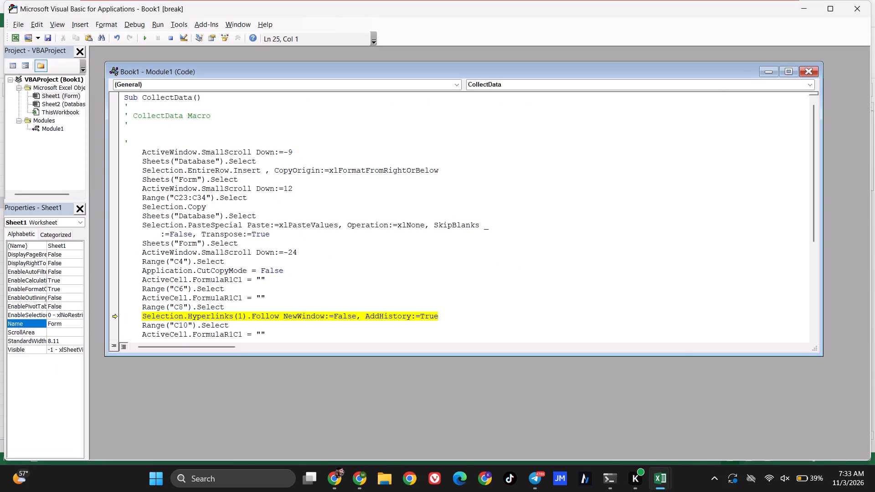
{"action": "left_click", "coordinate": [862, 3]}
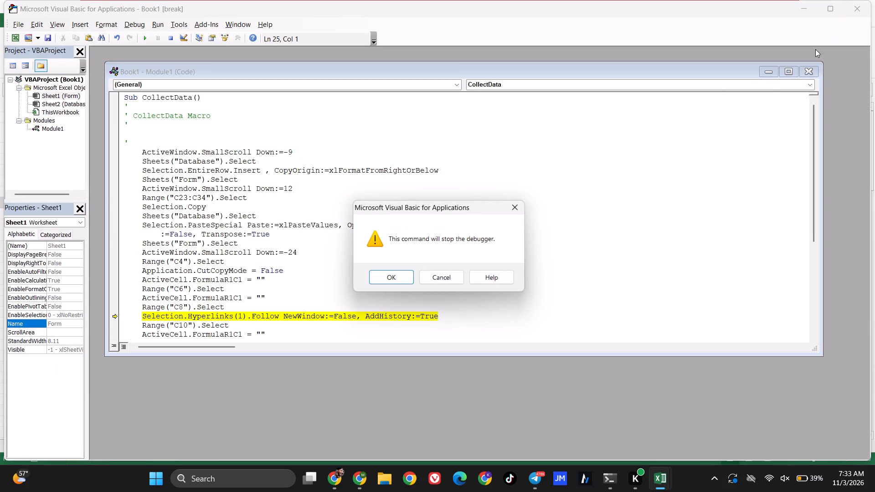
{"action": "left_click", "coordinate": [405, 275]}
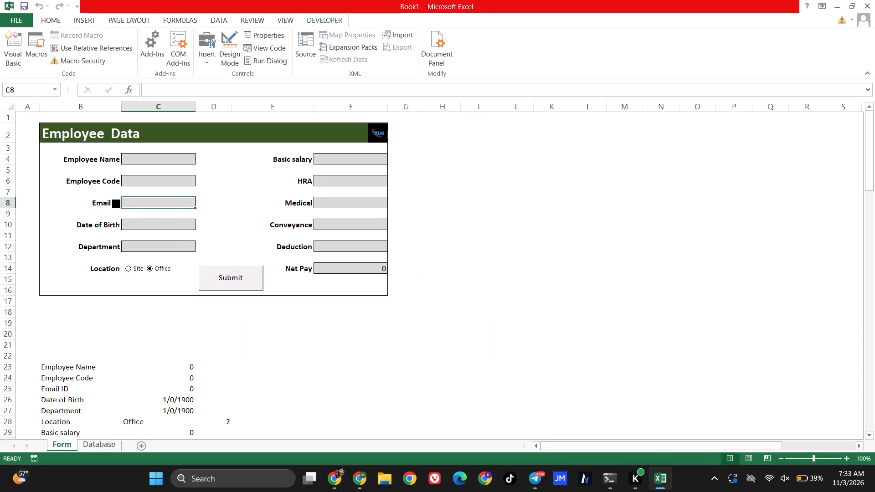
{"action": "left_click", "coordinate": [144, 160]}
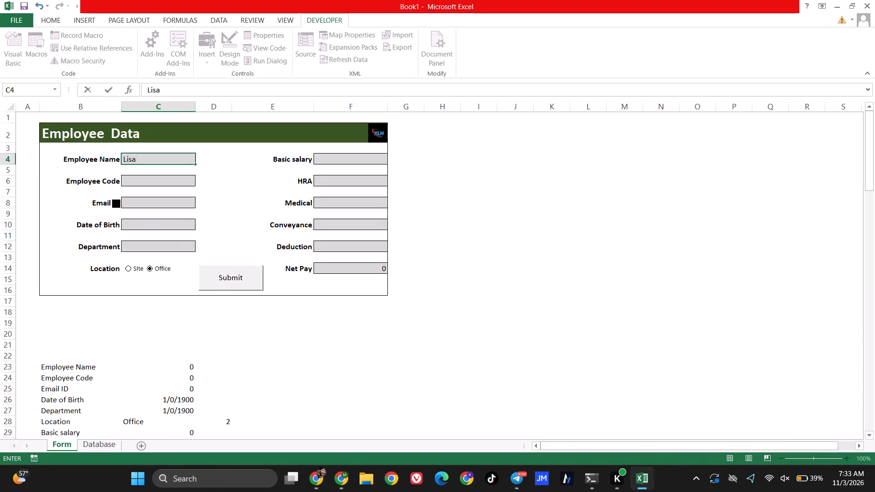
{"action": "key", "text": "Down"}
{"action": "key", "text": "Down"}
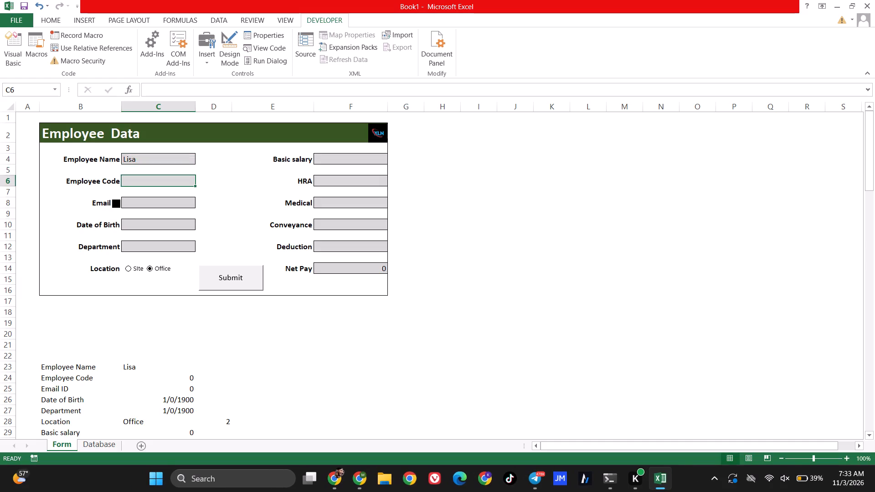
{"action": "key", "text": "x"}
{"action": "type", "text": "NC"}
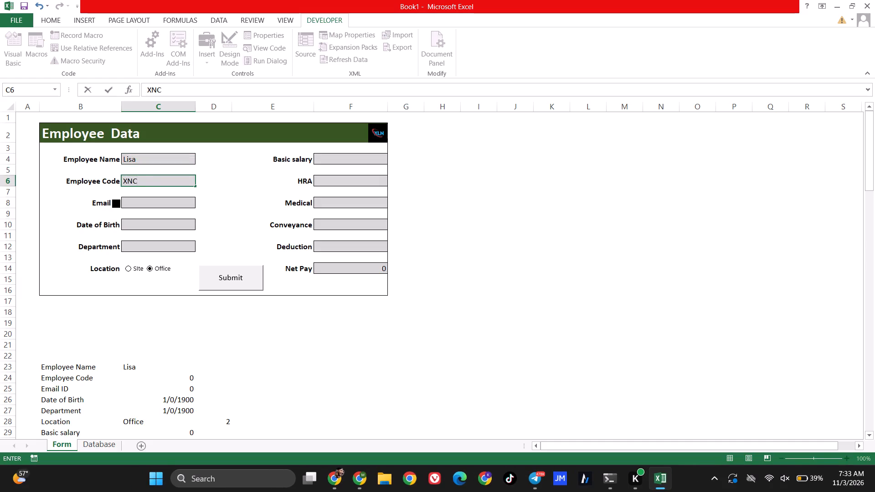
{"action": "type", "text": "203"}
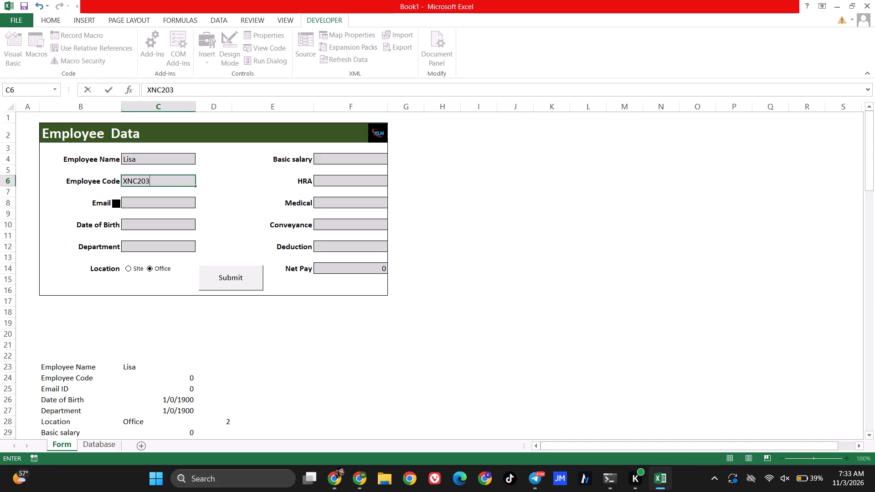
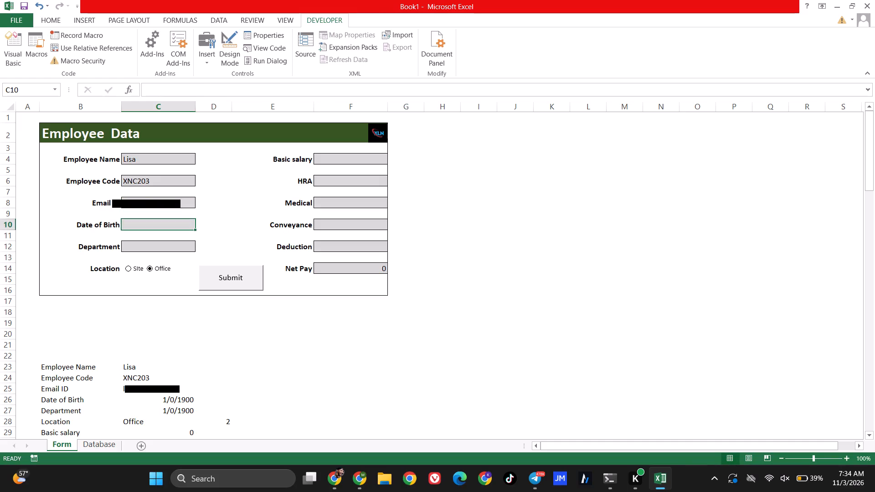
Enter Lisa's date of birth in the form and choose H.R as the Department.
{"action": "type", "text": "12/"}
{"action": "type", "text": "12/"}
{"action": "type", "text": "198"}
{"action": "key", "text": "5"}
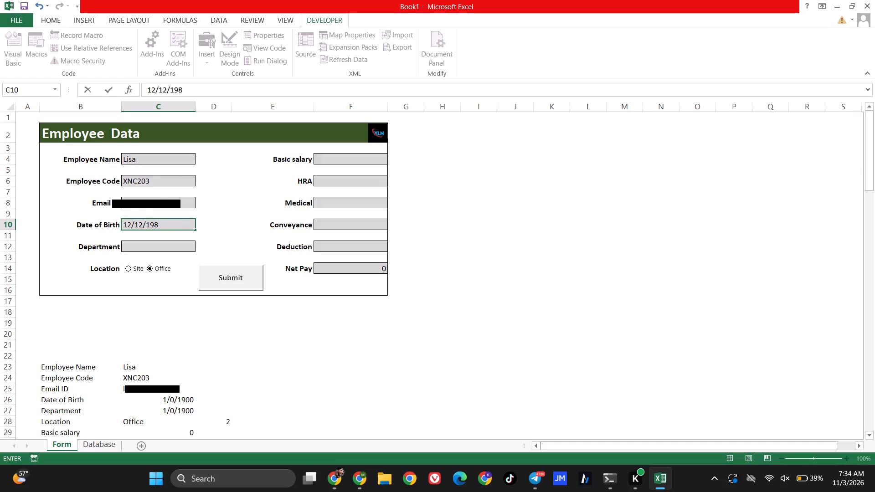
{"action": "key", "text": "Down"}
{"action": "key", "text": "Down"}
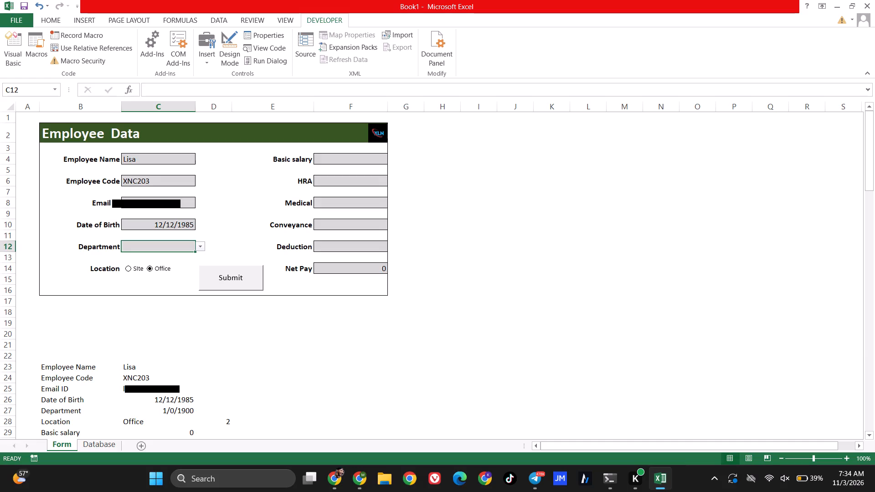
{"action": "left_click", "coordinate": [199, 247]}
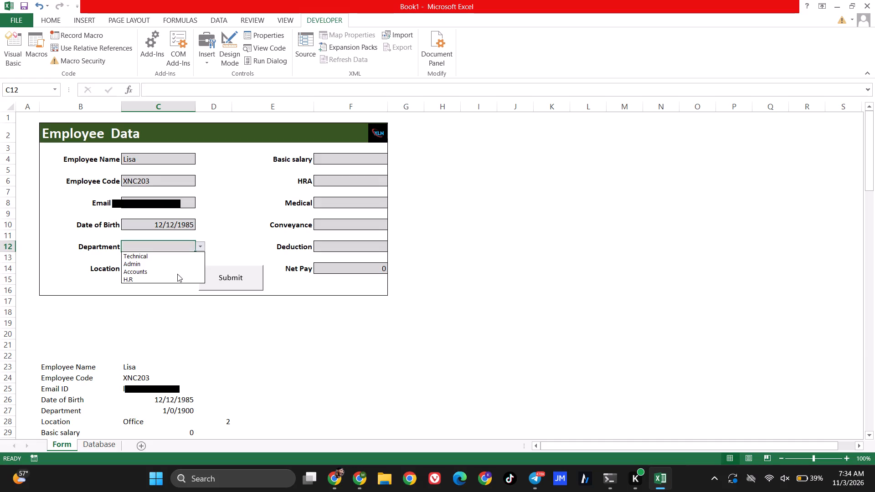
{"action": "left_click", "coordinate": [176, 278]}
Fill in the salary fields: Basic salary 28000, HRA 125, Medical 4500, Conveyance 3500 and Deduction 1200.
{"action": "left_click", "coordinate": [350, 154]}
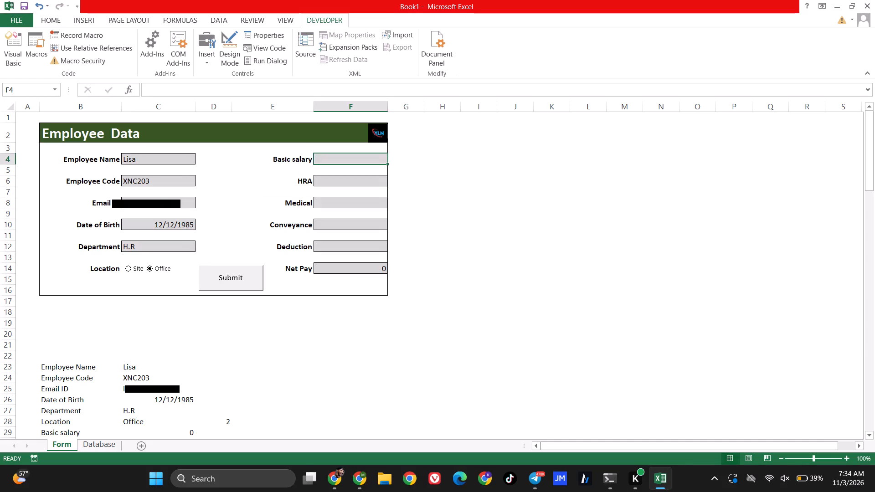
{"action": "type", "text": "28000"}
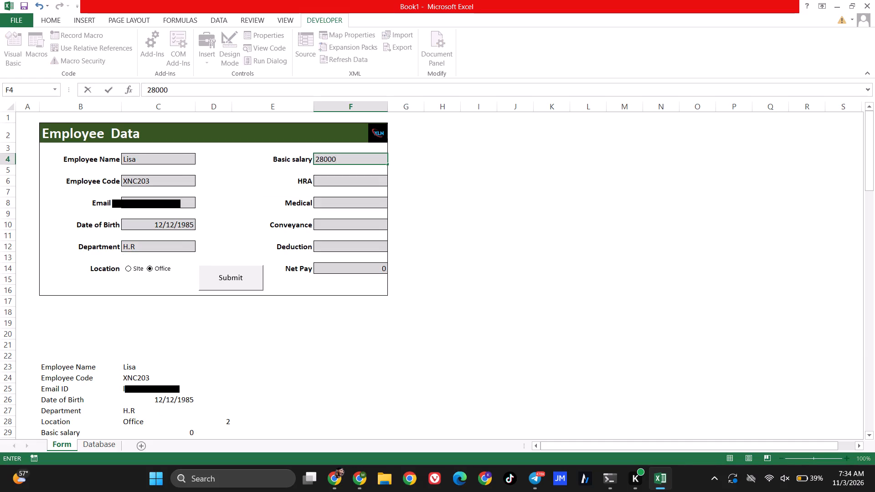
{"action": "key", "text": "Down"}
{"action": "key", "text": "Down"}
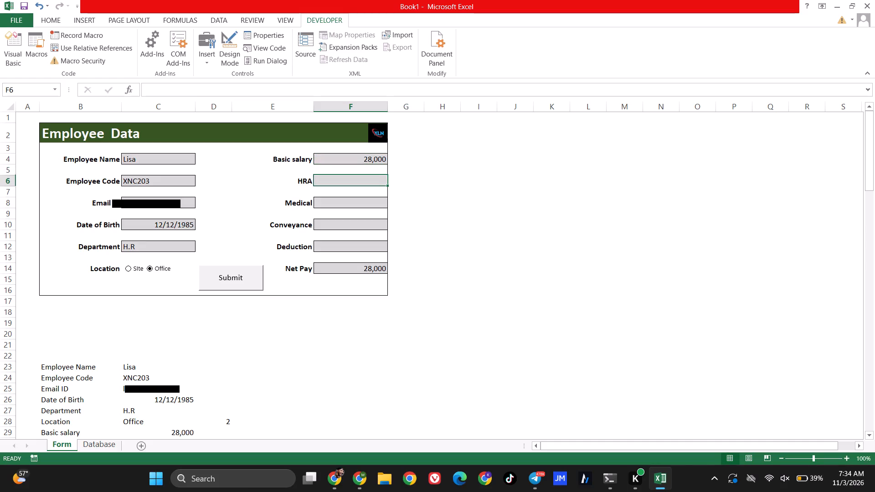
{"action": "type", "text": "125"}
{"action": "key", "text": "Down"}
{"action": "key", "text": "Down"}
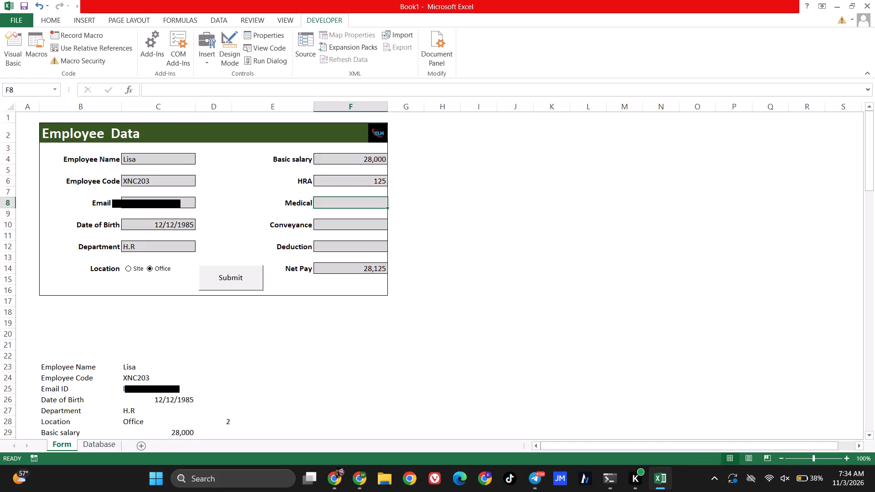
{"action": "type", "text": "4500"}
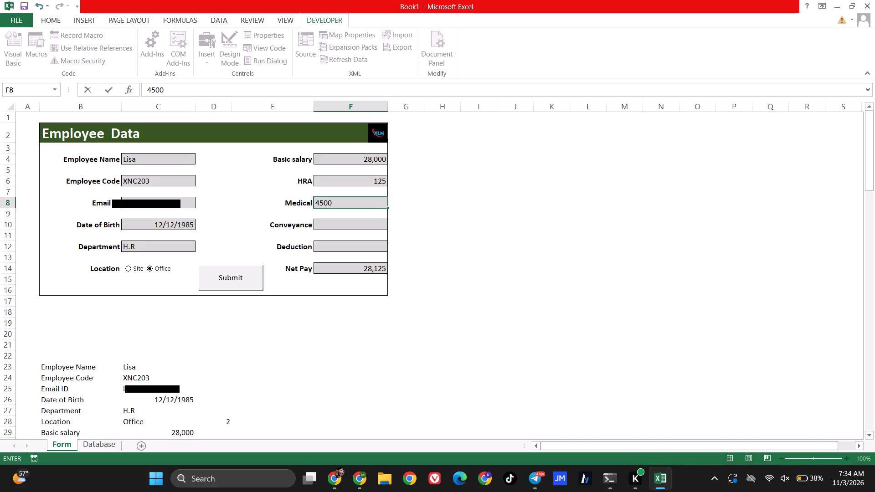
{"action": "key", "text": "Down"}
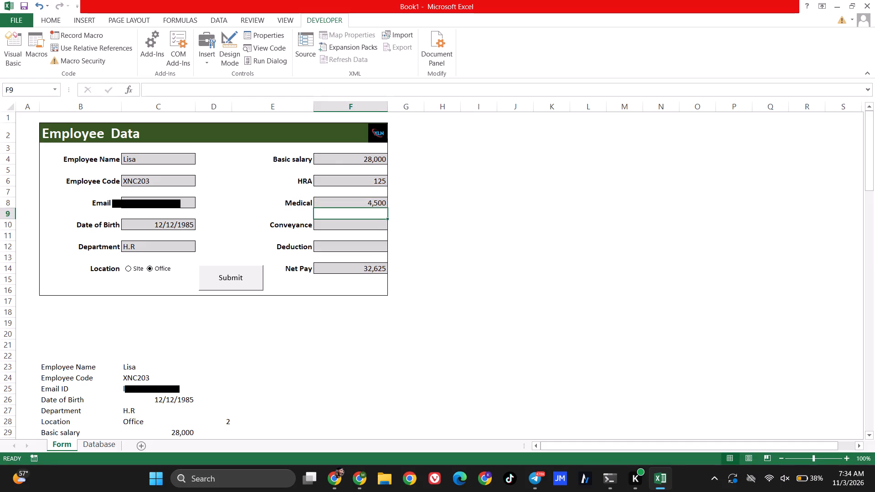
{"action": "key", "text": "Down"}
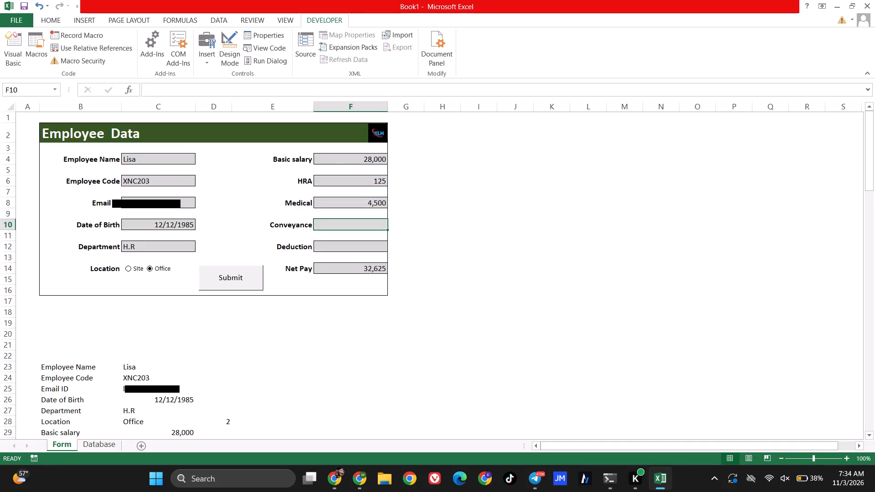
{"action": "type", "text": "3500"}
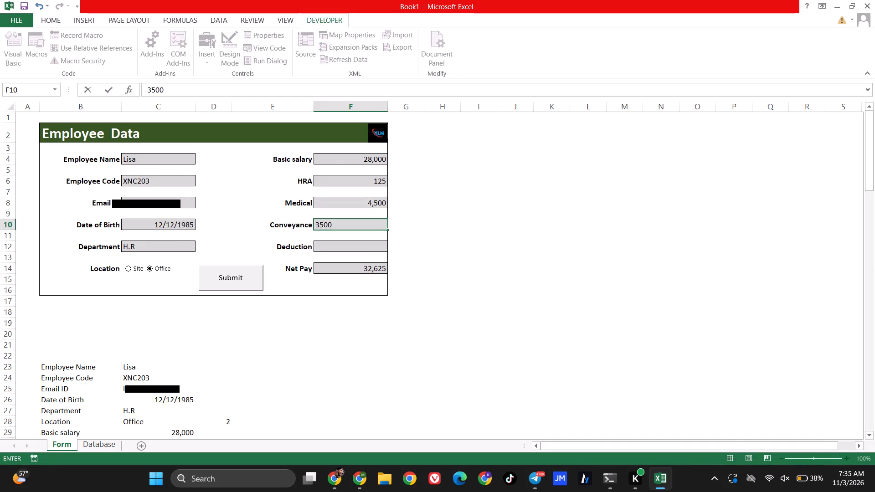
{"action": "key", "text": "Down"}
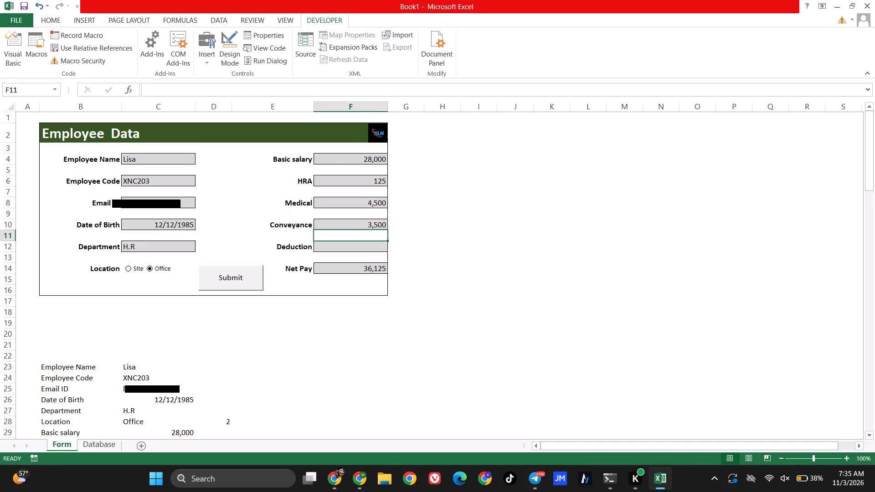
{"action": "key", "text": "Down"}
{"action": "type", "text": "1200"}
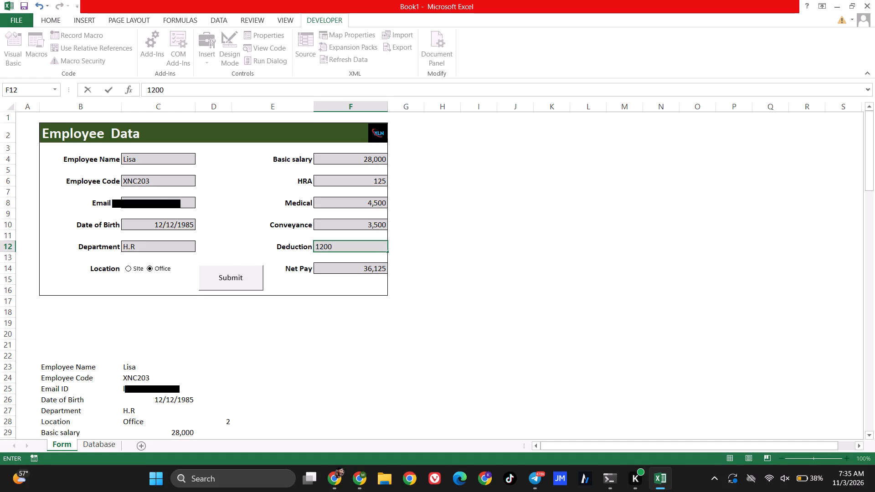
Check the existing records in the Database sheet and submit Lisa's completed form to it.
{"action": "scroll", "coordinate": [253, 147], "scroll_direction": "down", "scroll_amount": 1}
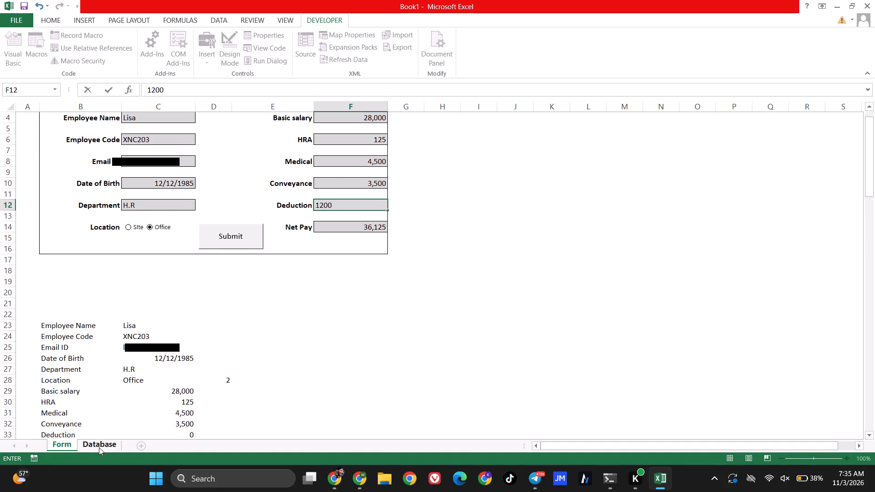
{"action": "left_click", "coordinate": [100, 446]}
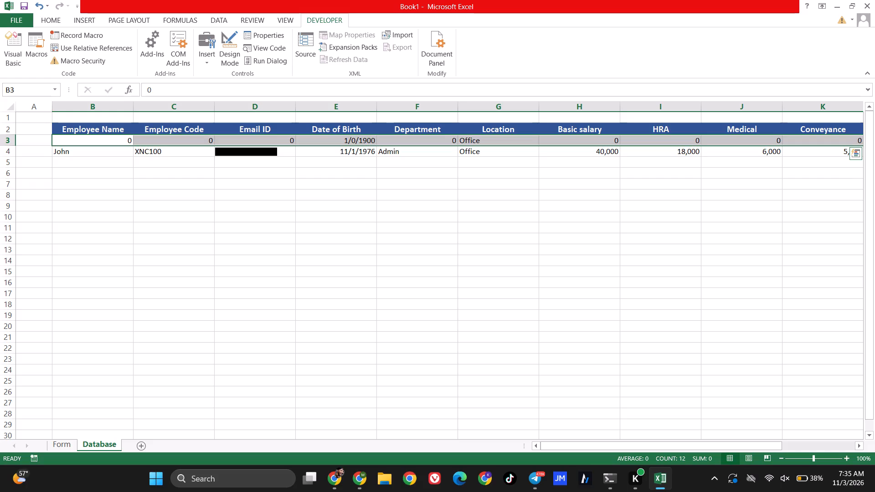
{"action": "scroll", "coordinate": [155, 282], "scroll_direction": "up", "scroll_amount": 2}
Submit Lisa's completed employee record from the Form sheet and dismiss the prompt to choose a mail link app.
{"action": "left_click", "coordinate": [75, 443]}
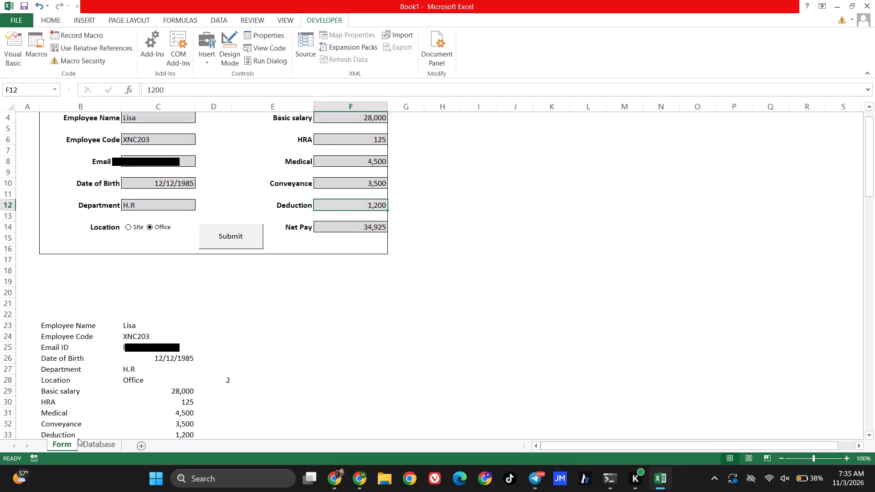
{"action": "left_click", "coordinate": [229, 241]}
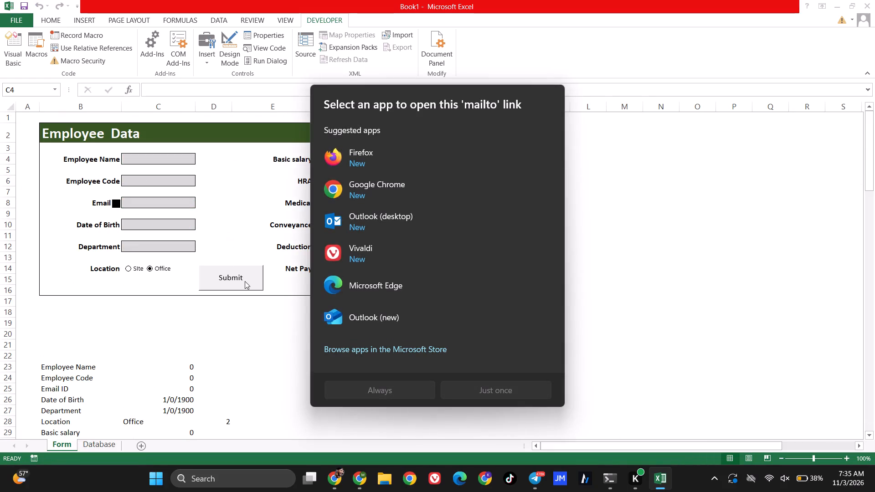
{"action": "left_click", "coordinate": [103, 445]}
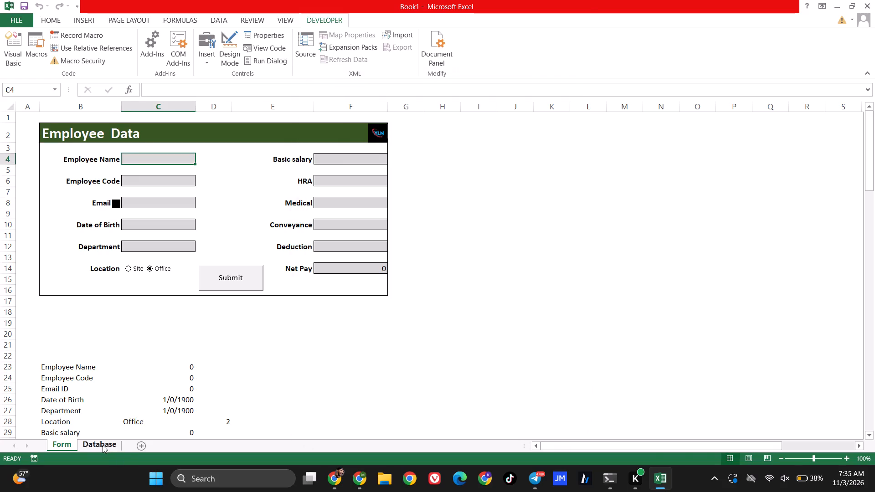
In the Database sheet, delete row 4, the zero-filled record between Lisa's and John's entries.
{"action": "left_click", "coordinate": [103, 445]}
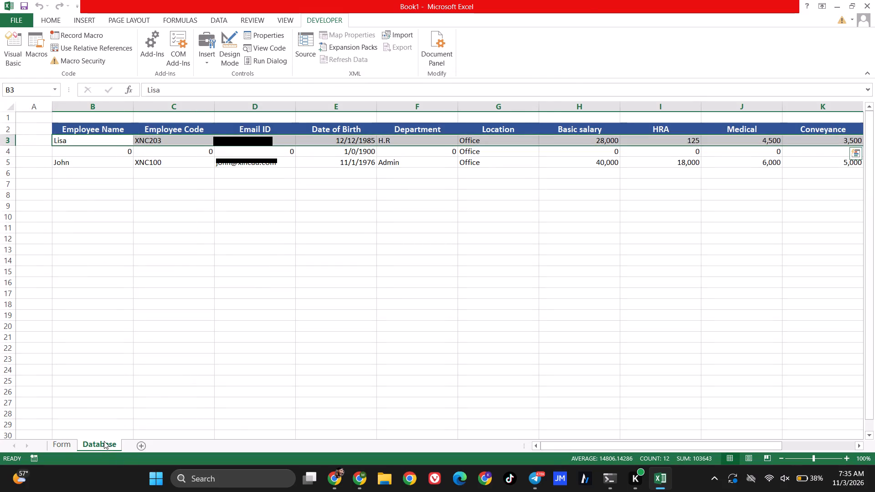
{"action": "left_click", "coordinate": [9, 149]}
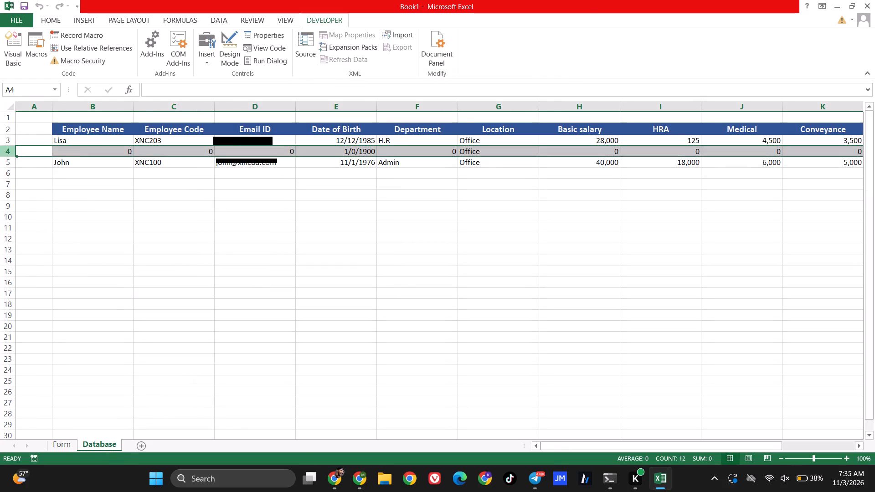
{"action": "right_click", "coordinate": [9, 149]}
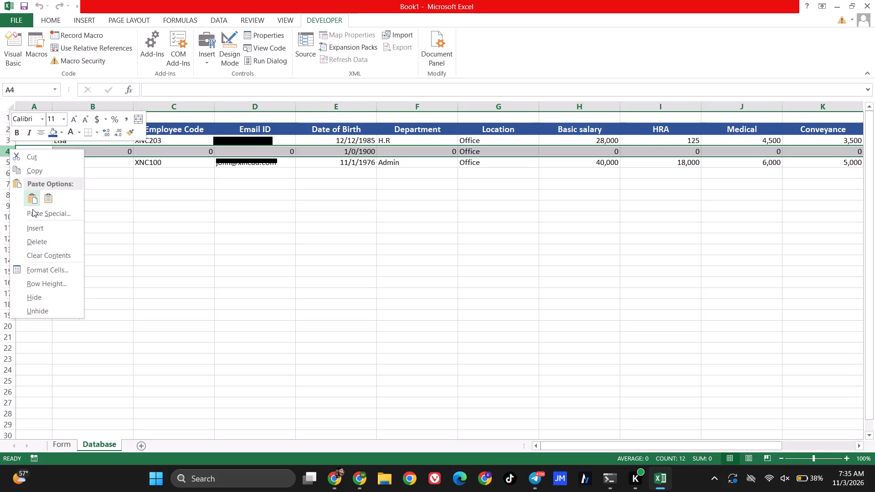
Delete the empty test record in row 4 of the Database sheet, between the Lisa and John records.
{"action": "left_click", "coordinate": [39, 240]}
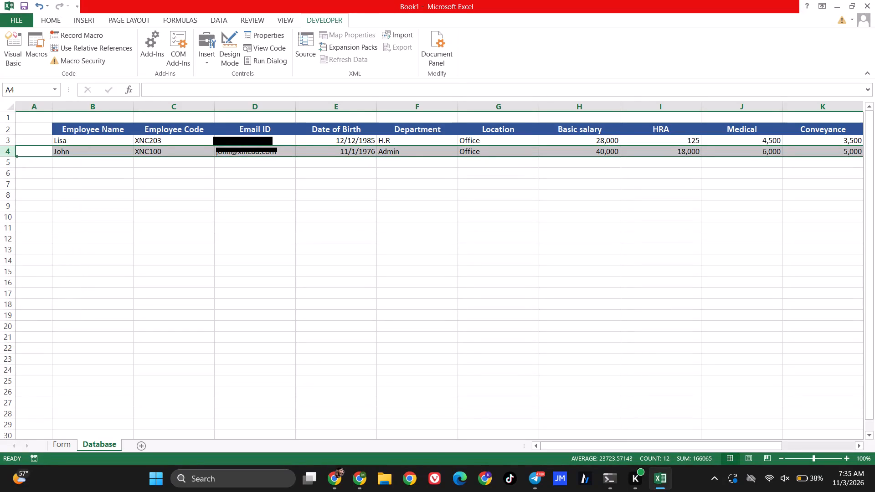
{"action": "left_click", "coordinate": [60, 164]}
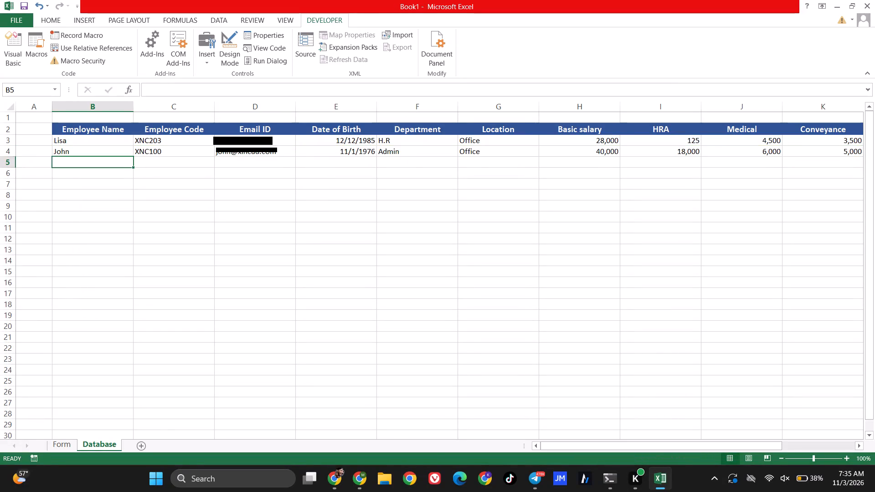
Return to the Form sheet and enter Peter as Employee Name and an Employee Code starting with XNC.
{"action": "left_click", "coordinate": [68, 443]}
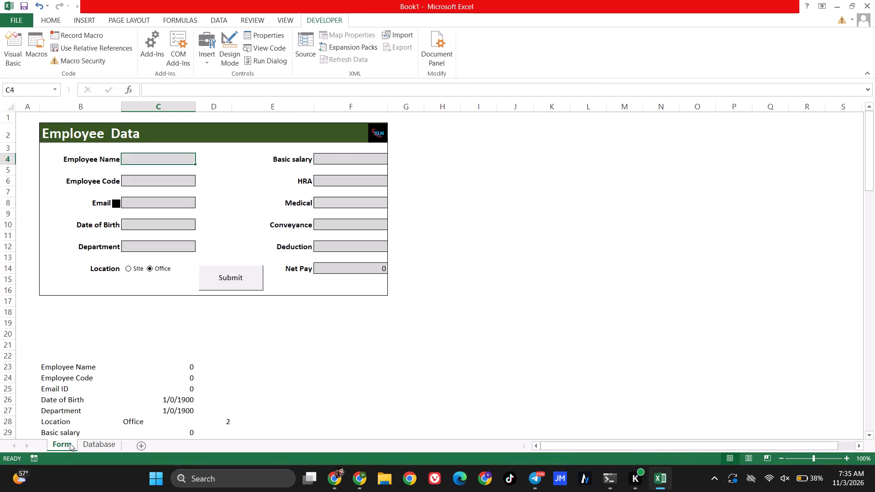
{"action": "left_click", "coordinate": [160, 153]}
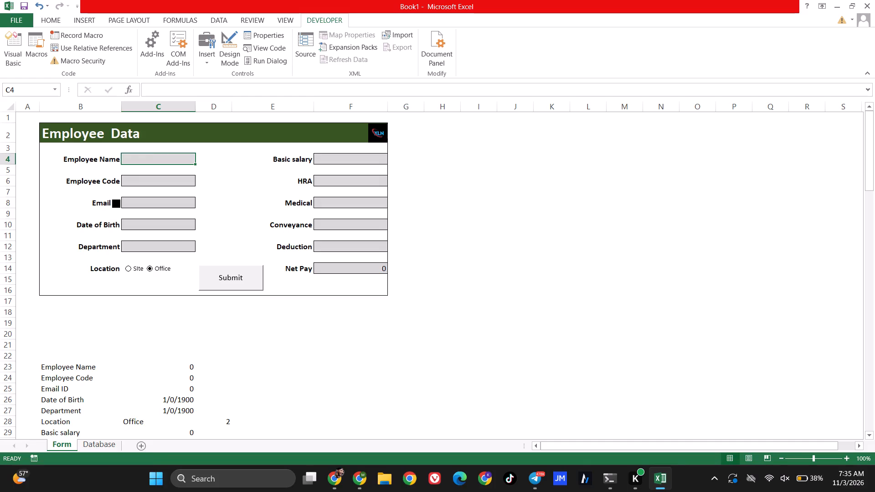
{"action": "left_click", "coordinate": [158, 155]}
{"action": "type", "text": "eter"}
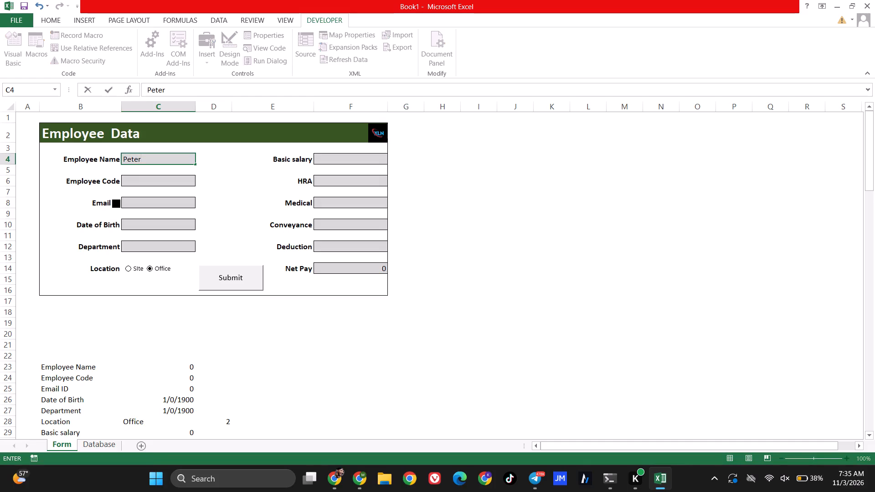
{"action": "key", "text": "Down"}
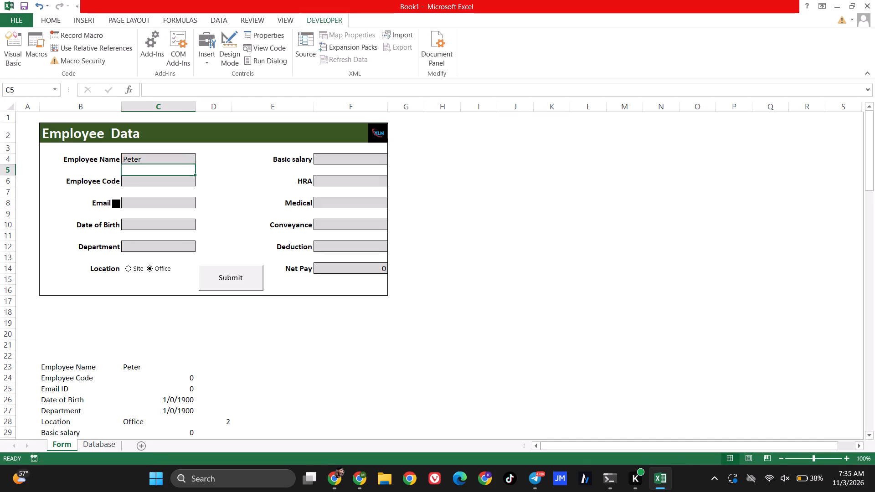
{"action": "key", "text": "Down"}
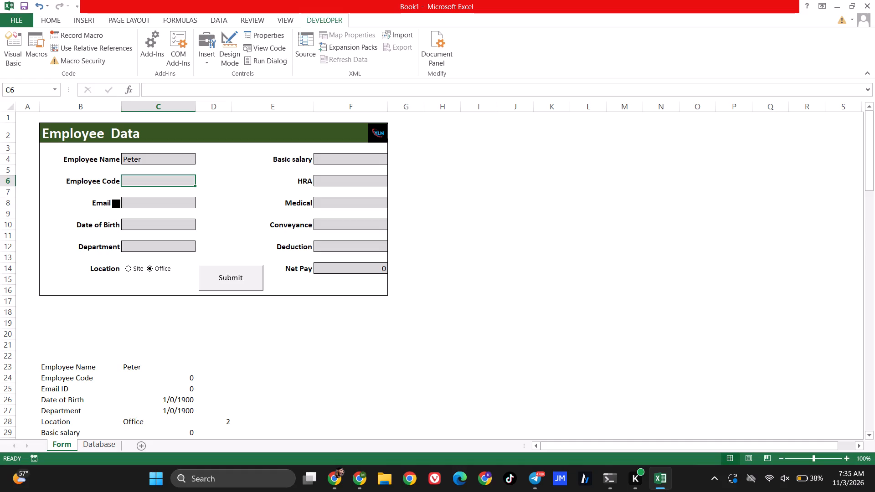
{"action": "type", "text": "XNC"}
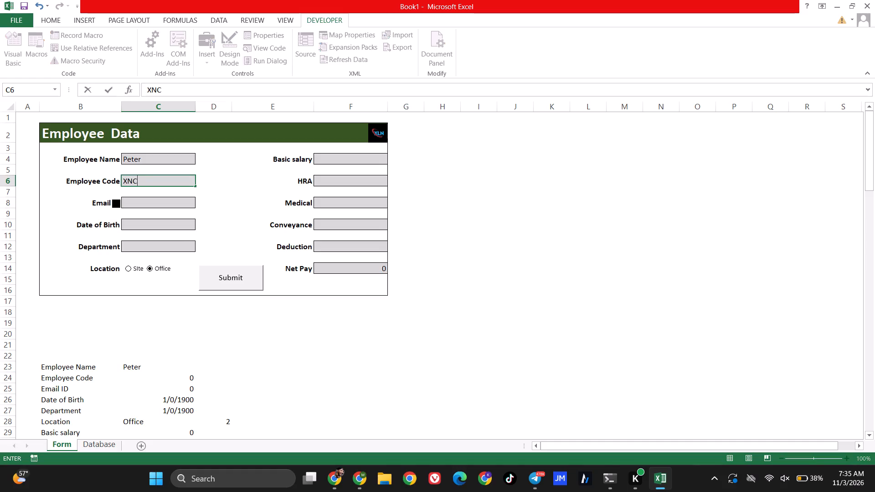
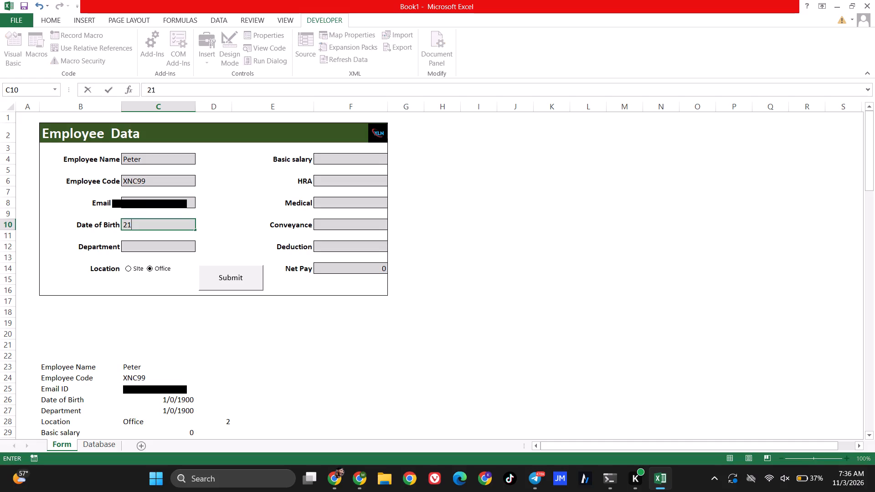
Finish entering Peter's date of birth in the Date of Birth field.
{"action": "type", "text": "/"}
{"action": "type", "text": "01/"}
{"action": "type", "text": "19"}
{"action": "type", "text": "81"}
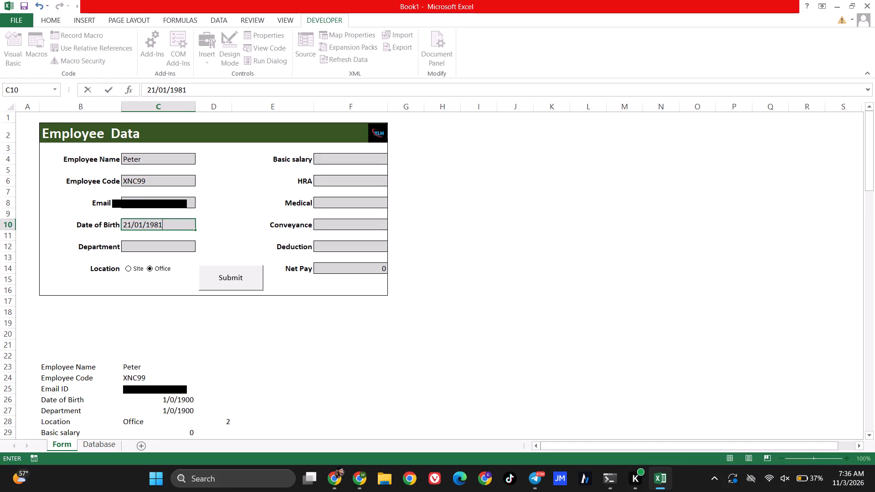
{"action": "key", "text": "Down"}
{"action": "key", "text": "Down"}
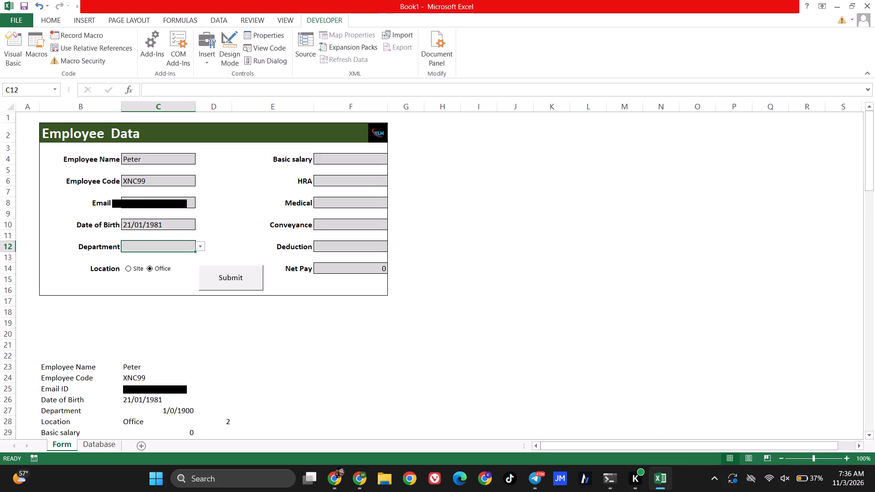
Set Peter's Department to Admin and his Location to Site.
{"action": "left_click", "coordinate": [202, 246]}
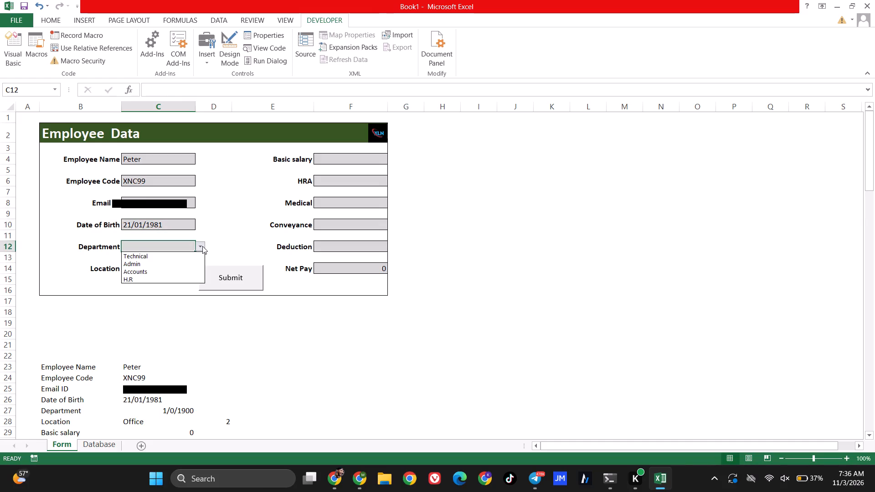
{"action": "left_click", "coordinate": [185, 261]}
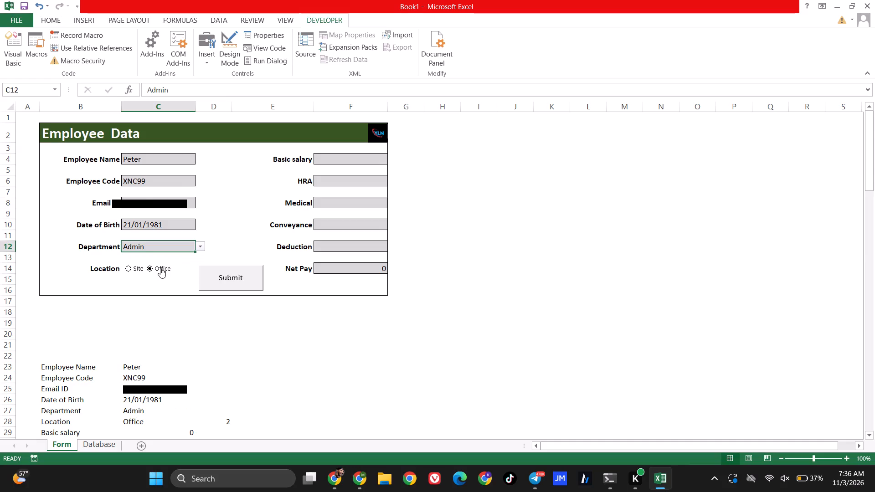
{"action": "left_click", "coordinate": [127, 267]}
Fill in Peter's salary fields: Basic salary 30000, HRA 14000, Medical 5000 and Conveyance 4500.
{"action": "left_click", "coordinate": [338, 159]}
{"action": "type", "text": "30000"}
{"action": "key", "text": "Down"}
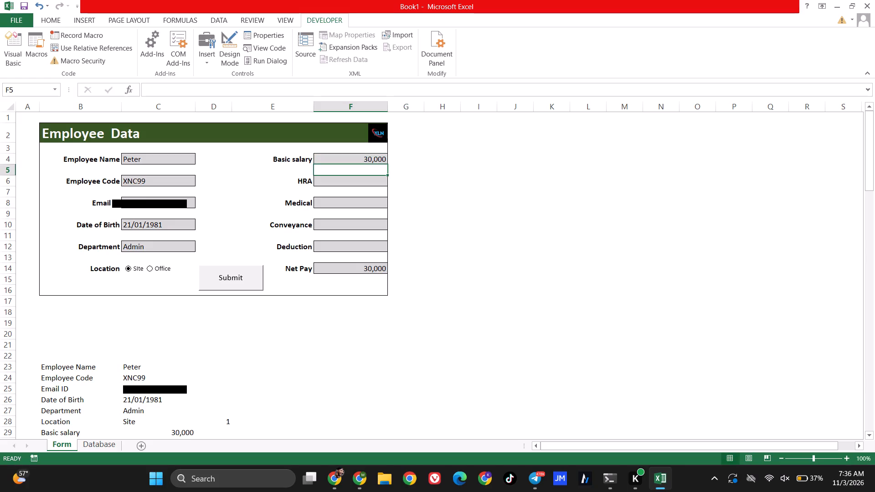
{"action": "key", "text": "1"}
{"action": "key", "text": "BackSpace"}
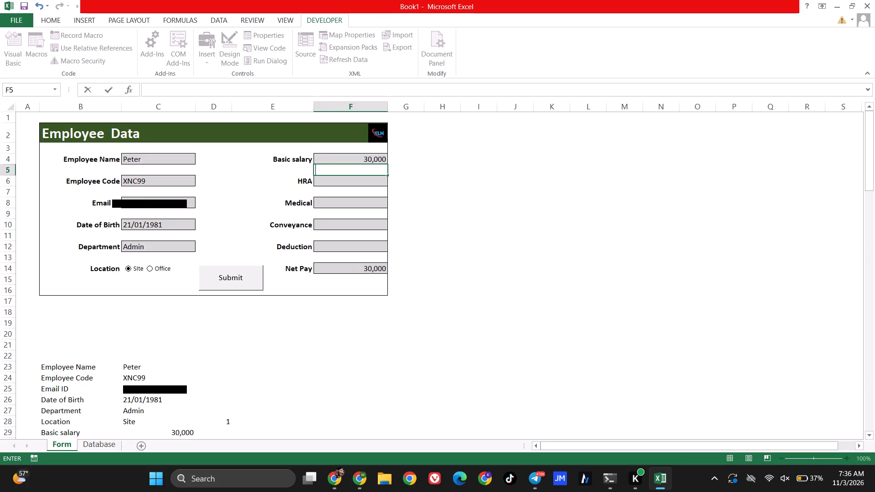
{"action": "key", "text": "Down"}
{"action": "type", "text": "14"}
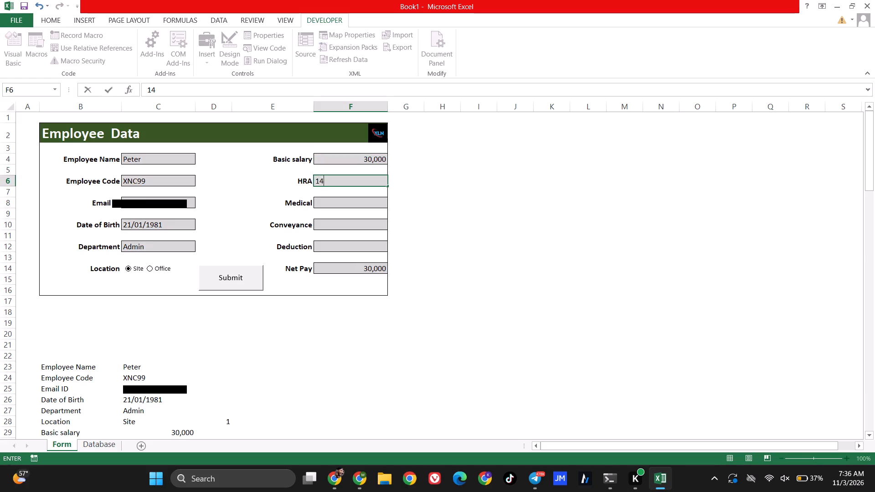
{"action": "type", "text": "000"}
{"action": "key", "text": "Down"}
{"action": "key", "text": "Down"}
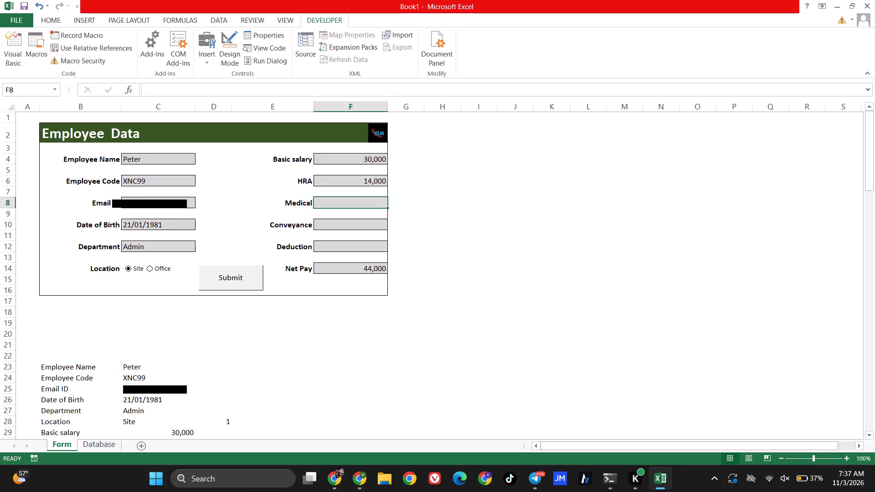
{"action": "type", "text": "5000"}
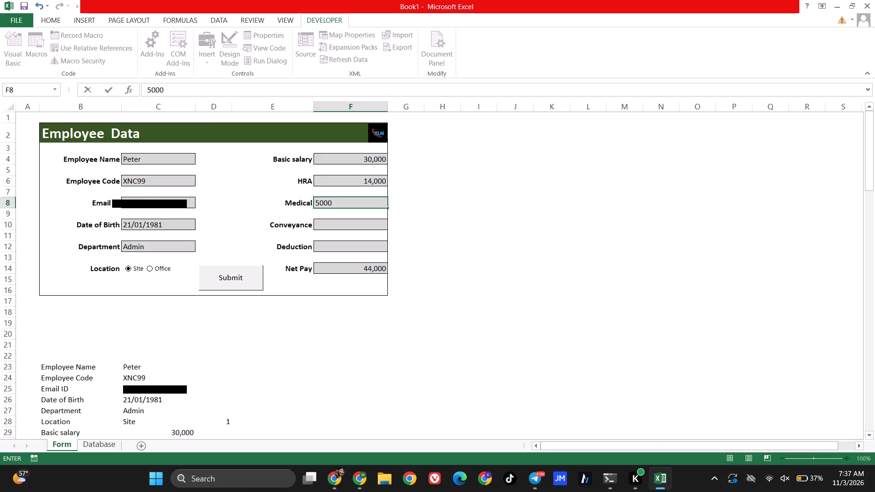
{"action": "key", "text": "Down"}
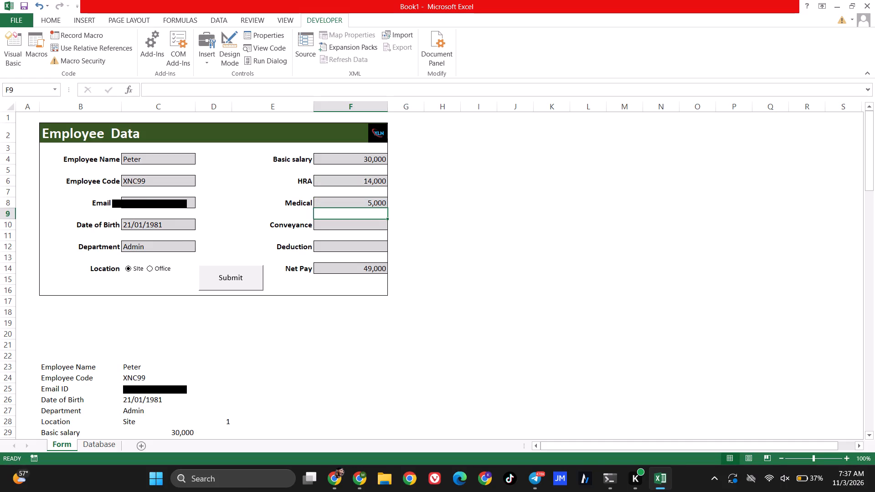
{"action": "key", "text": "Down"}
{"action": "type", "text": "4500"}
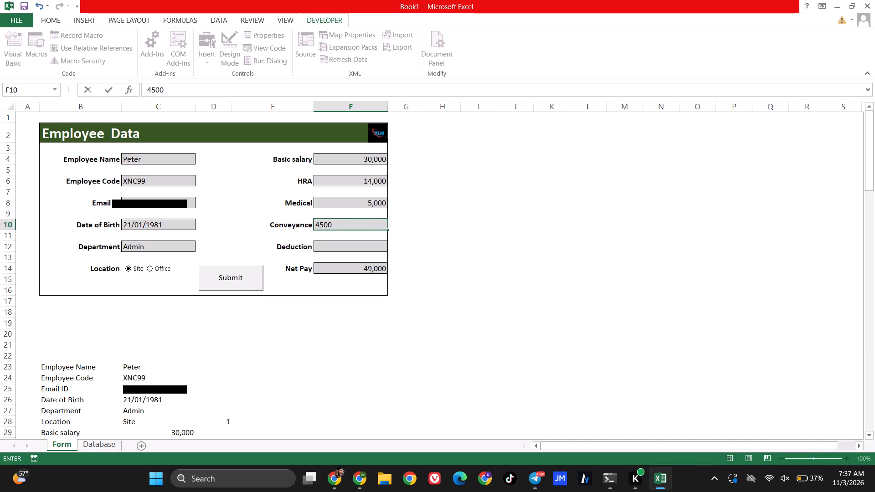
Enter a Deduction of 1550 for Peter and submit the completed employee record.
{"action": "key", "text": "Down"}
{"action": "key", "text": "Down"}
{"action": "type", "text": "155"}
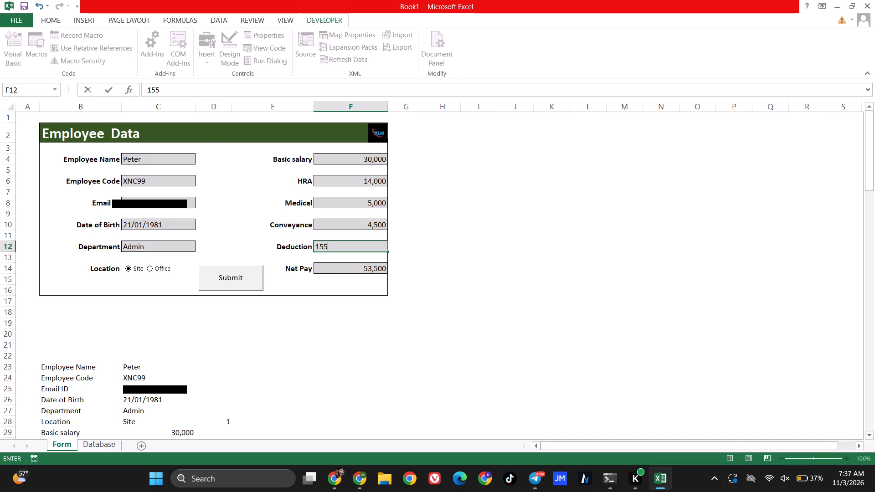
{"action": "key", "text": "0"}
{"action": "left_click", "coordinate": [242, 277]}
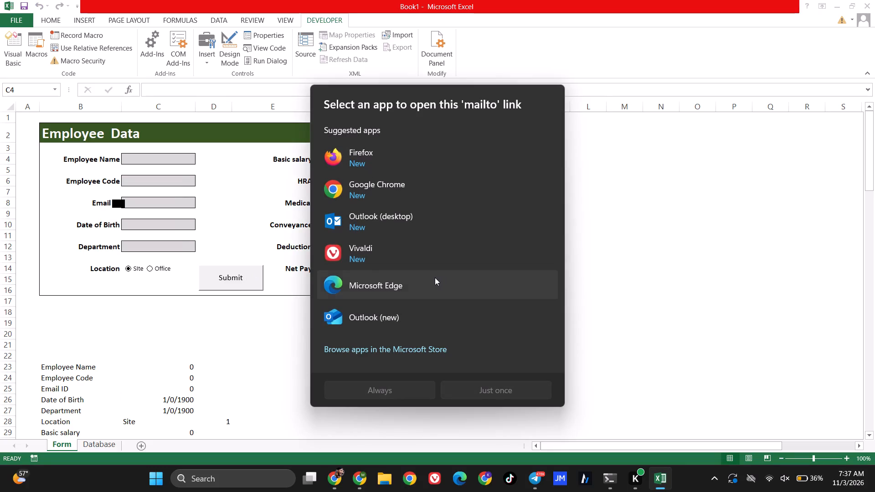
Dismiss the mailto app chooser and check Peter's submitted record on the Database sheet.
{"action": "scroll", "coordinate": [388, 220], "scroll_direction": "down", "scroll_amount": 2}
{"action": "scroll", "coordinate": [393, 231], "scroll_direction": "up", "scroll_amount": 2}
{"action": "left_click", "coordinate": [104, 444]}
{"action": "left_click", "coordinate": [104, 444]}
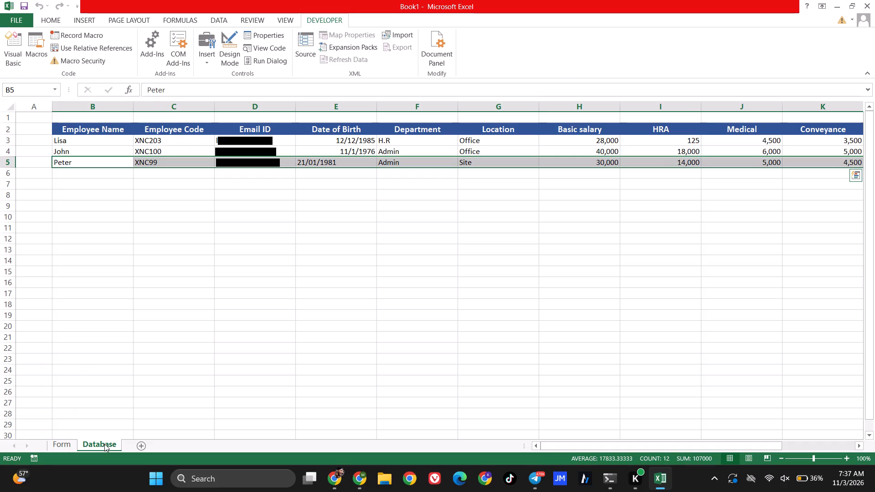
{"action": "left_click", "coordinate": [85, 173]}
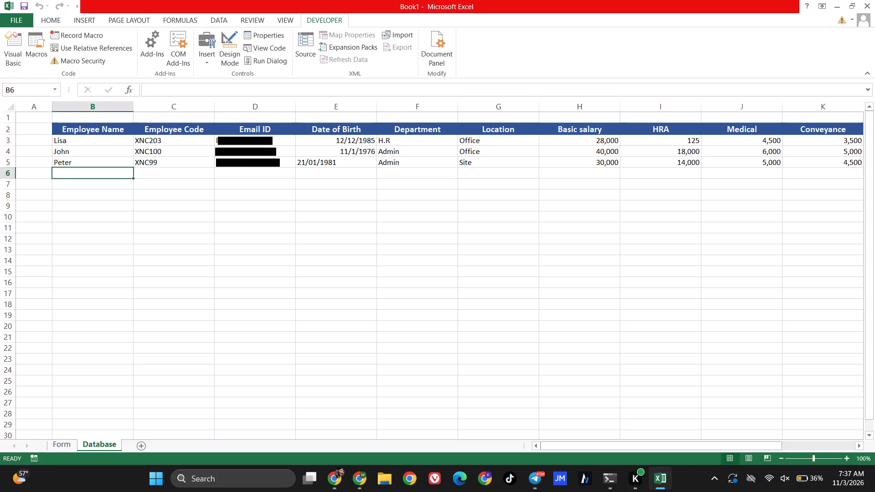
{"action": "scroll", "coordinate": [330, 191], "scroll_direction": "up", "scroll_amount": 3}
Return to the Form sheet and check the form fields and the linked value list beneath the form.
{"action": "left_click", "coordinate": [67, 445]}
{"action": "scroll", "coordinate": [206, 227], "scroll_direction": "down", "scroll_amount": 3}
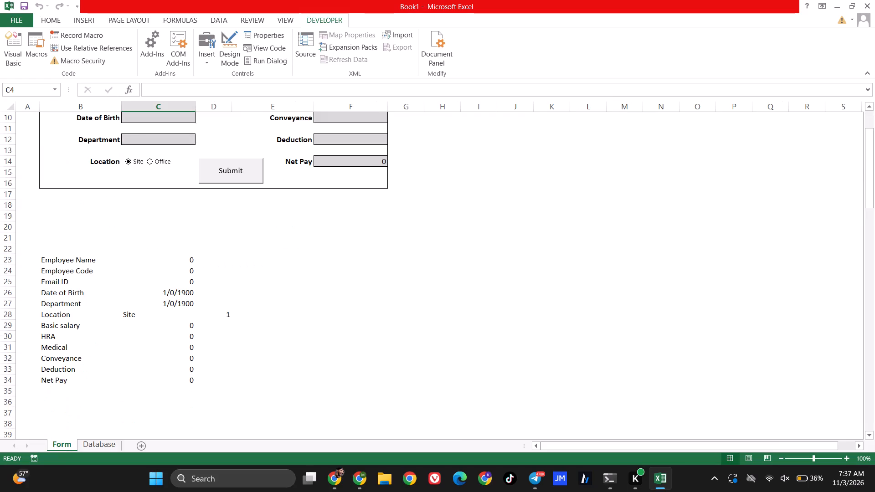
{"action": "scroll", "coordinate": [226, 269], "scroll_direction": "down", "scroll_amount": 2}
{"action": "scroll", "coordinate": [224, 259], "scroll_direction": "up", "scroll_amount": 9}
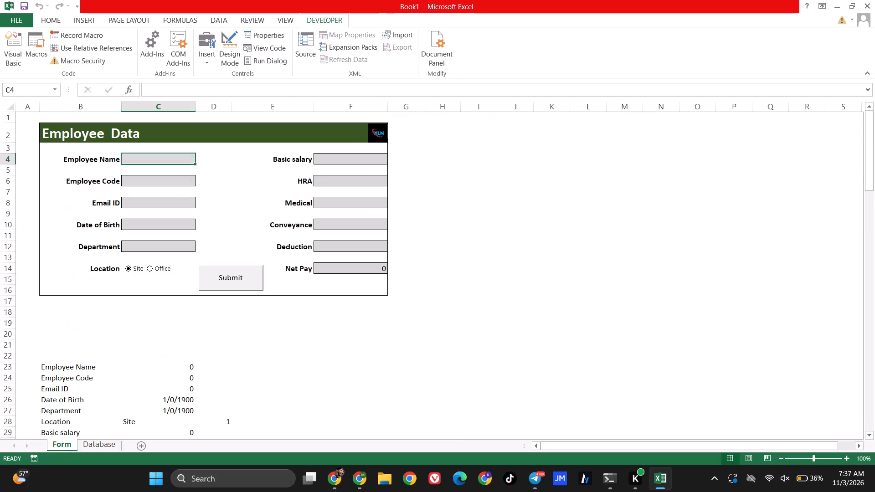
Start saving the workbook as a new file on the computer and choose the Desktop folder as its location.
{"action": "left_click", "coordinate": [22, 20]}
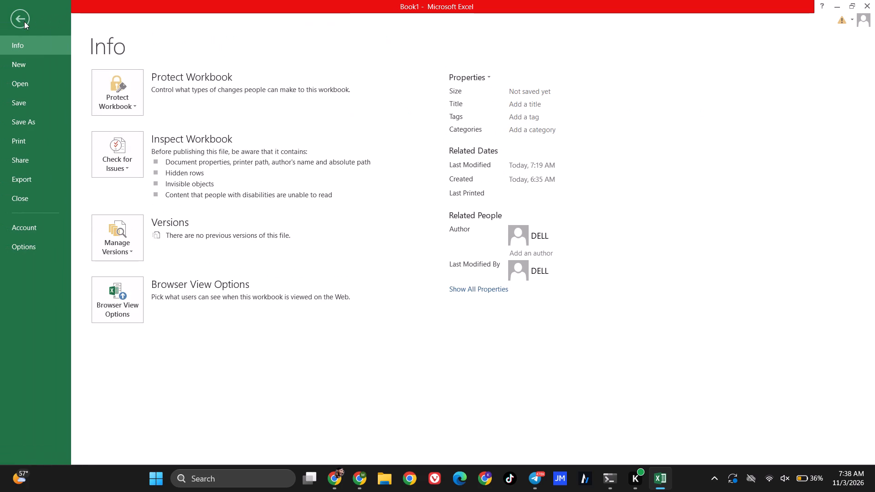
{"action": "left_click", "coordinate": [50, 123]}
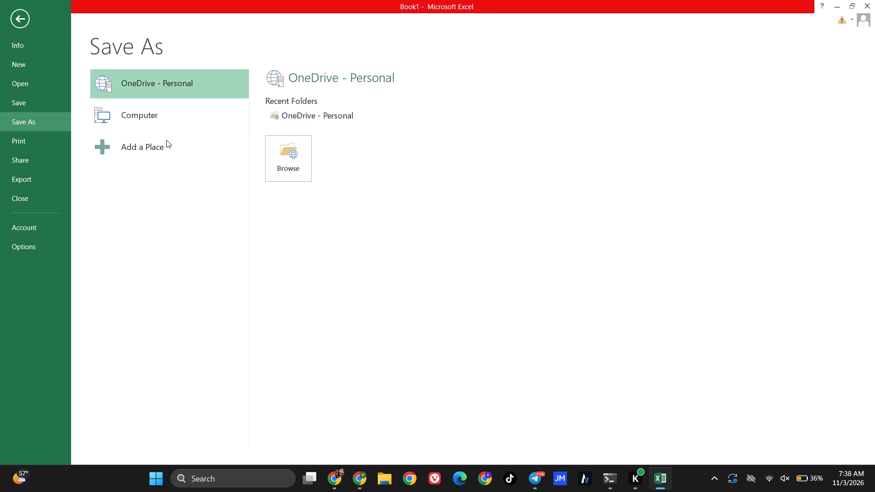
{"action": "left_click", "coordinate": [165, 126]}
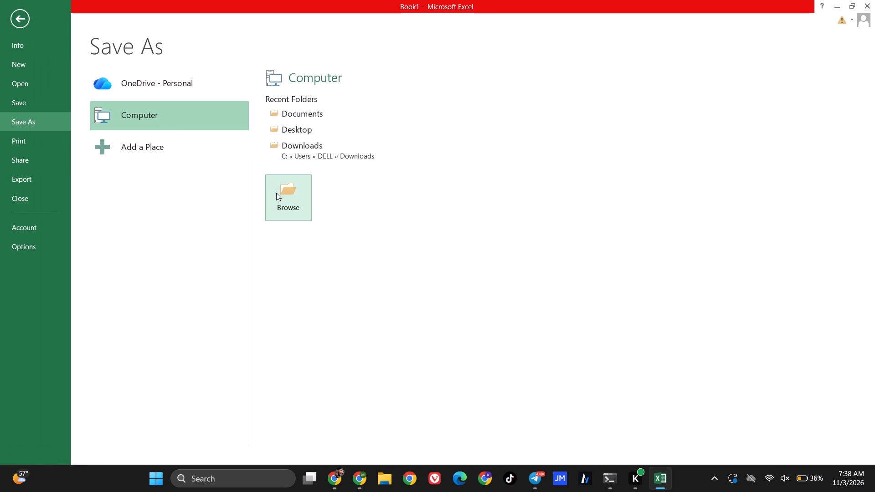
{"action": "left_click", "coordinate": [276, 193]}
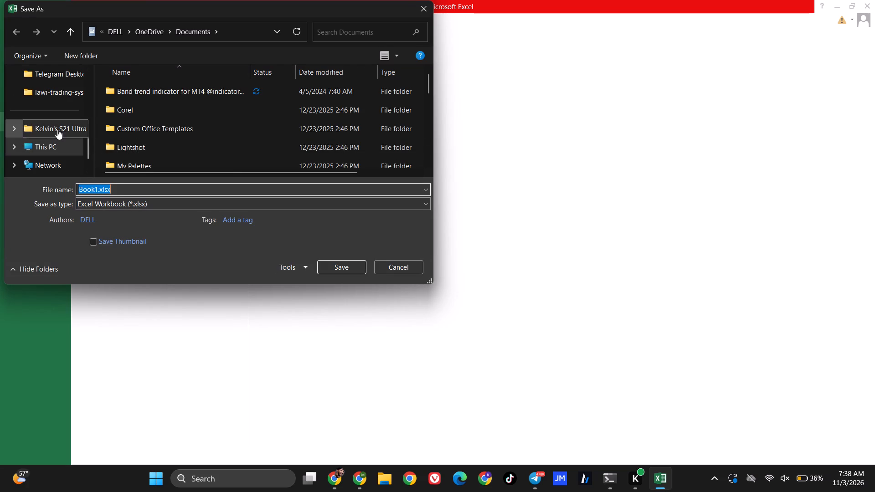
{"action": "scroll", "coordinate": [57, 129], "scroll_direction": "down", "scroll_amount": 2}
{"action": "left_click", "coordinate": [57, 144]}
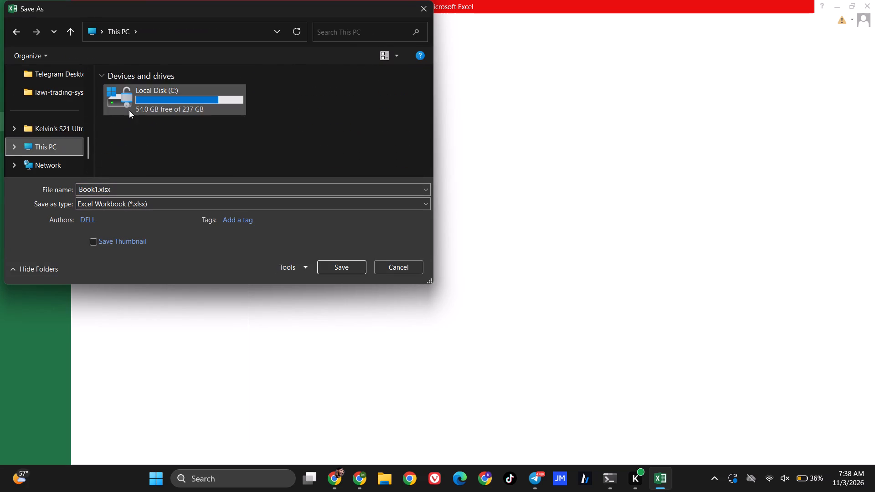
{"action": "scroll", "coordinate": [52, 118], "scroll_direction": "up", "scroll_amount": 4}
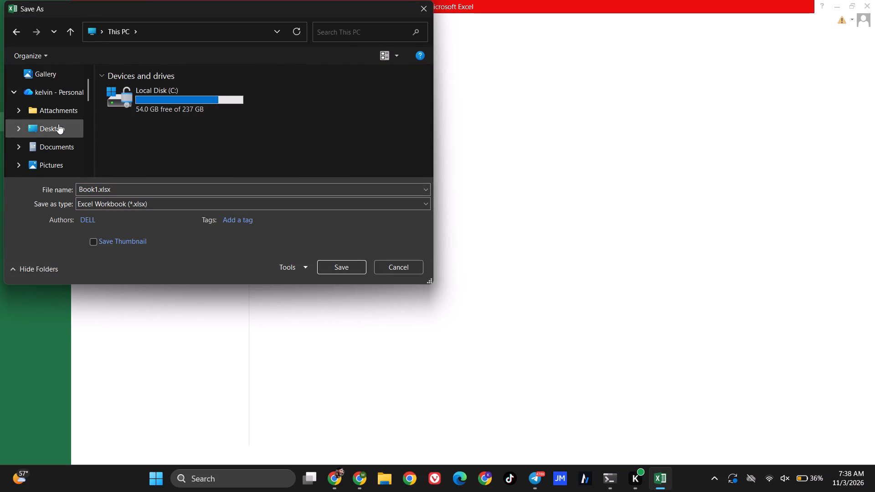
{"action": "left_click", "coordinate": [57, 124]}
{"action": "scroll", "coordinate": [57, 124], "scroll_direction": "up", "scroll_amount": 1}
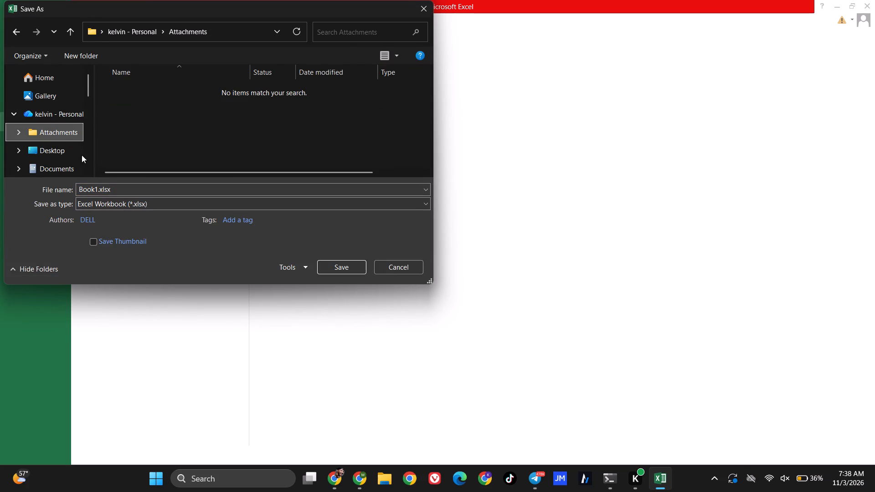
{"action": "left_click", "coordinate": [57, 155]}
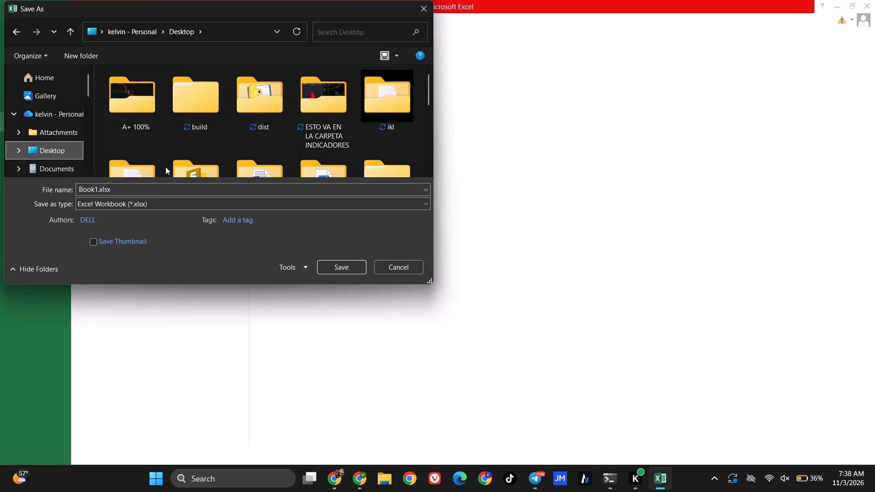
Save the workbook as an Excel Macro-Enabled Workbook (*.xlsm) named xlncad.
{"action": "left_click", "coordinate": [353, 208]}
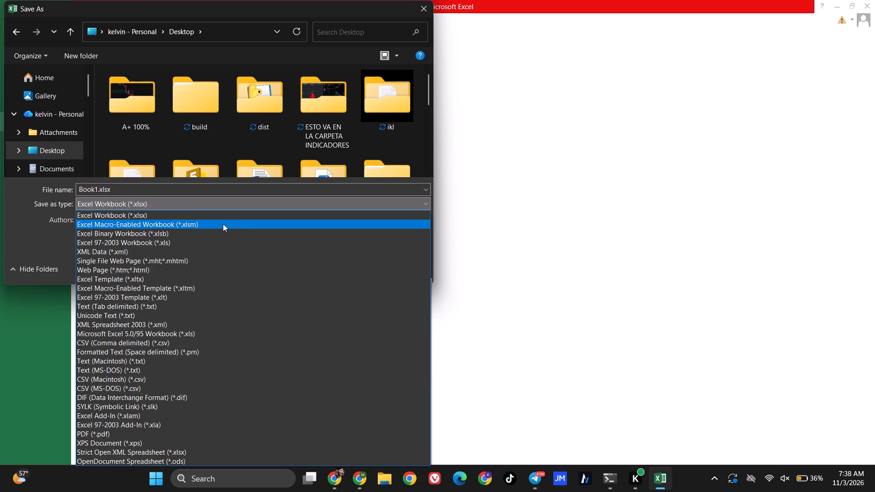
{"action": "left_click", "coordinate": [223, 224]}
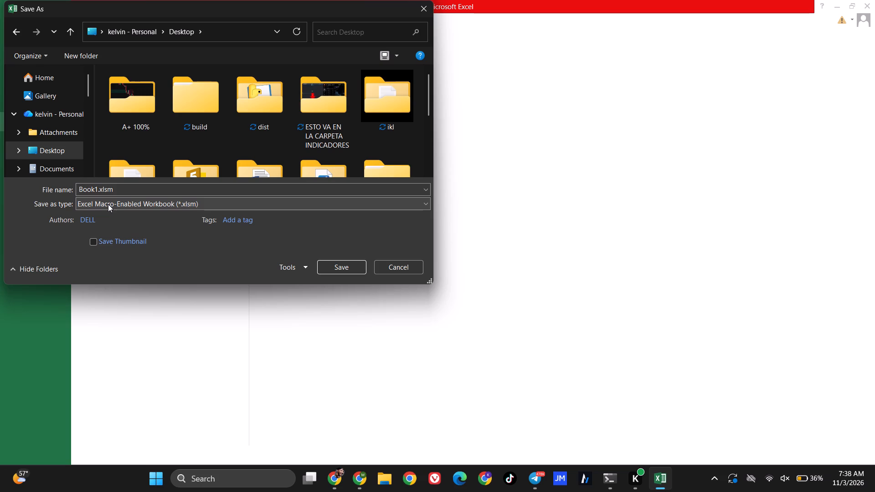
{"action": "left_click", "coordinate": [154, 191]}
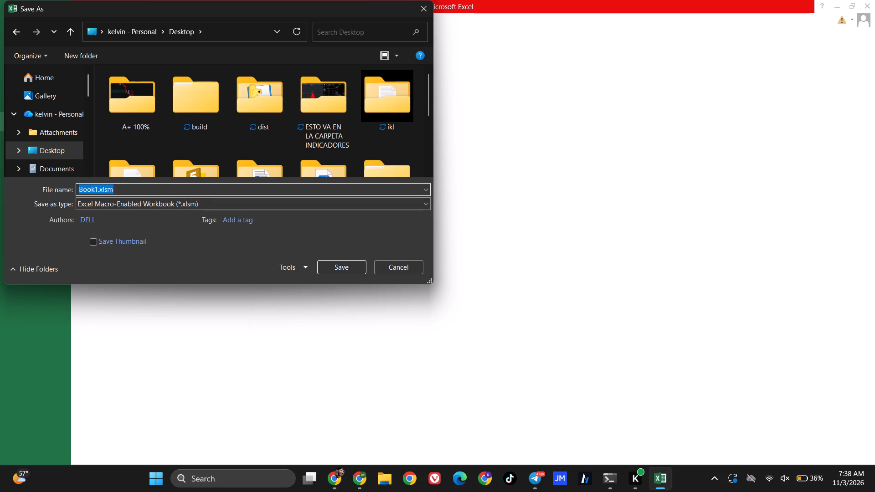
{"action": "key", "text": "x"}
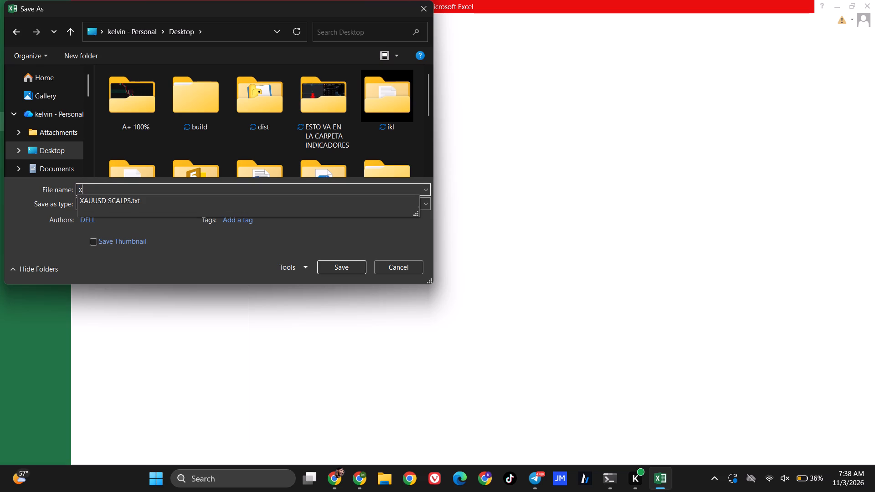
{"action": "type", "text": "lncad"}
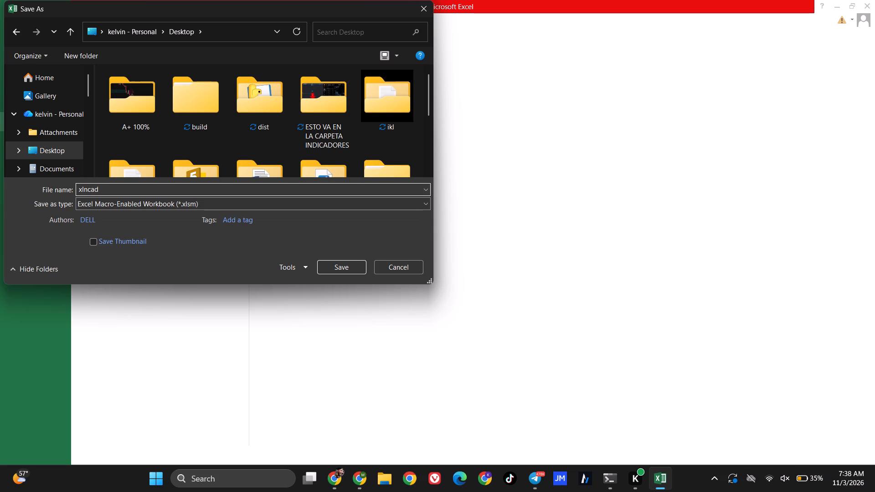
{"action": "left_click", "coordinate": [338, 265]}
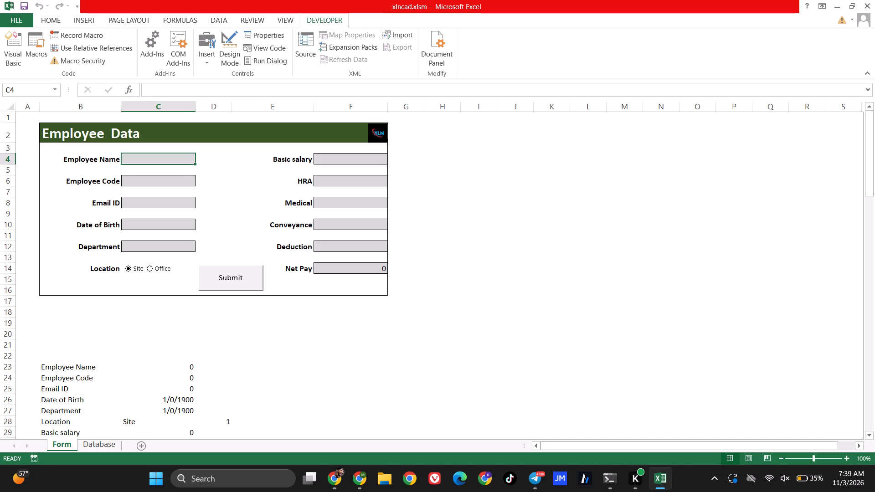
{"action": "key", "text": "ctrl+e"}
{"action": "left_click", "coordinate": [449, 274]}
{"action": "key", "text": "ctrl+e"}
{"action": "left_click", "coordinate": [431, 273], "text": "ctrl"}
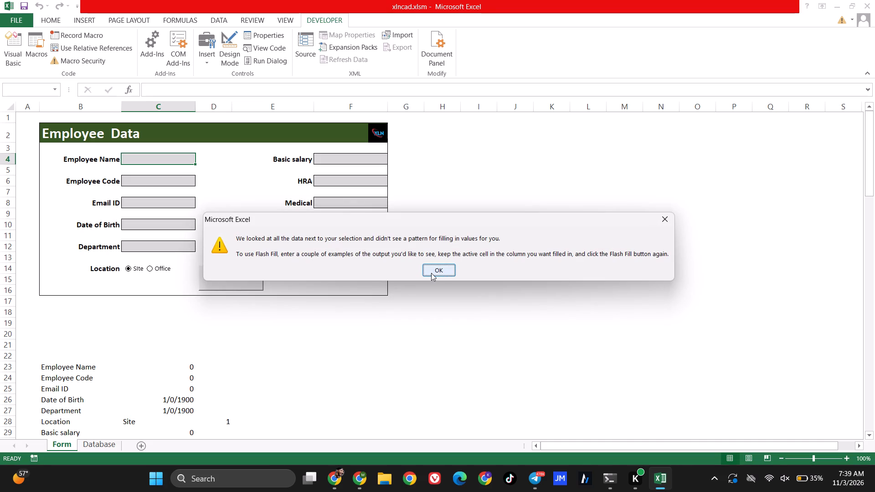
Turn off Locked protection for the five employee fields, five salary fields, Net Pay and the location's linked cell D28.
{"action": "left_click", "coordinate": [158, 157], "text": "ctrl"}
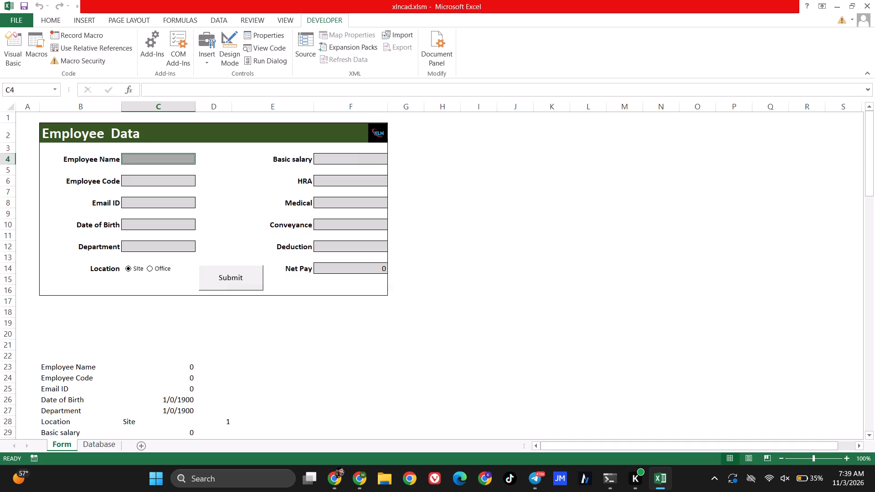
{"action": "left_click", "coordinate": [159, 179], "text": "ctrl"}
{"action": "left_click", "coordinate": [153, 207], "text": "ctrl"}
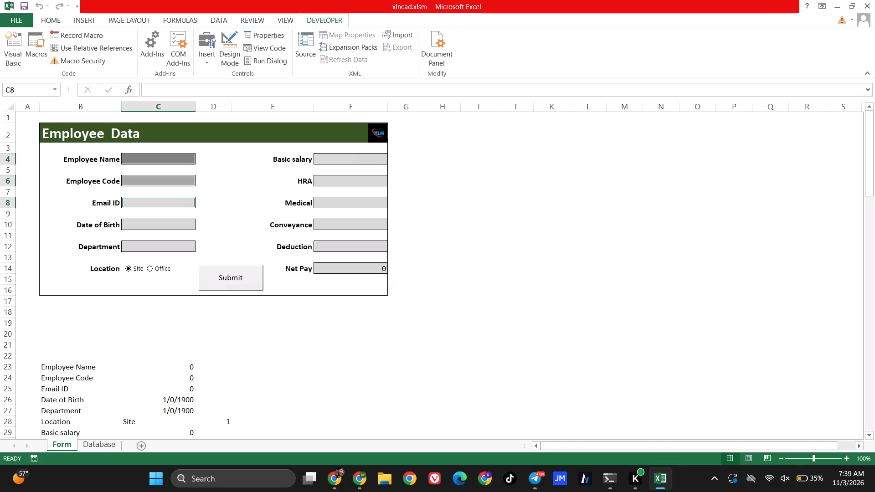
{"action": "left_click", "coordinate": [150, 227], "text": "ctrl"}
{"action": "left_click", "coordinate": [153, 246], "text": "ctrl"}
{"action": "left_click", "coordinate": [335, 158], "text": "ctrl"}
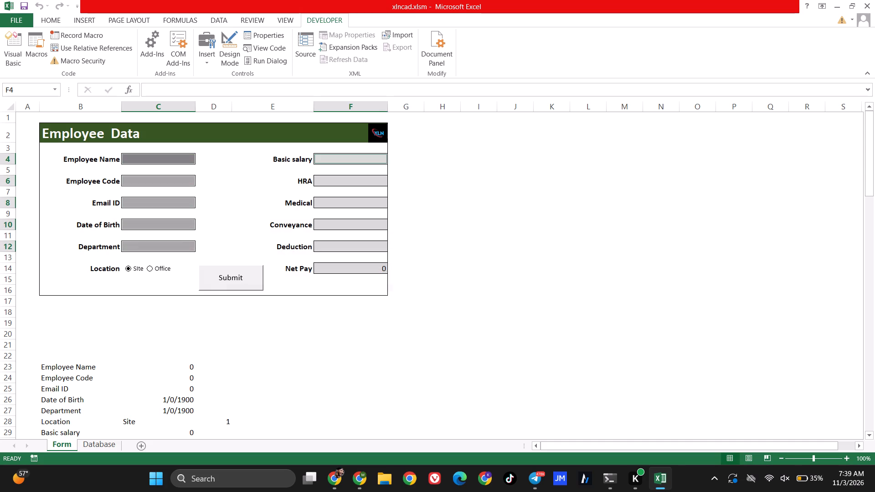
{"action": "left_click", "coordinate": [334, 179], "text": "ctrl"}
{"action": "left_click", "coordinate": [335, 202], "text": "ctrl"}
{"action": "left_click", "coordinate": [335, 228], "text": "ctrl"}
{"action": "left_click", "coordinate": [335, 247], "text": "ctrl"}
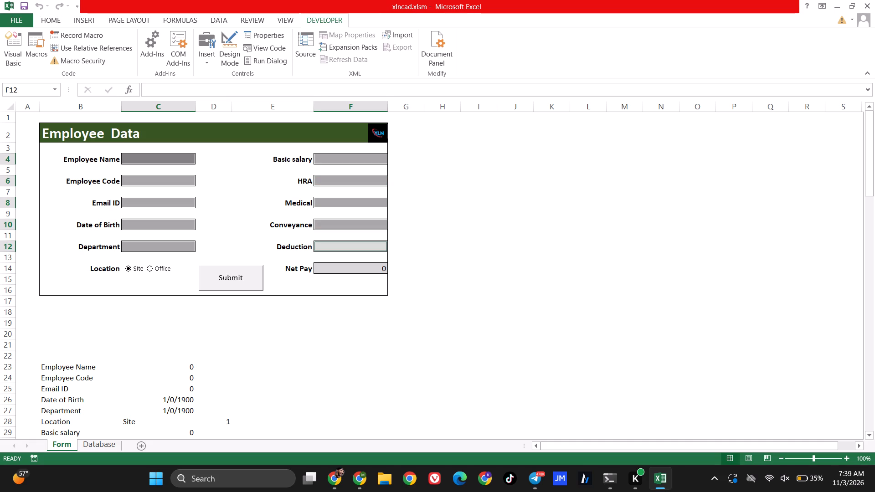
{"action": "left_click", "coordinate": [335, 270], "text": "ctrl"}
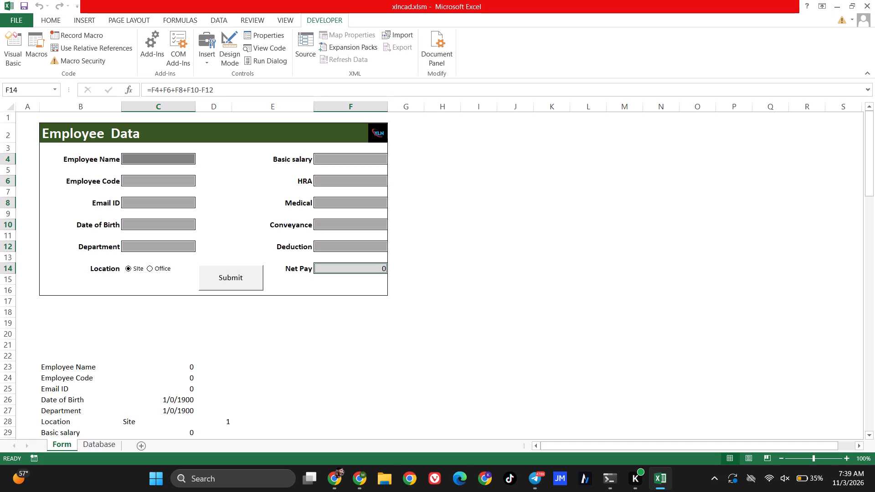
{"action": "left_click", "coordinate": [226, 418], "text": "ctrl"}
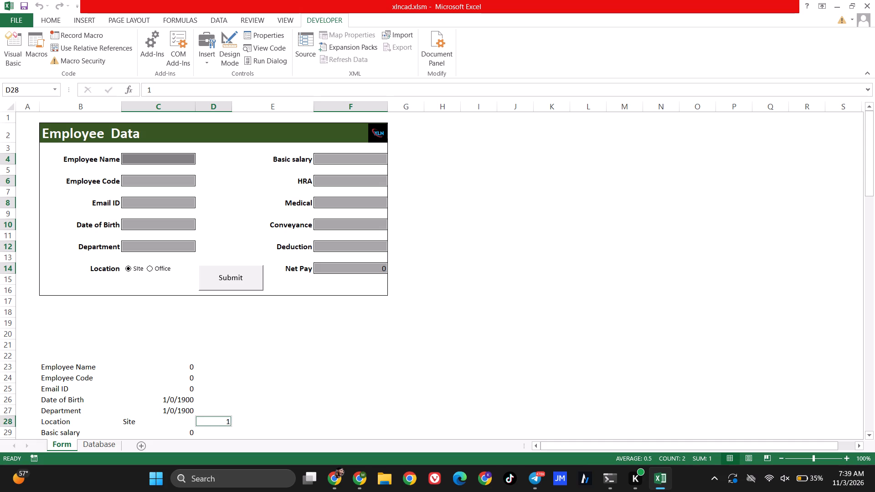
{"action": "right_click", "coordinate": [222, 424], "text": "ctrl"}
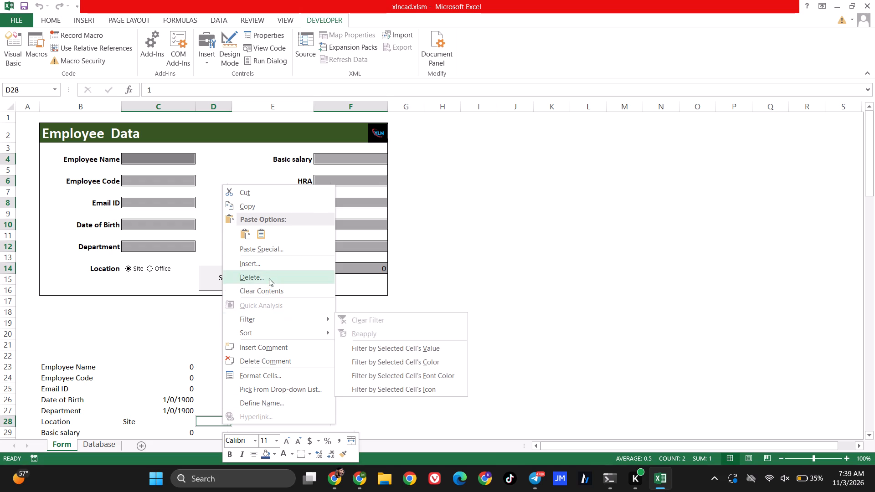
{"action": "left_click", "coordinate": [259, 376]}
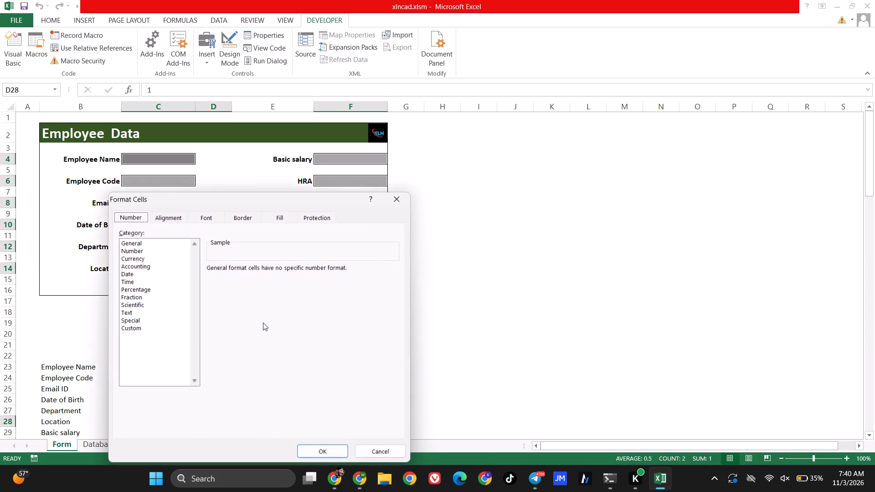
{"action": "left_click", "coordinate": [306, 219]}
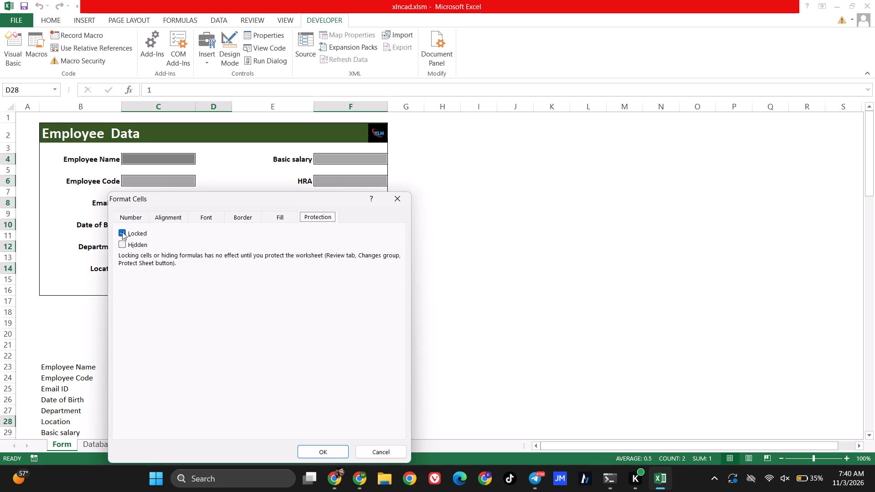
{"action": "left_click", "coordinate": [122, 232]}
{"action": "left_click", "coordinate": [325, 453]}
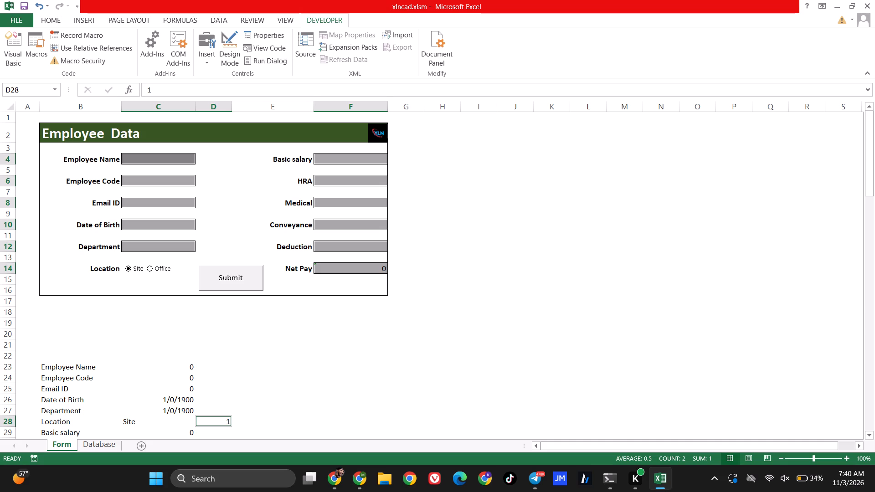
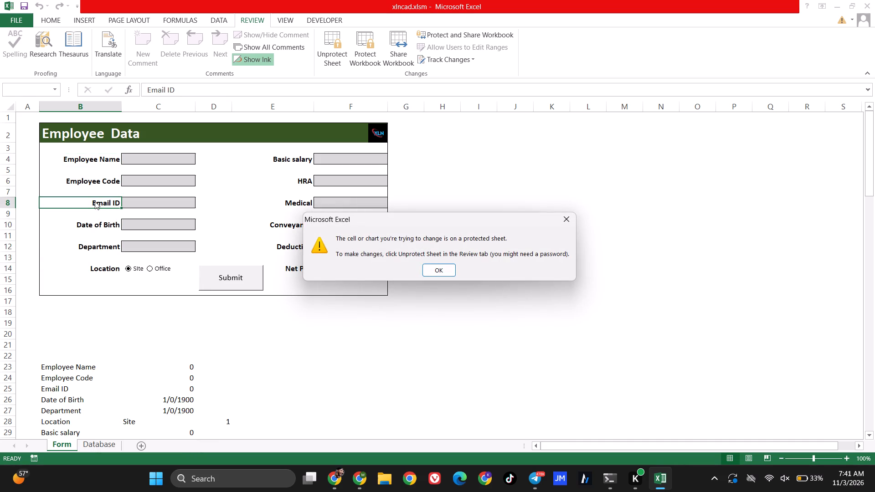
Dismiss the protected-sheet warning.
{"action": "left_click", "coordinate": [115, 227]}
{"action": "left_click", "coordinate": [445, 265]}
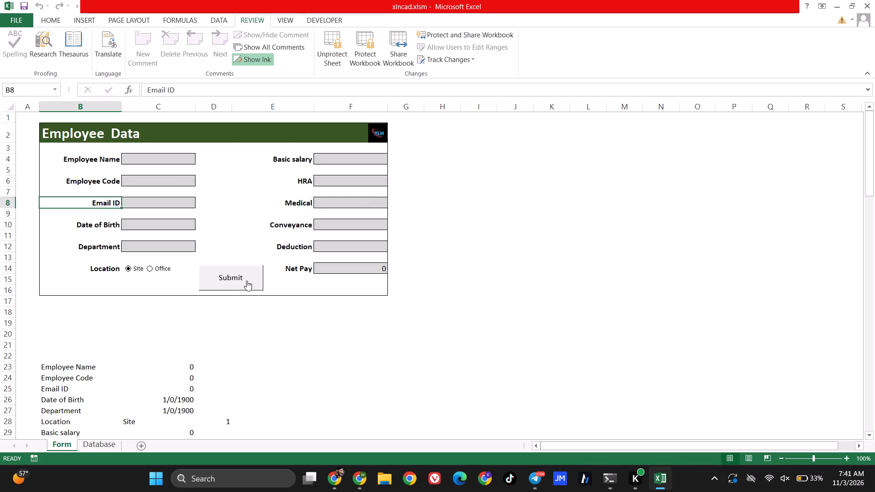
Look over the Form sheet and the employee records on the Database sheet, returning to the Form sheet.
{"action": "scroll", "coordinate": [260, 278], "scroll_direction": "down", "scroll_amount": 8}
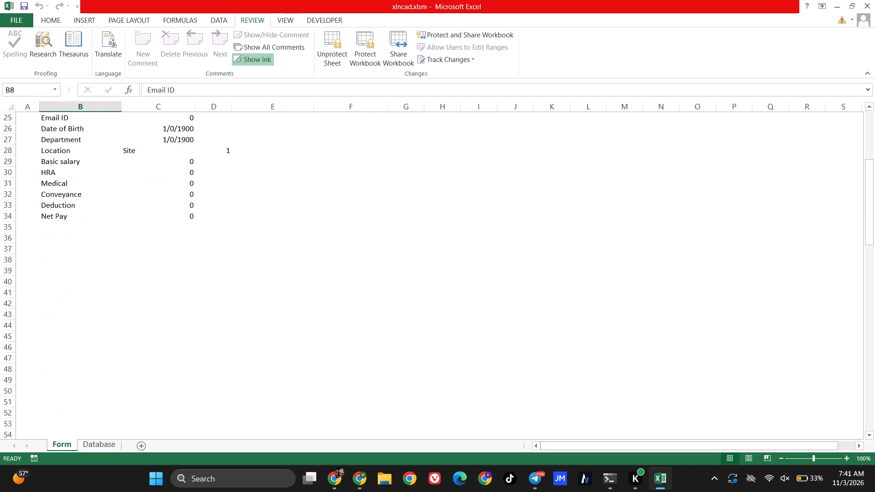
{"action": "scroll", "coordinate": [279, 277], "scroll_direction": "up", "scroll_amount": 17}
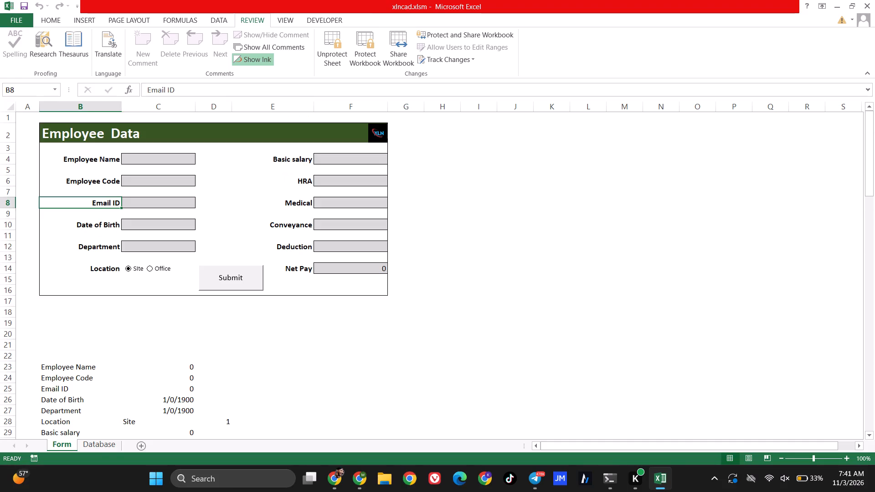
{"action": "left_click", "coordinate": [96, 437]}
{"action": "scroll", "coordinate": [97, 442], "scroll_direction": "up", "scroll_amount": 1}
{"action": "left_click", "coordinate": [97, 442]}
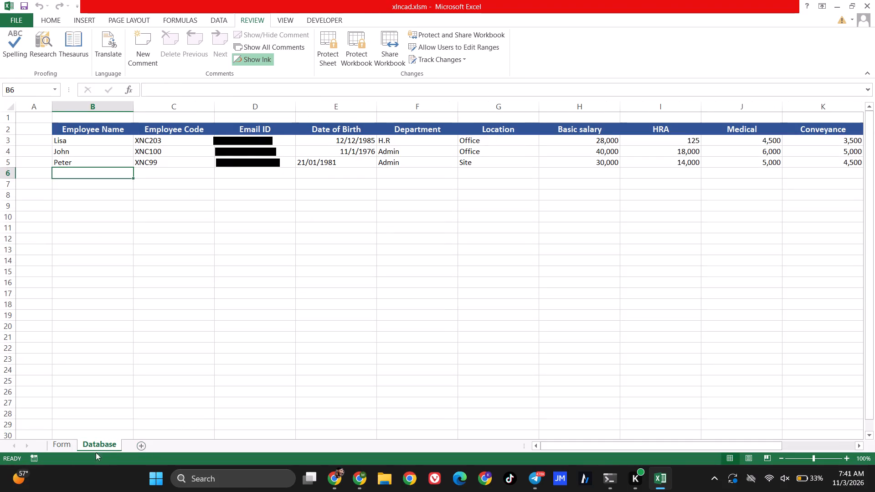
{"action": "left_click", "coordinate": [66, 445]}
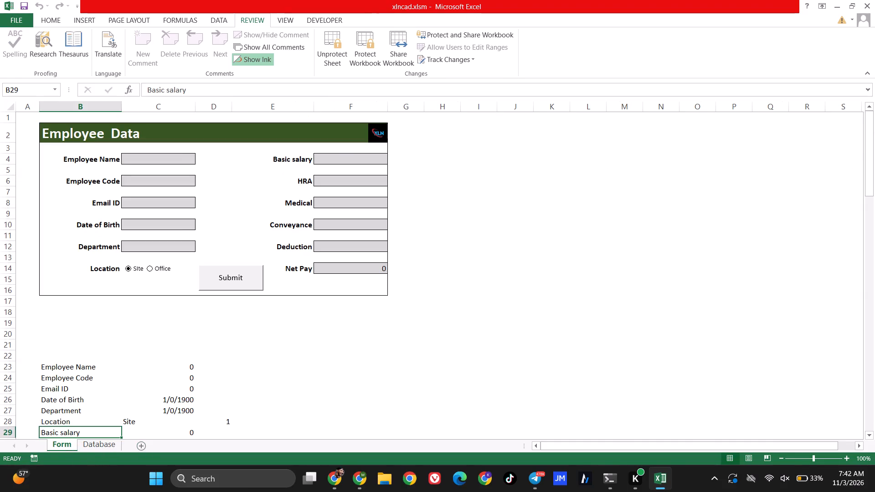
Enter Ajay as the Employee Name in the Employee Data form.
{"action": "left_click", "coordinate": [131, 160]}
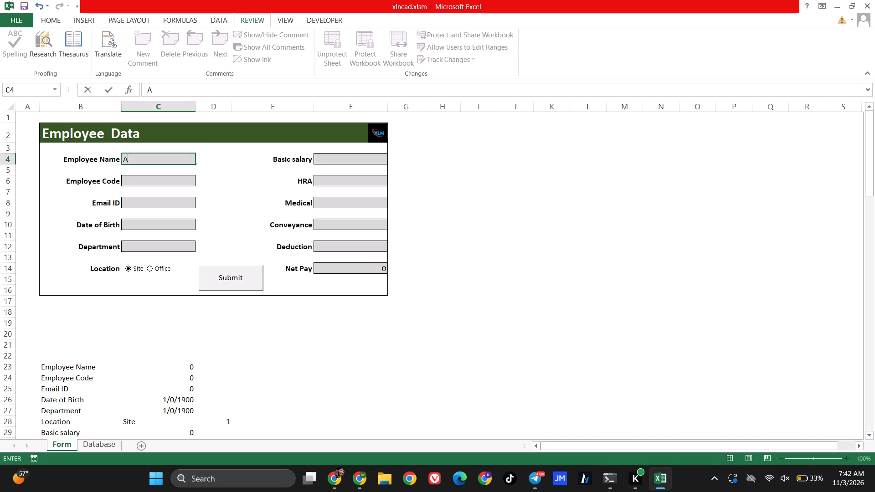
{"action": "key", "text": "a"}
{"action": "key", "text": "y"}
{"action": "key", "text": "Down"}
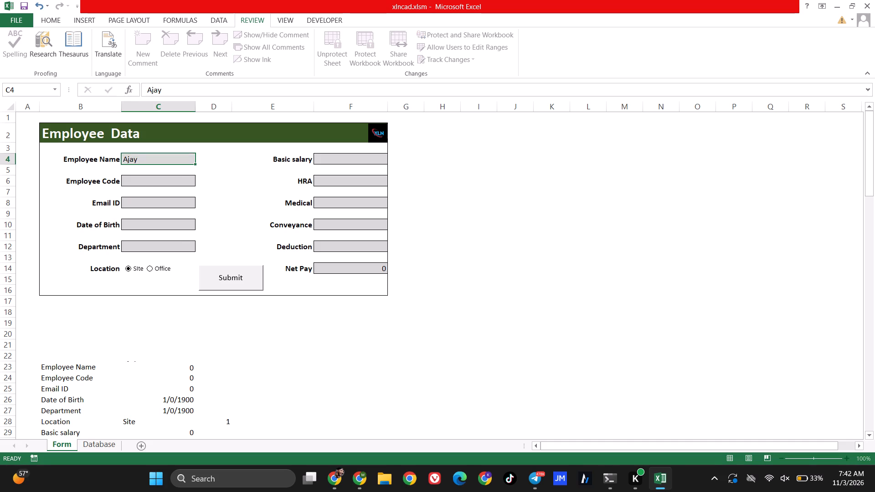
Enter an Employee Code starting with XNC00 in the Employee Data form.
{"action": "key", "text": "Down"}
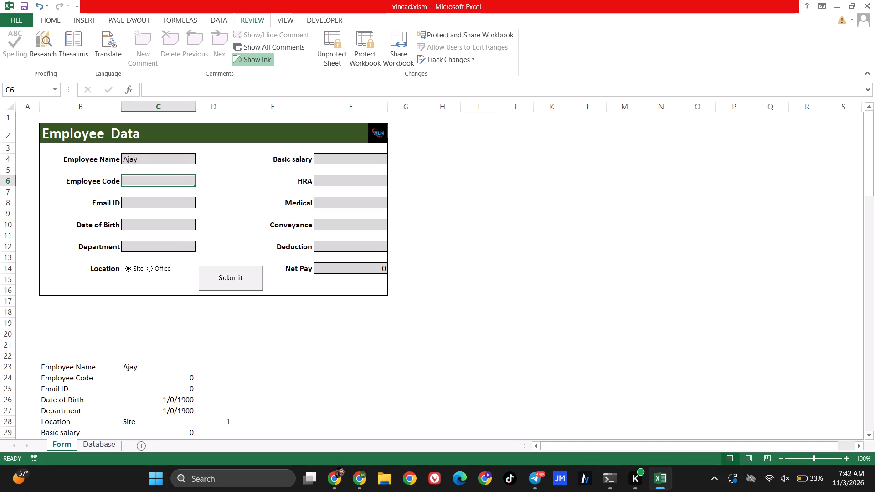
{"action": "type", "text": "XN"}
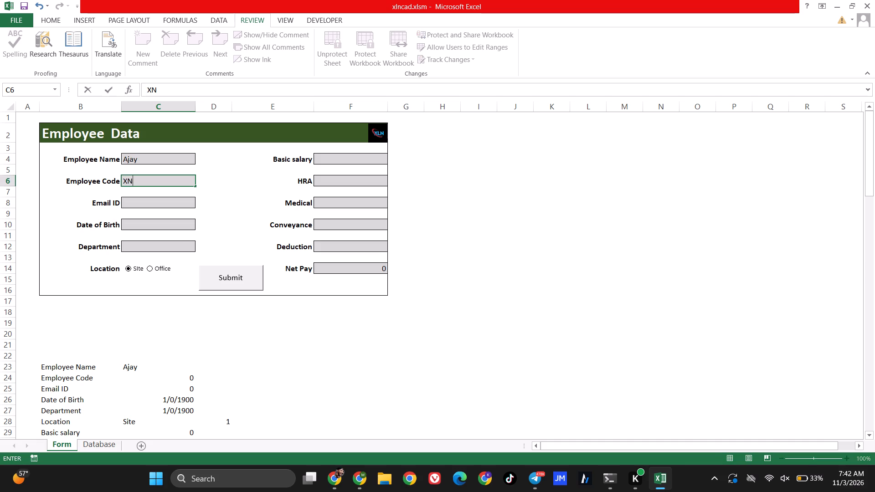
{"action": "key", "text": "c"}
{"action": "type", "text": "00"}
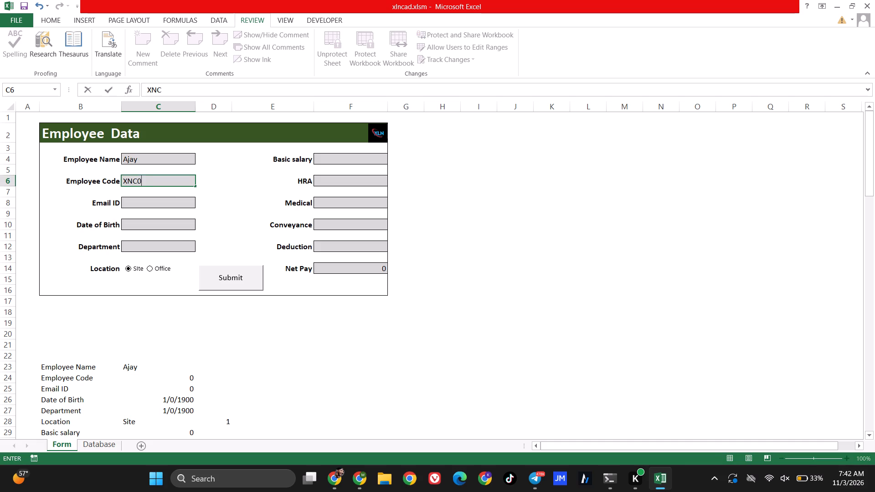
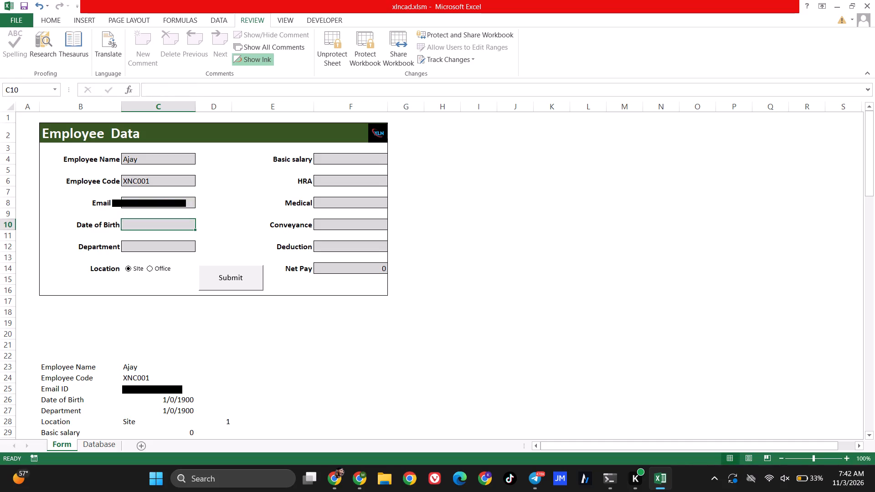
Enter the employee's date of birth in the Employee Data form.
{"action": "key", "text": "0"}
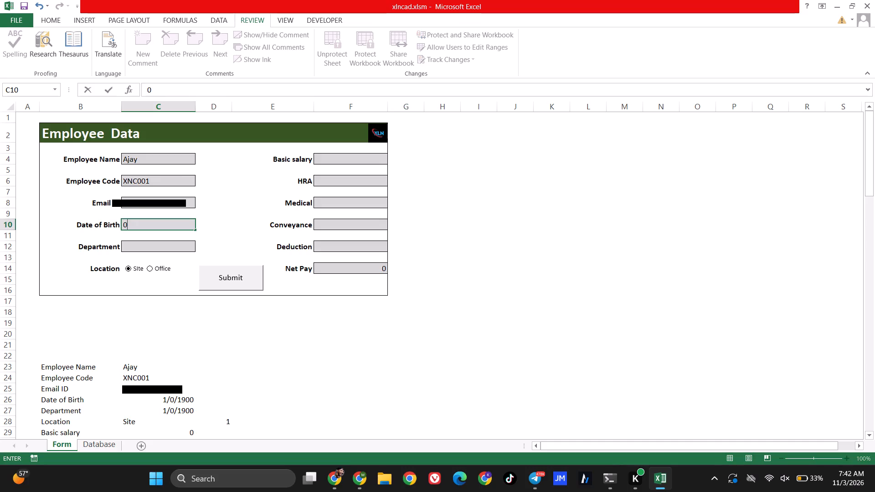
{"action": "type", "text": "3/03"}
{"action": "key", "text": "slash"}
{"action": "type", "text": "19"}
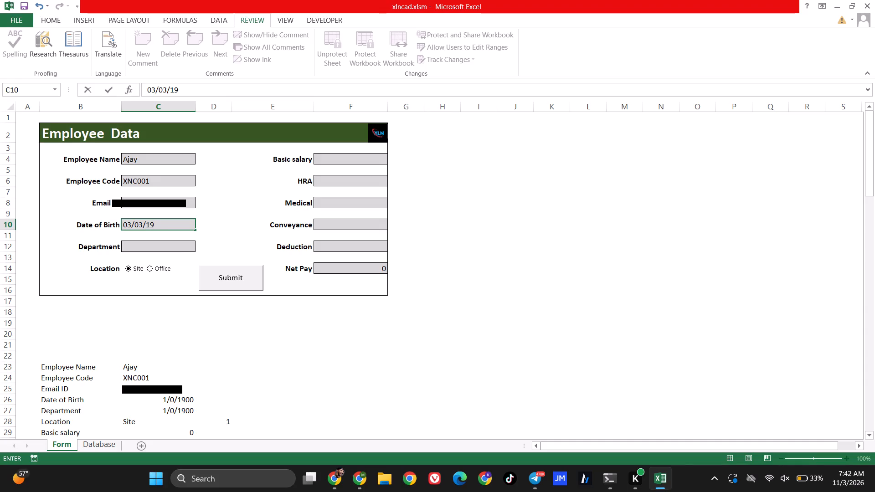
{"action": "type", "text": "85"}
{"action": "key", "text": "Down"}
{"action": "key", "text": "Down"}
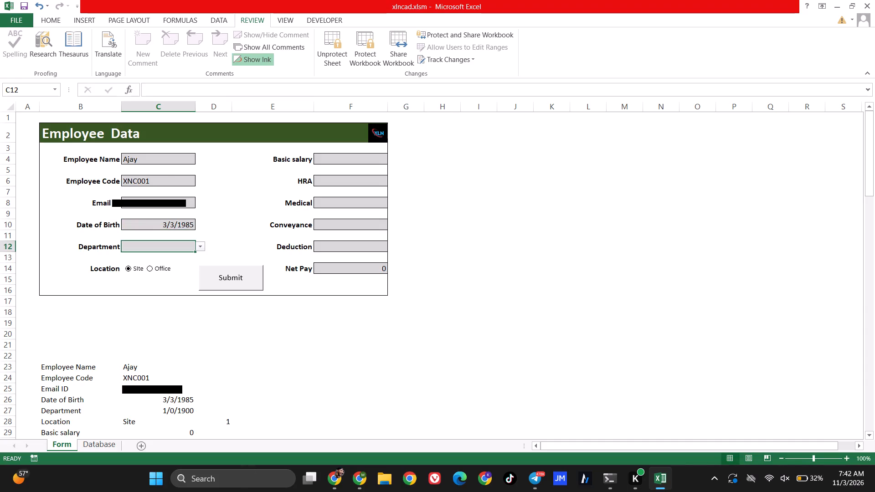
Set the Department to Technical and the Location to Office in the form.
{"action": "left_click", "coordinate": [202, 246]}
{"action": "left_click", "coordinate": [183, 259]}
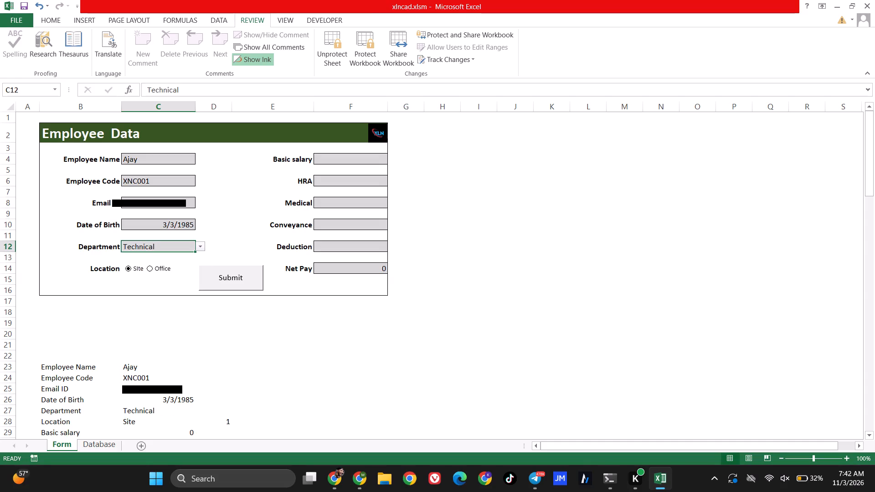
{"action": "left_click", "coordinate": [150, 269]}
Enter a Basic salary of 60000 and an HRA of 22000 in the form.
{"action": "left_click", "coordinate": [352, 160]}
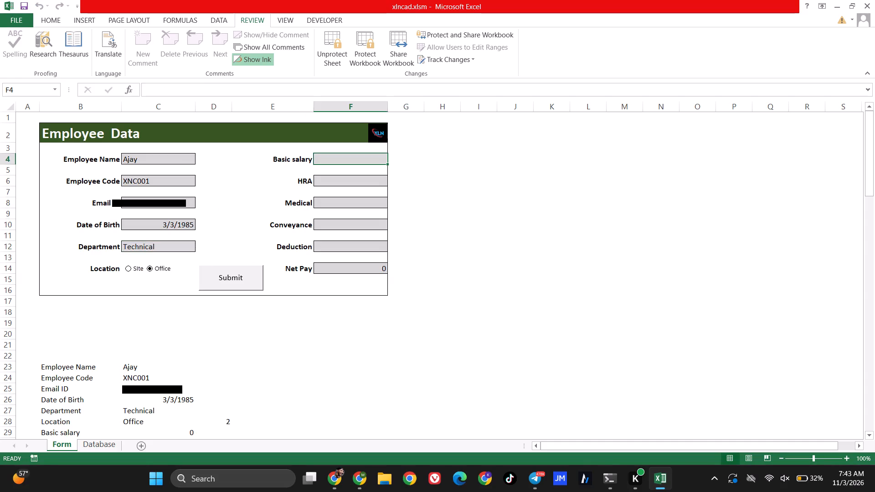
{"action": "type", "text": "60000"}
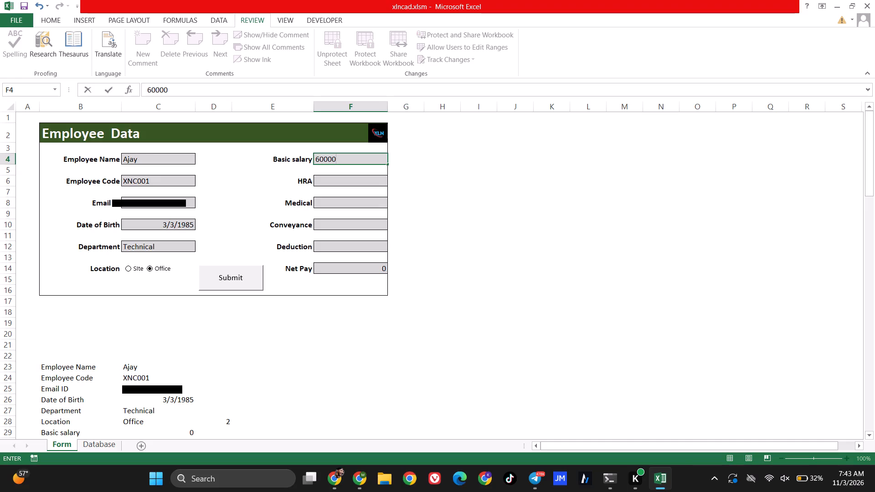
{"action": "key", "text": "Down"}
{"action": "key", "text": "Down"}
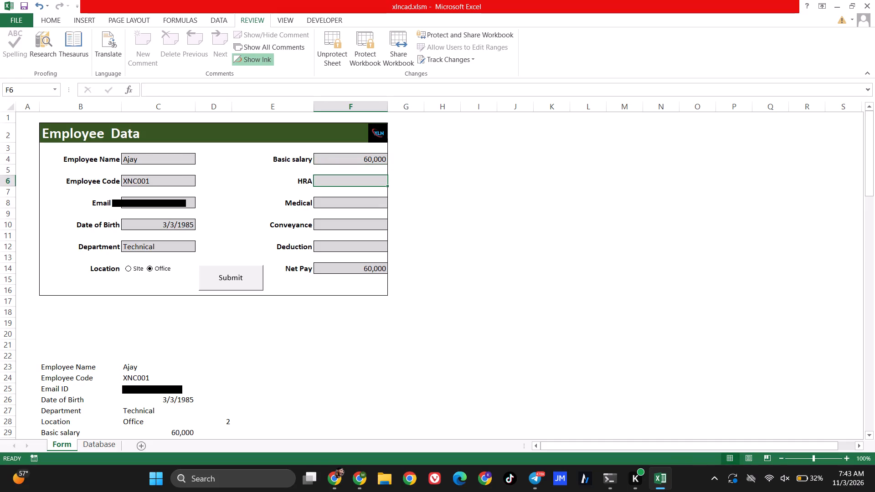
{"action": "type", "text": "22000"}
{"action": "key", "text": "Down"}
{"action": "key", "text": "Down"}
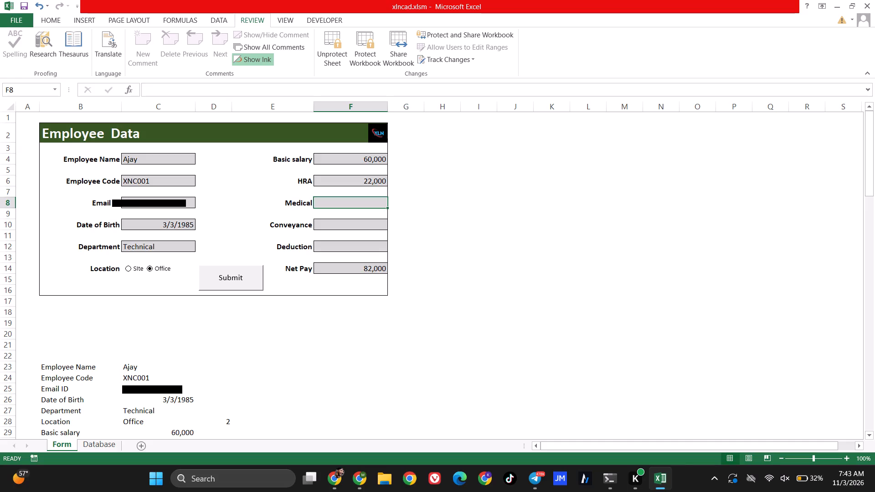
Enter 6500 for Medical, 5400 for Conveyance and 18000 for Deduction in the form.
{"action": "type", "text": "6500"}
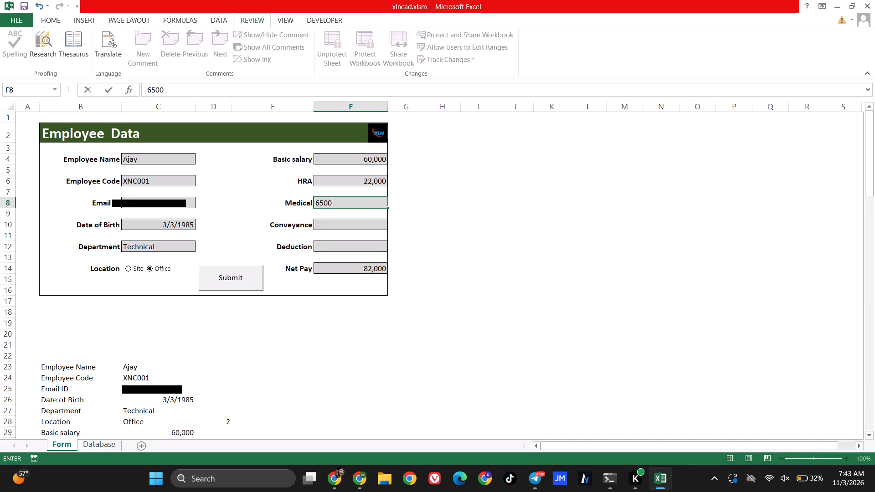
{"action": "key", "text": "Down"}
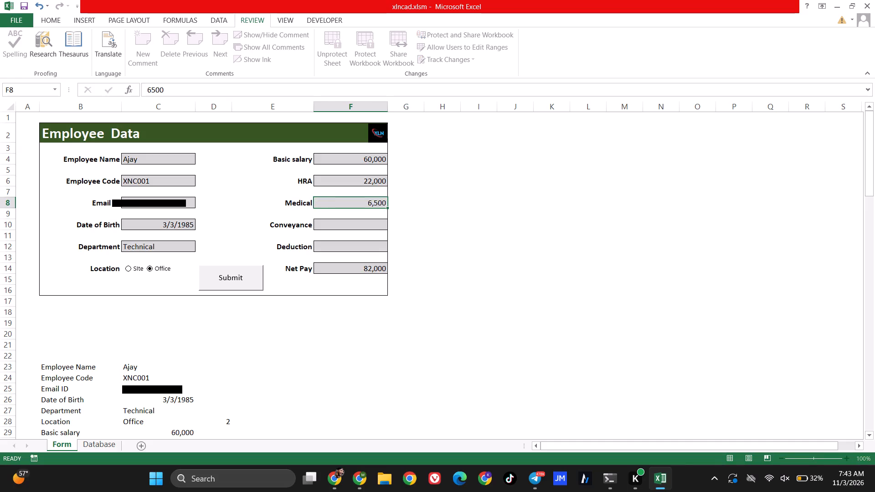
{"action": "key", "text": "Down"}
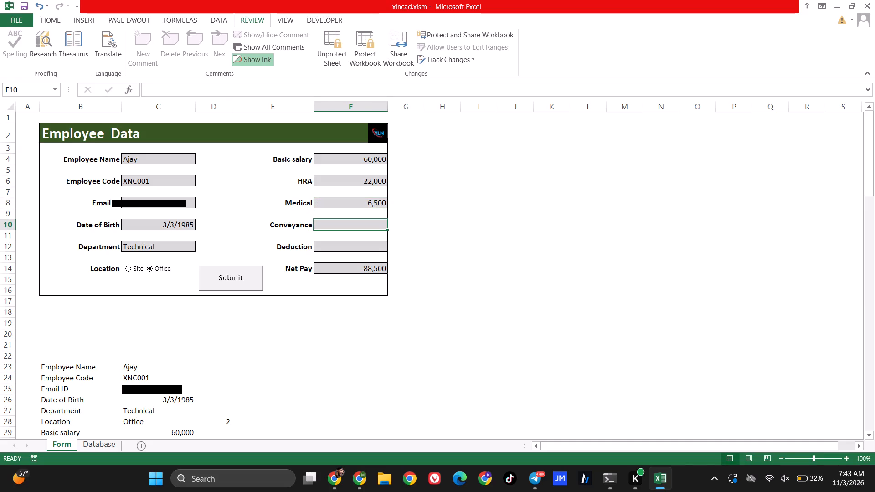
{"action": "type", "text": "54"}
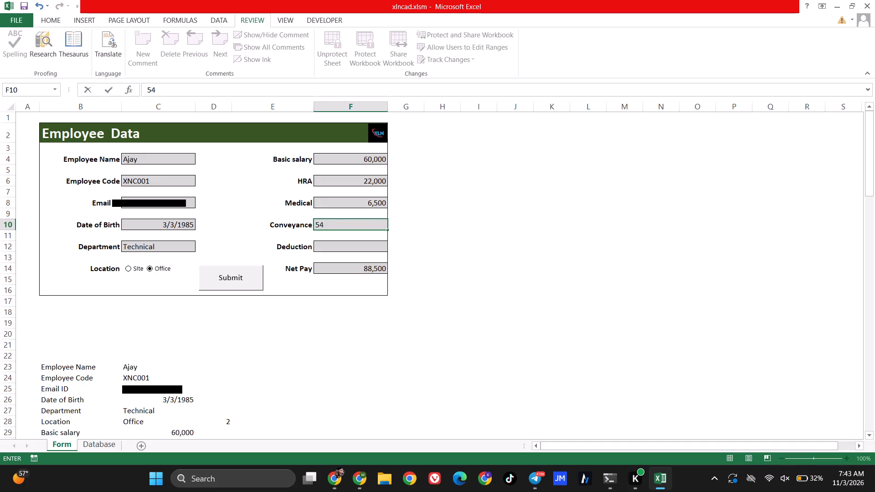
{"action": "type", "text": "00"}
{"action": "key", "text": "Down"}
{"action": "key", "text": "Down"}
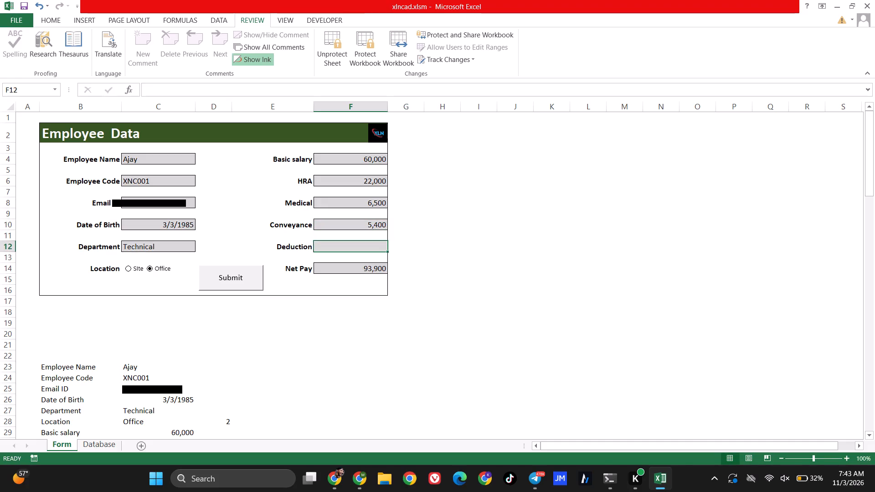
{"action": "type", "text": "18000"}
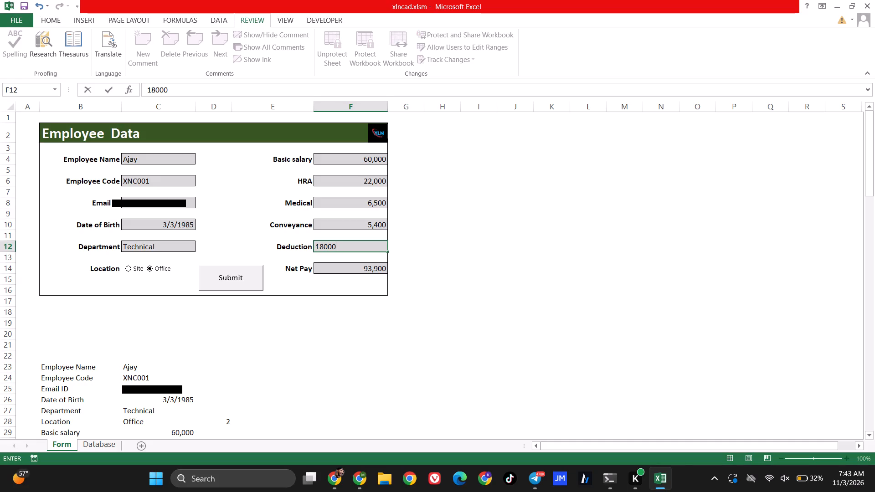
Submit the completed Employee Data form.
{"action": "left_click", "coordinate": [245, 272]}
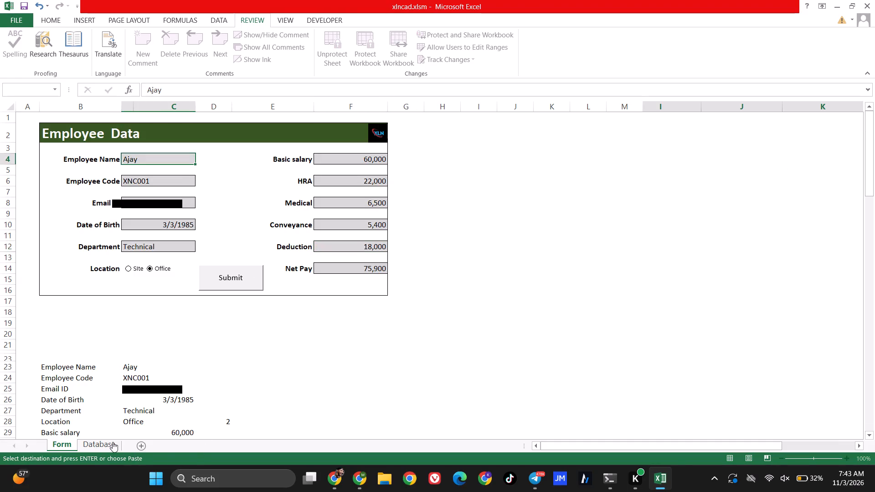
{"action": "left_click", "coordinate": [112, 442]}
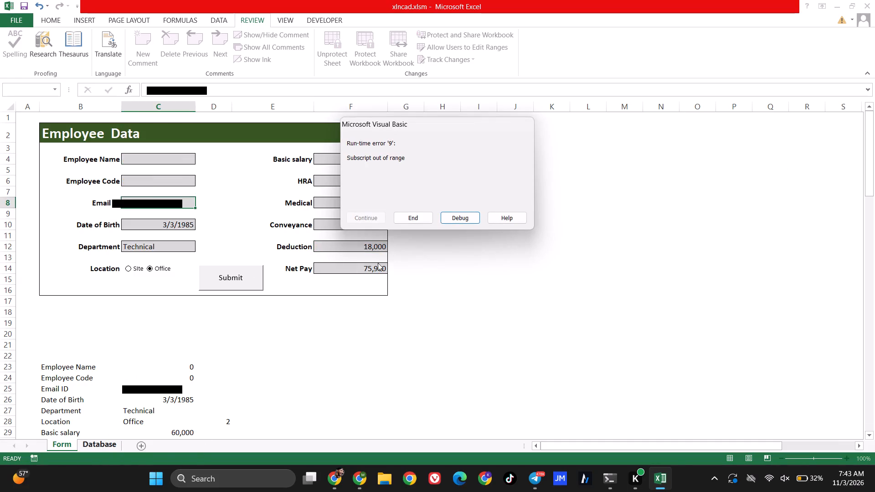
{"action": "left_click", "coordinate": [215, 338]}
Inspect the CollectData macro in the debugger, then close the code editor and stop debugging.
{"action": "left_click", "coordinate": [458, 220]}
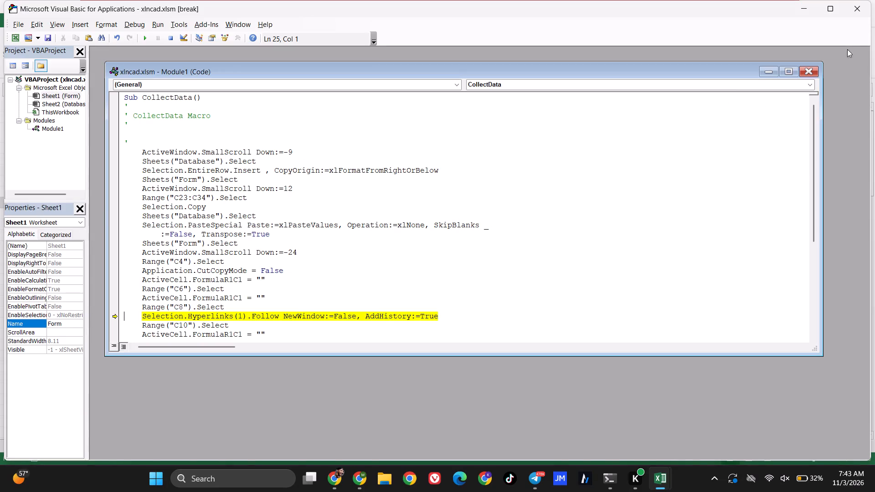
{"action": "left_click", "coordinate": [856, 11]}
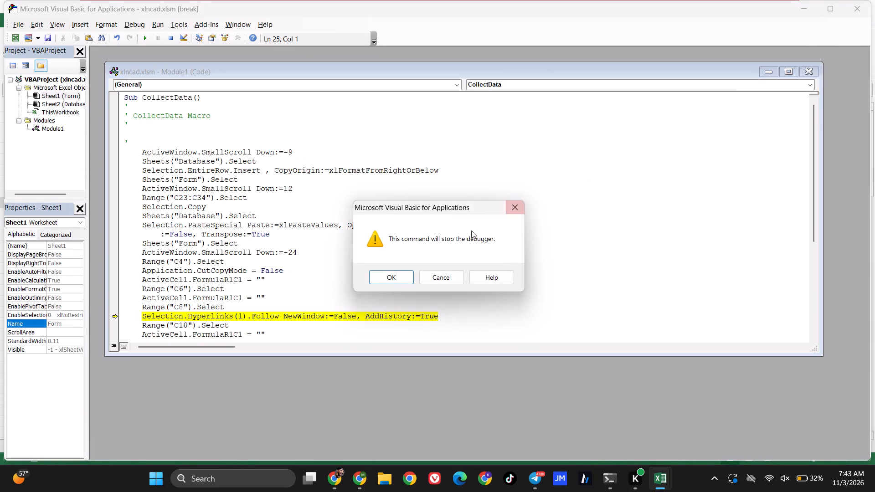
{"action": "left_click", "coordinate": [401, 278]}
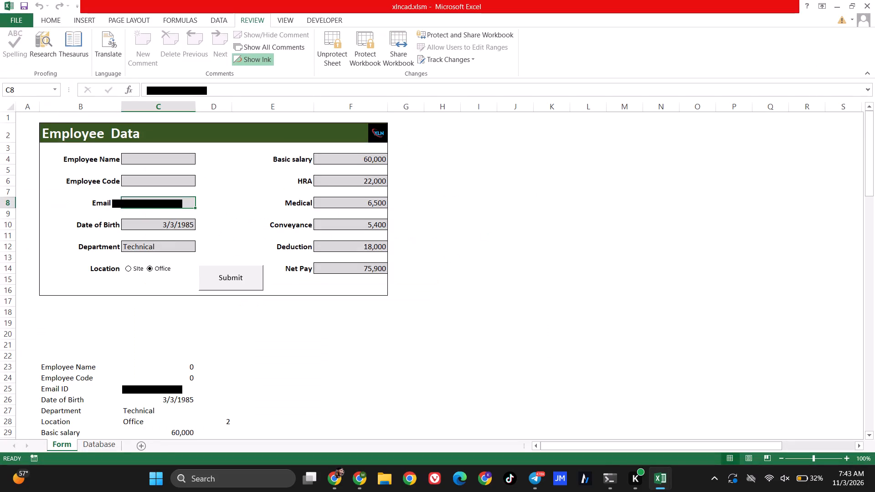
Examine Ajay's record and the other employee rows across all columns of the Database sheet.
{"action": "left_click", "coordinate": [109, 446]}
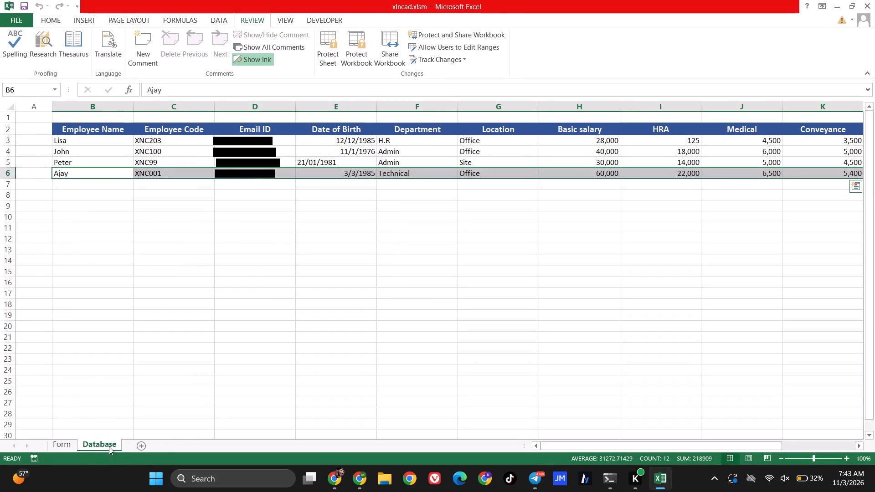
{"action": "scroll", "coordinate": [268, 164], "scroll_direction": "up", "scroll_amount": 3}
{"action": "scroll", "coordinate": [278, 172], "scroll_direction": "down", "scroll_amount": 3}
{"action": "scroll", "coordinate": [278, 172], "scroll_direction": "up", "scroll_amount": 4}
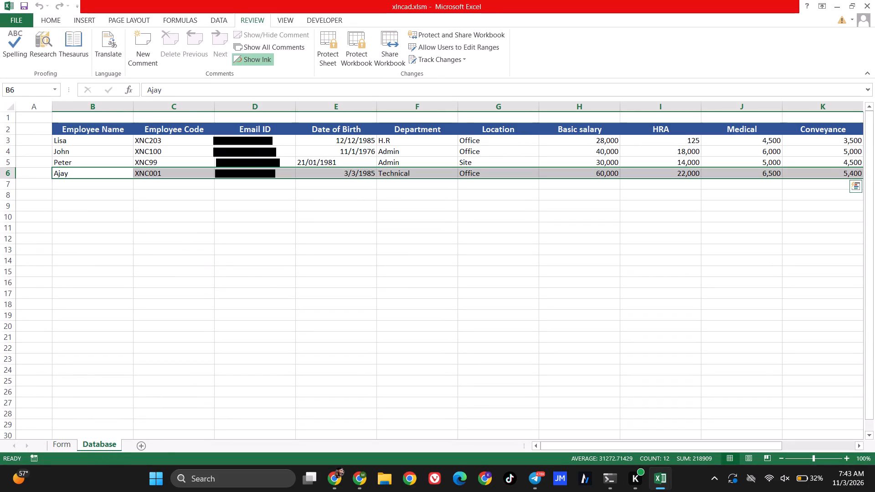
{"action": "left_click_drag", "start_coordinate": [629, 446], "coordinate": [797, 433]}
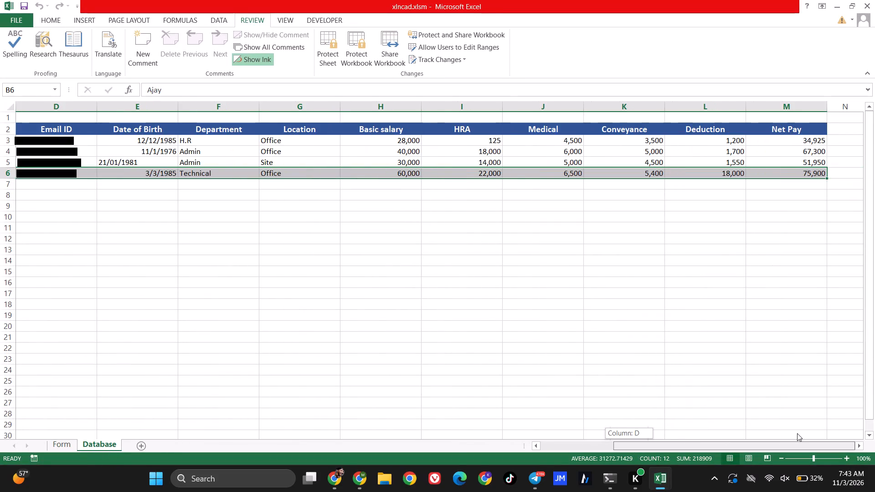
{"action": "left_click_drag", "start_coordinate": [797, 433], "coordinate": [597, 433]}
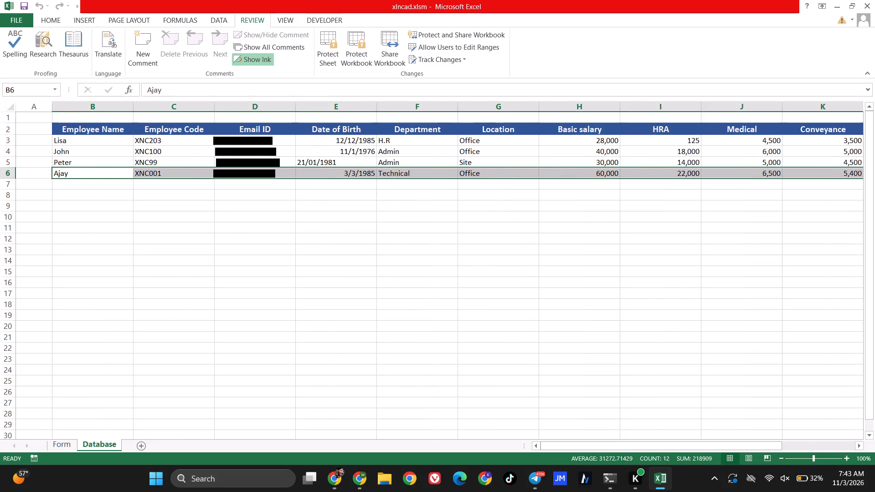
{"action": "left_click", "coordinate": [227, 191]}
{"action": "left_click", "coordinate": [158, 178]}
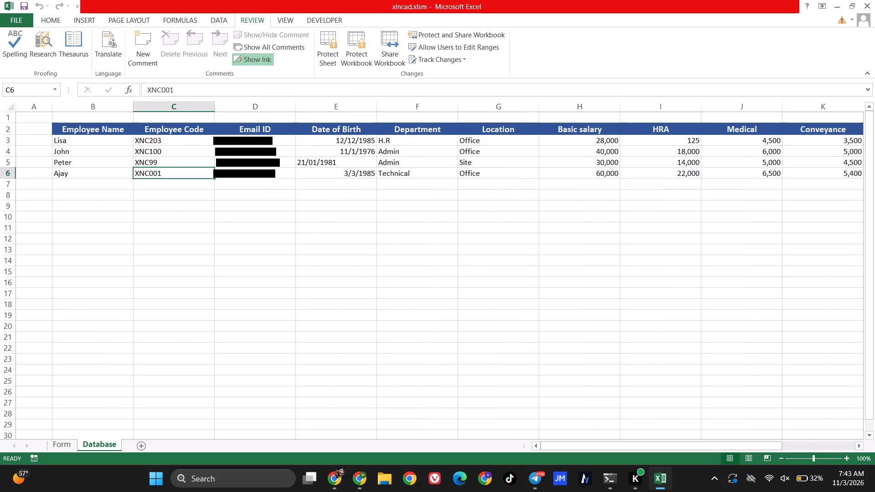
{"action": "left_click", "coordinate": [72, 184]}
{"action": "left_click", "coordinate": [325, 156]}
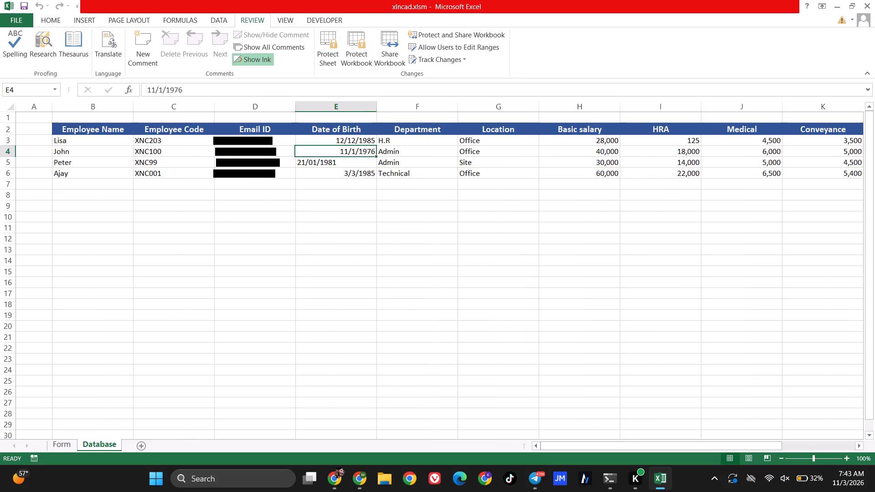
Right-align the Date of Birth cell in Peter's row on the Database sheet.
{"action": "left_click", "coordinate": [325, 162]}
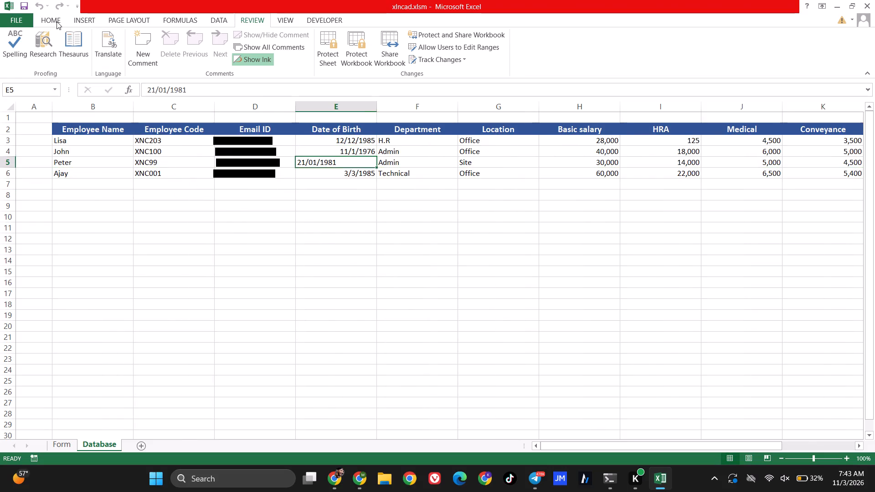
{"action": "left_click", "coordinate": [57, 21]}
{"action": "left_click", "coordinate": [221, 52]}
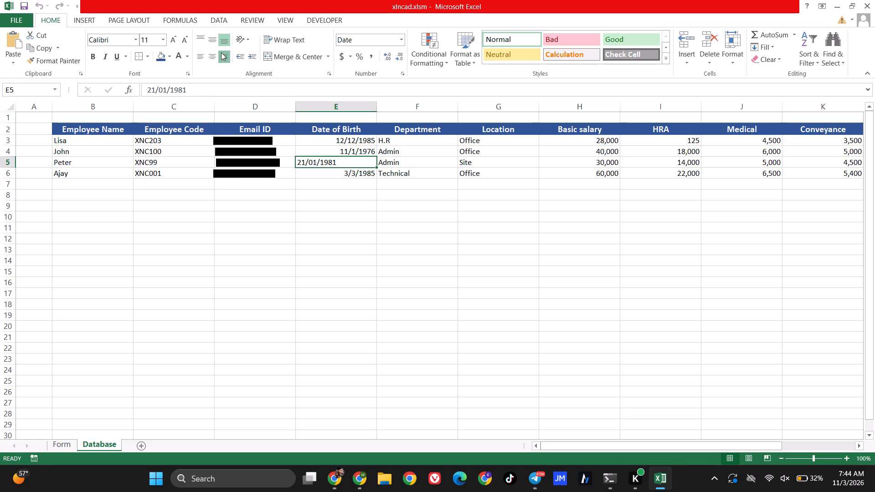
{"action": "left_click", "coordinate": [289, 214]}
{"action": "scroll", "coordinate": [314, 209], "scroll_direction": "up", "scroll_amount": 2}
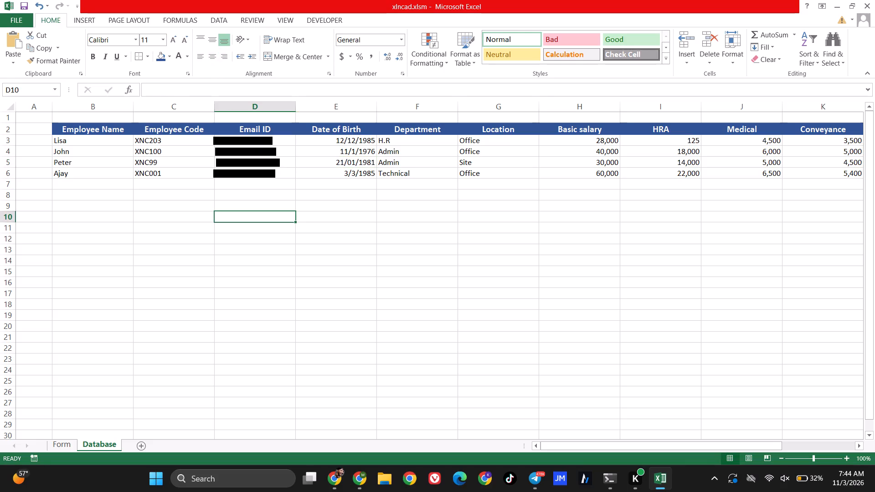
Save the workbook, return to the Form sheet and save again.
{"action": "key", "text": "ctrl+s"}
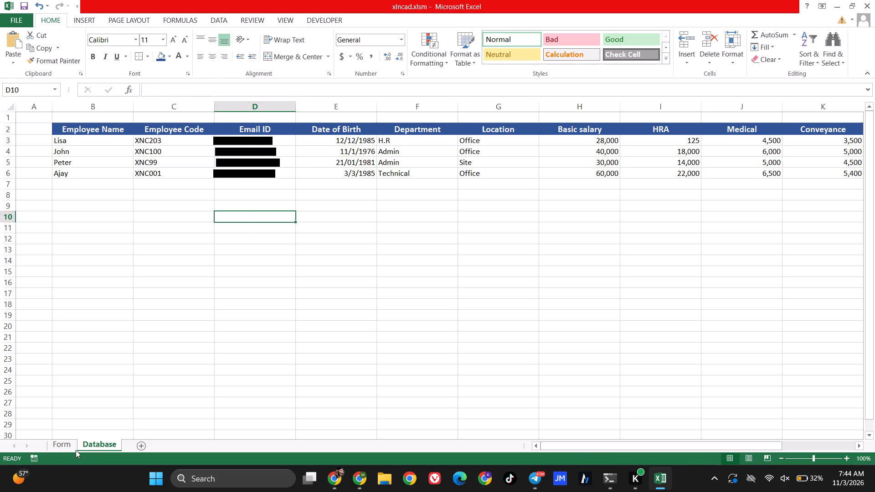
{"action": "left_click", "coordinate": [67, 446]}
{"action": "key", "text": "ctrl+s"}
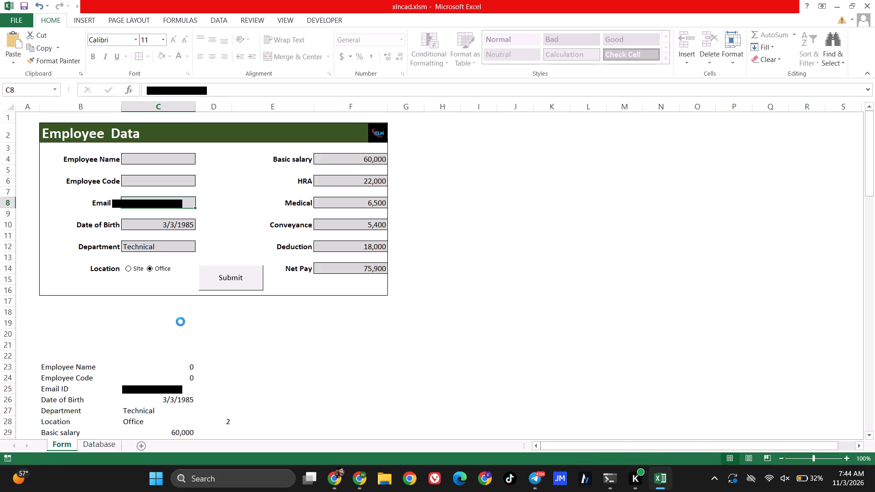
Switch to Chrome and examine the 15-minute EURAUD chart and the latest price action on the 5-minute EURGBP chart in TradingView.
{"action": "left_click", "coordinate": [352, 479]}
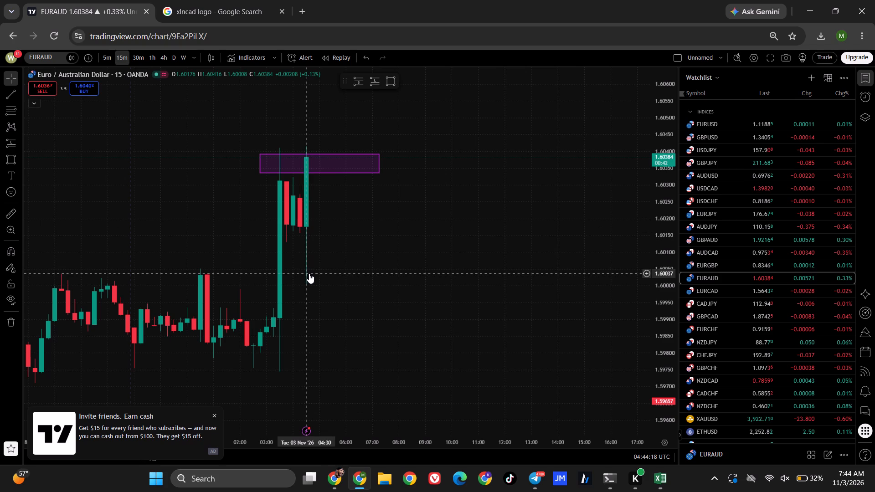
{"action": "left_click", "coordinate": [350, 272]}
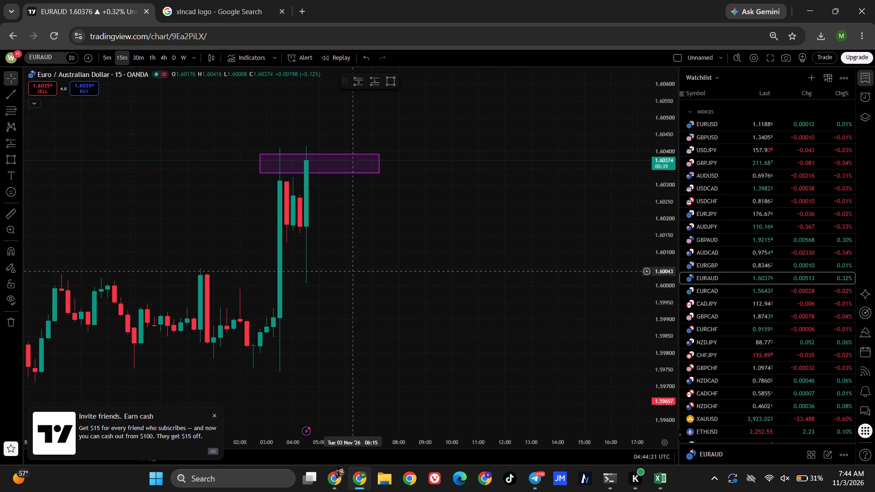
{"action": "left_click", "coordinate": [330, 470]}
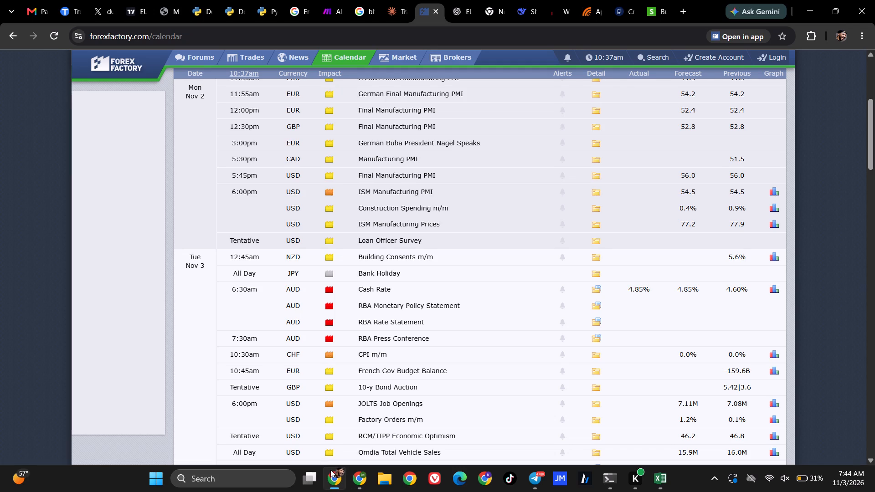
{"action": "left_click", "coordinate": [130, 0]}
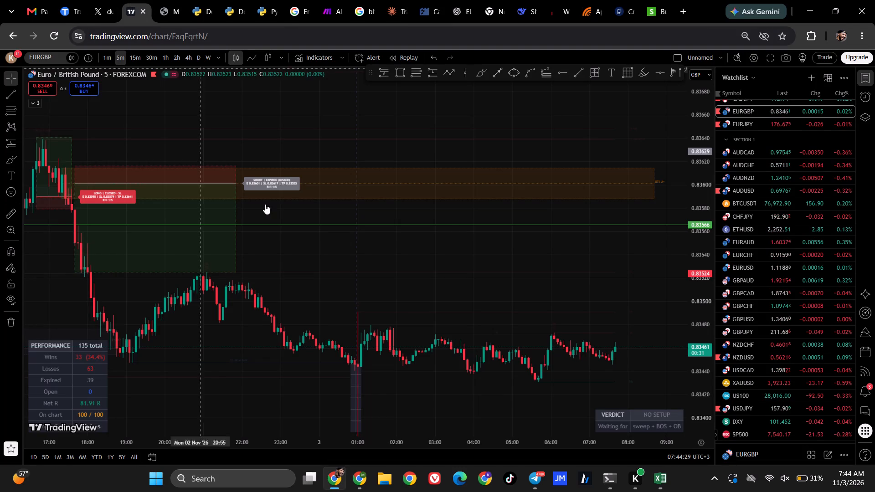
{"action": "scroll", "coordinate": [265, 201], "scroll_direction": "up", "scroll_amount": 3}
{"action": "left_click_drag", "start_coordinate": [380, 258], "coordinate": [230, 231]}
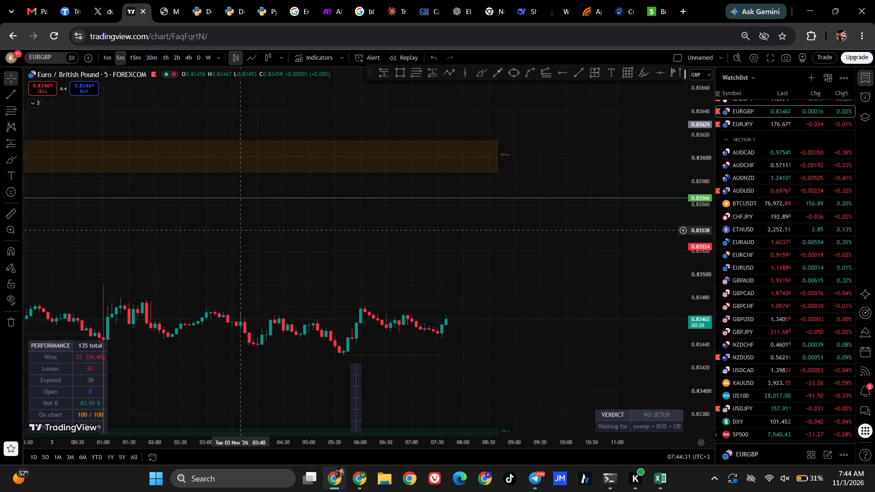
{"action": "left_click_drag", "start_coordinate": [453, 379], "coordinate": [449, 333]}
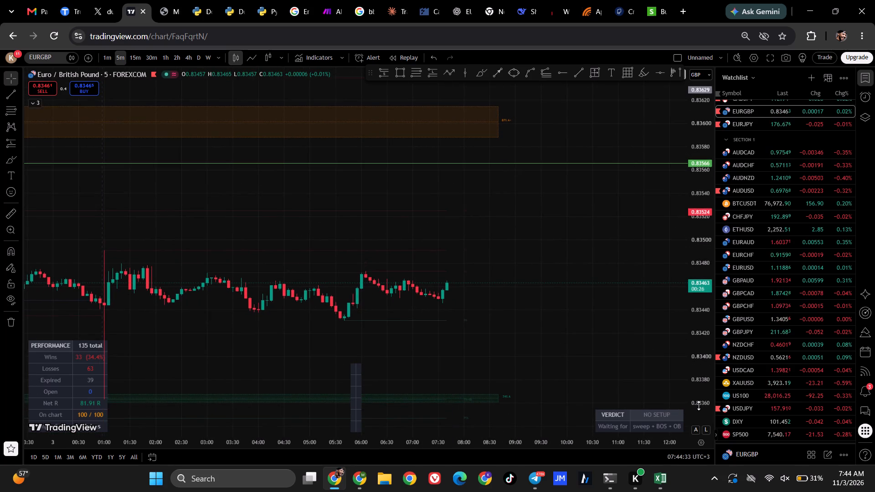
{"action": "left_click_drag", "start_coordinate": [699, 405], "coordinate": [670, 239]}
{"action": "left_click_drag", "start_coordinate": [546, 355], "coordinate": [521, 256]}
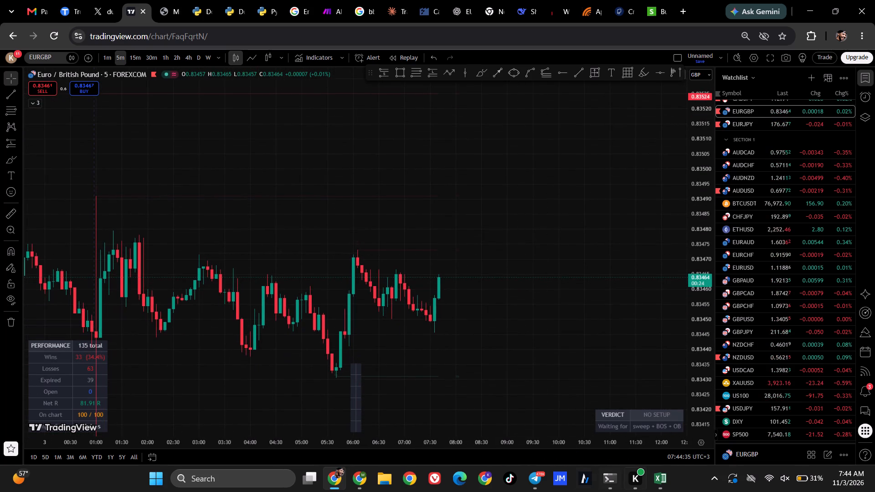